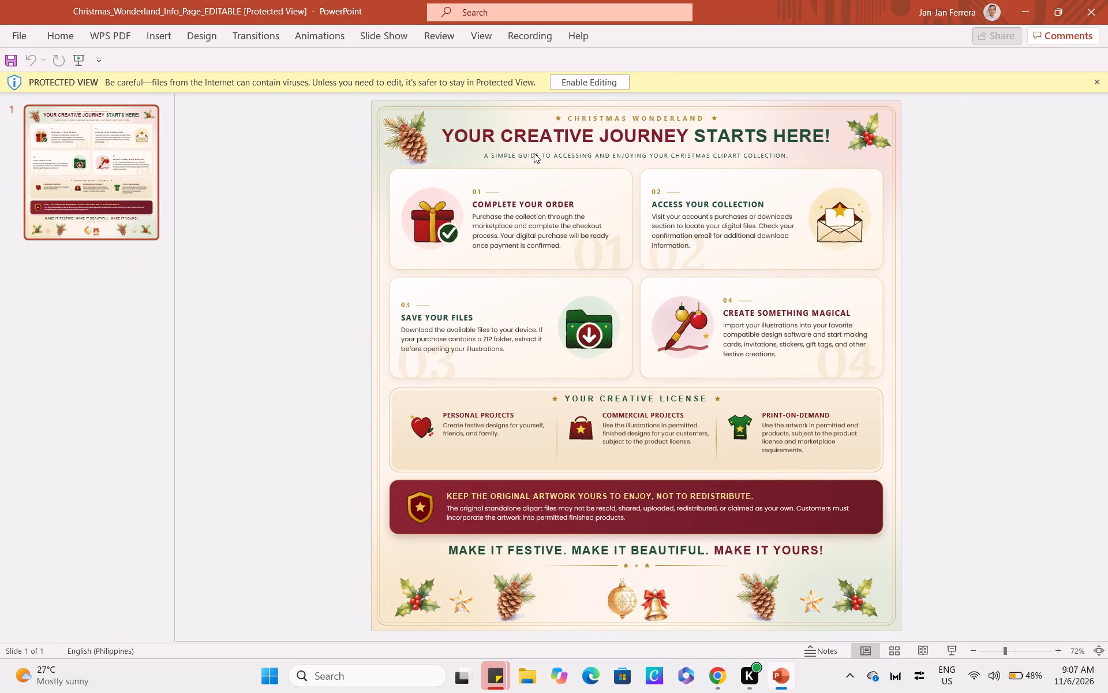
Enable editing for the protected Christmas Wonderland info page presentation.
left_click(593, 84)
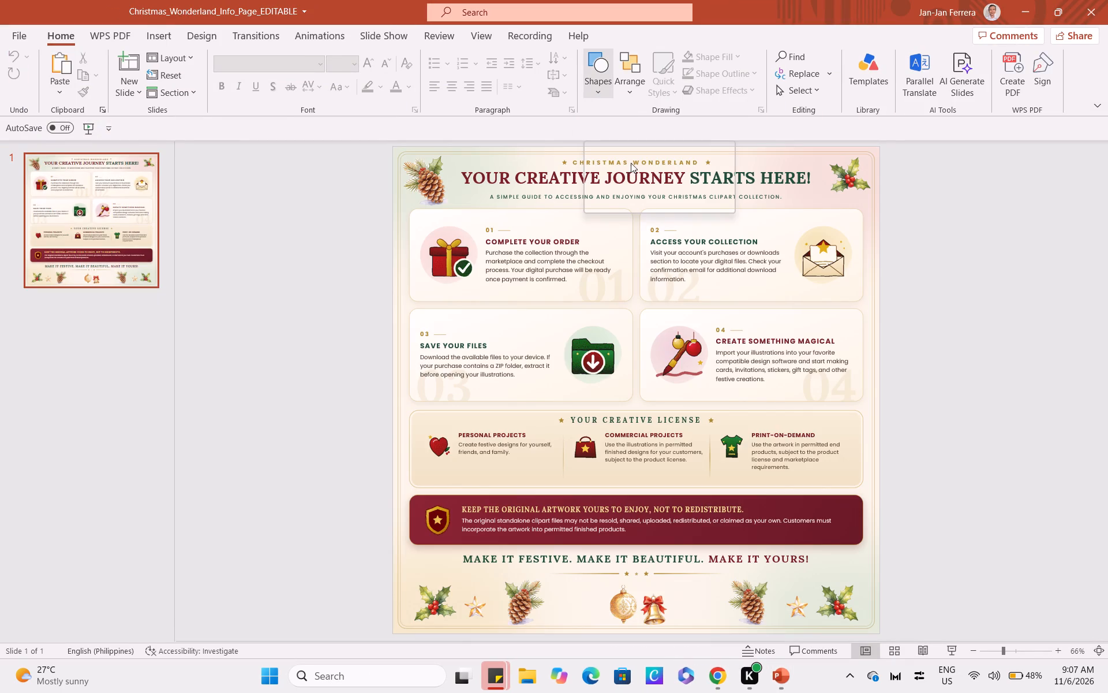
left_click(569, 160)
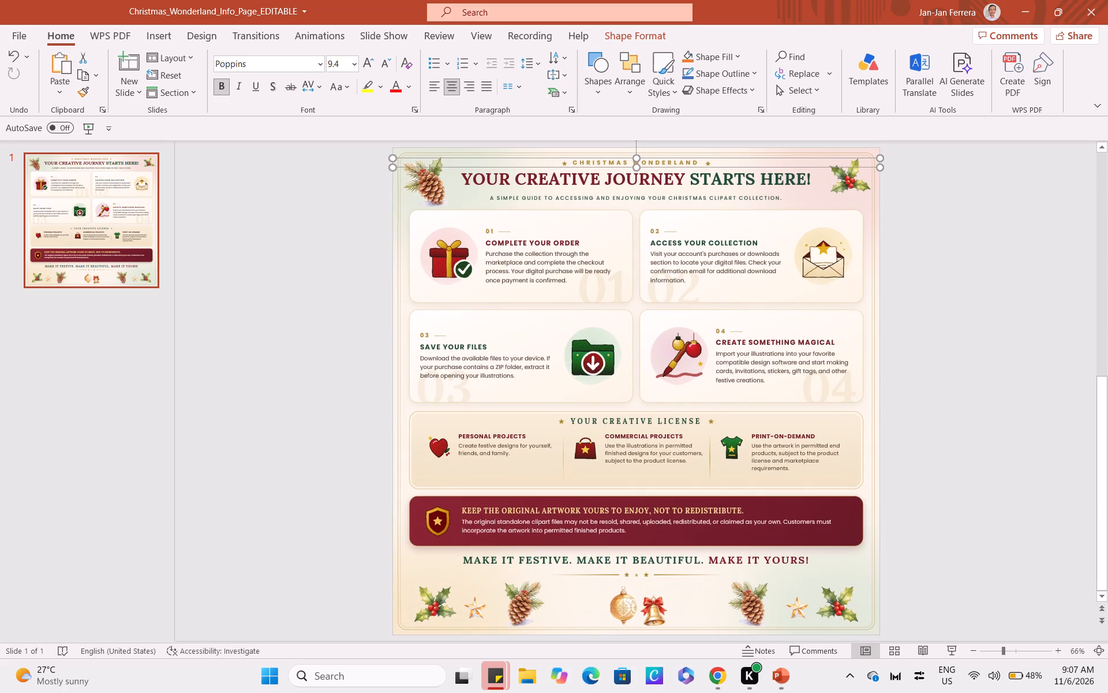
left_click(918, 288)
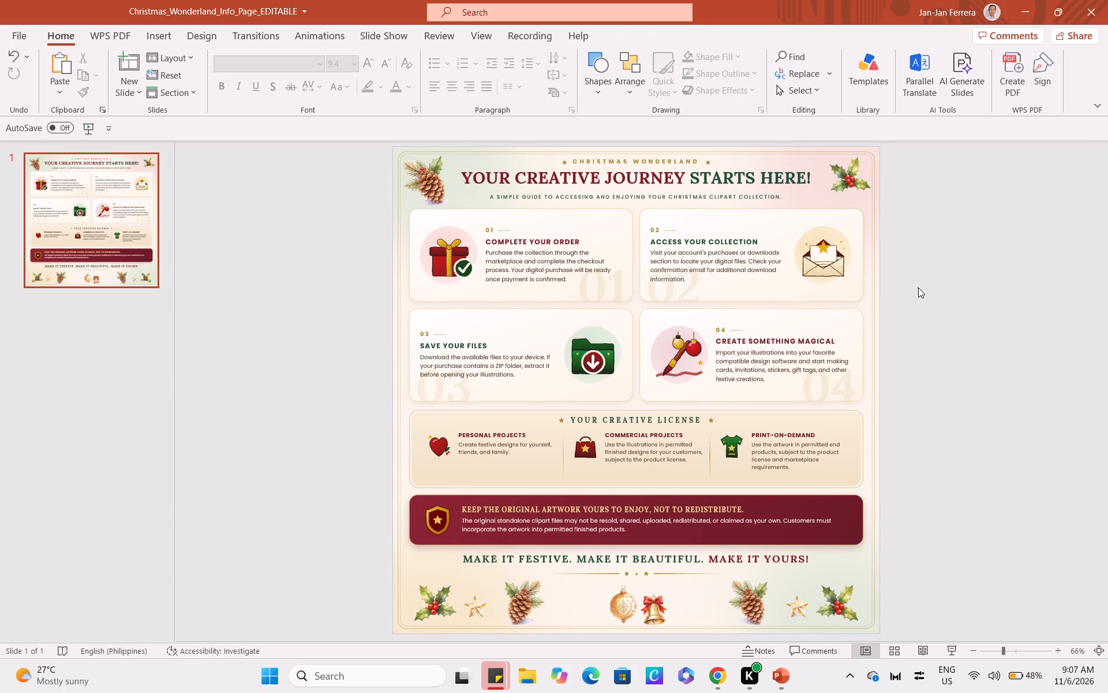
Increase the "Personal Projects" heading in the Your Creative License section to 11 pt.
left_click(481, 450)
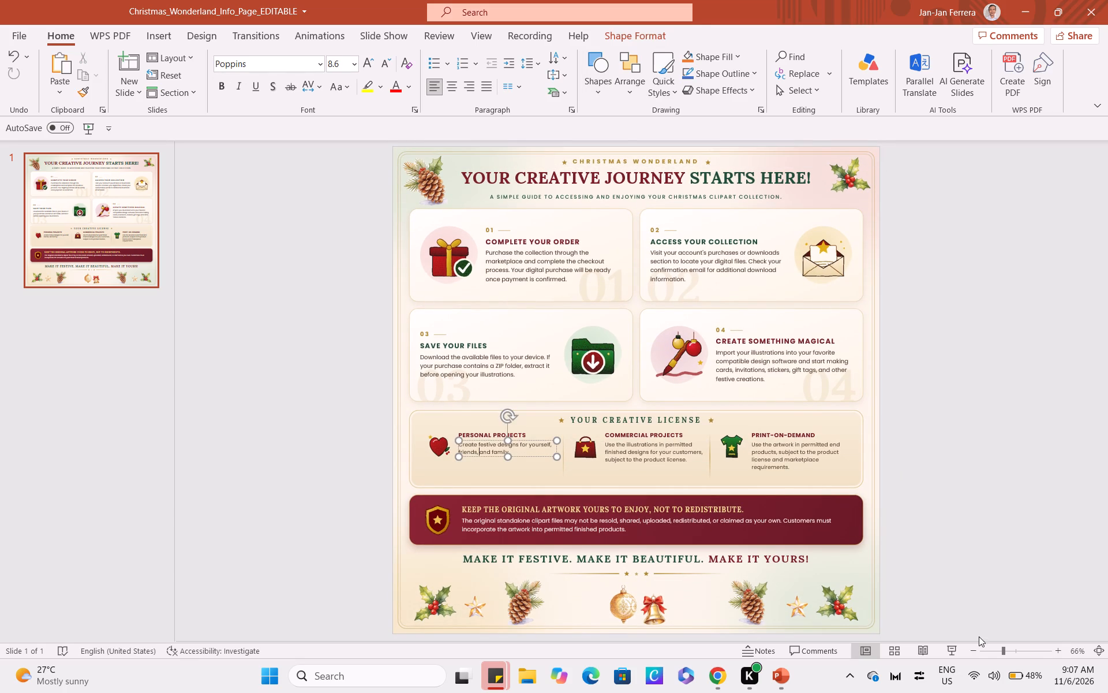
left_click(1058, 652)
triple_click(1058, 652)
double_click(1058, 652)
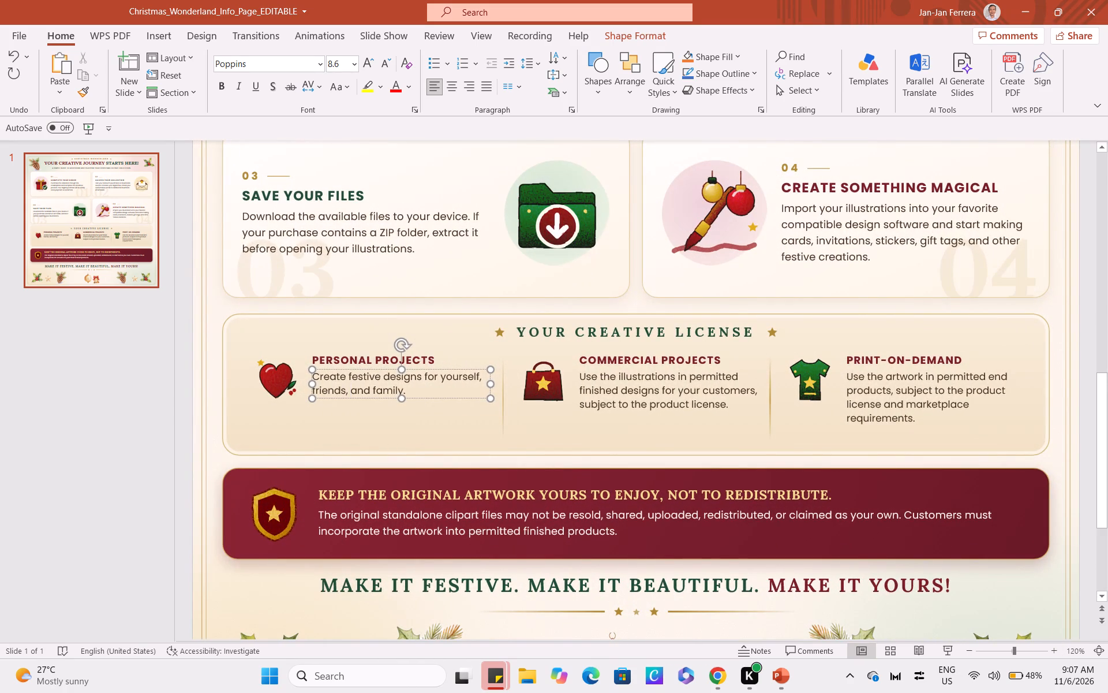
left_click(176, 366)
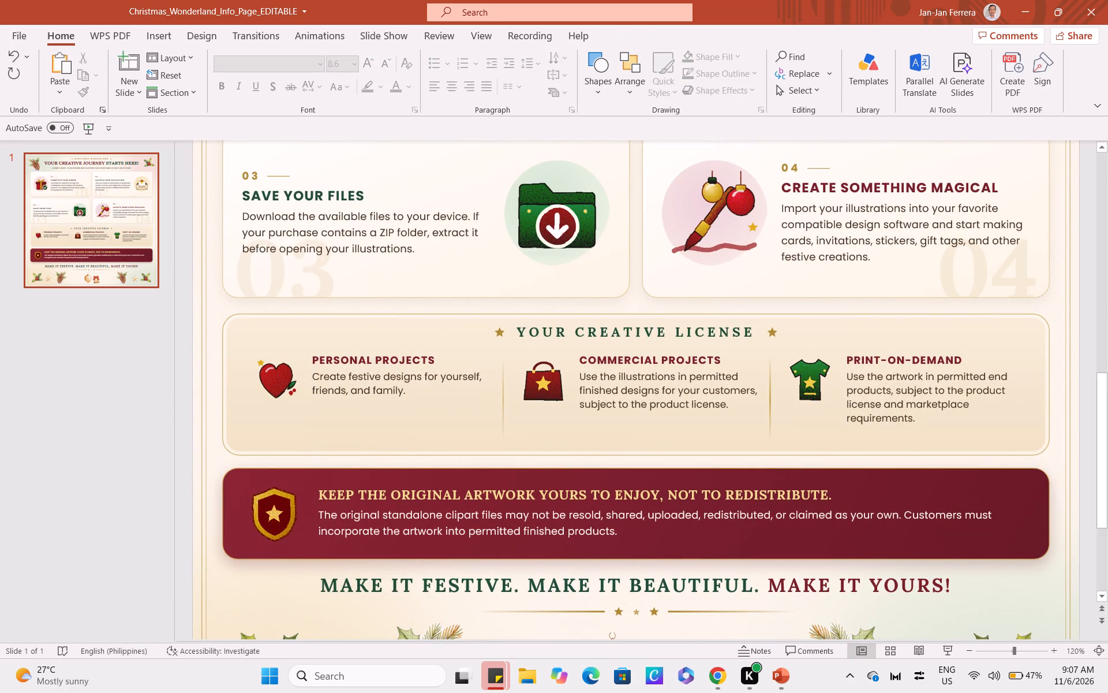
left_click(331, 357)
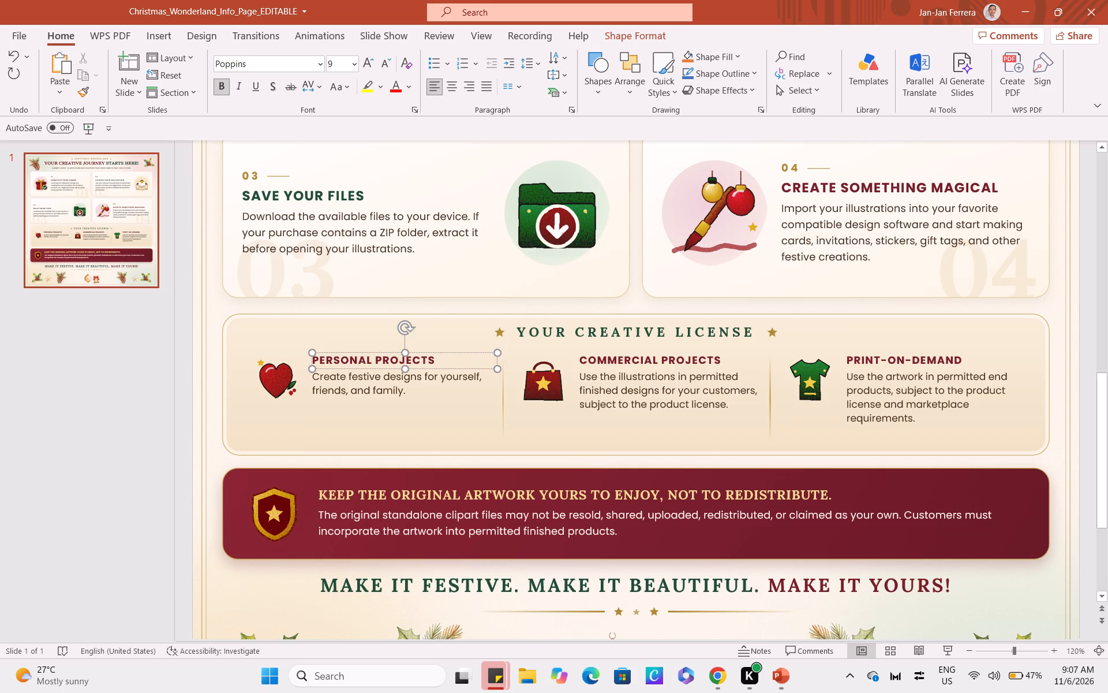
key("ctrl+a")
left_click(366, 62)
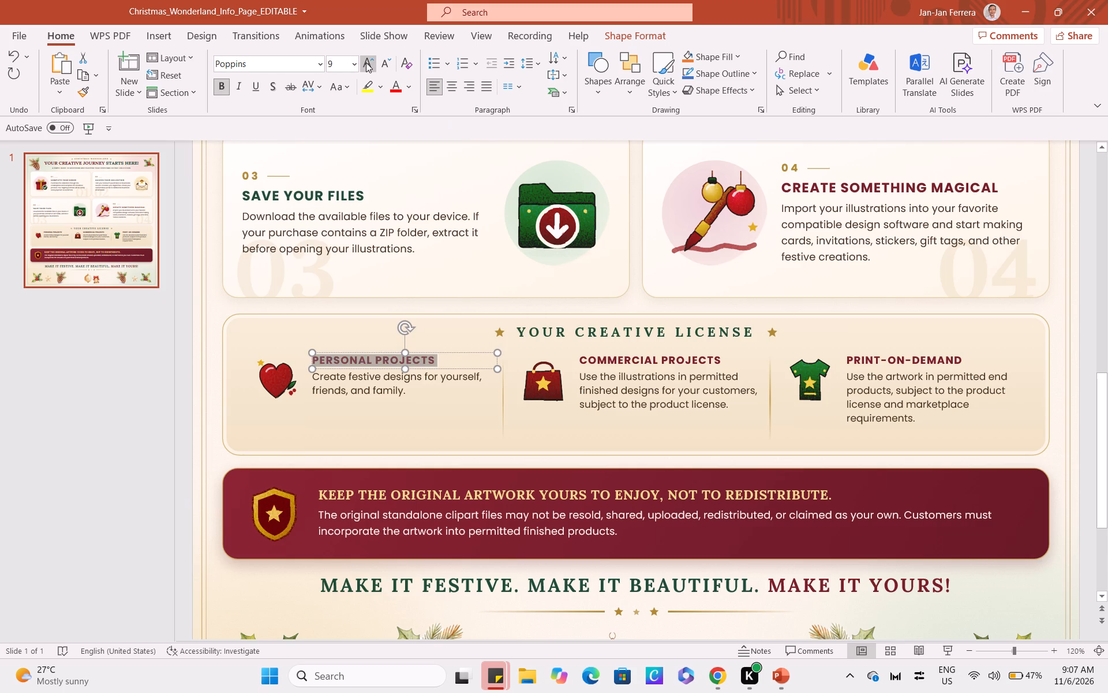
left_click(366, 62)
left_click(366, 62)
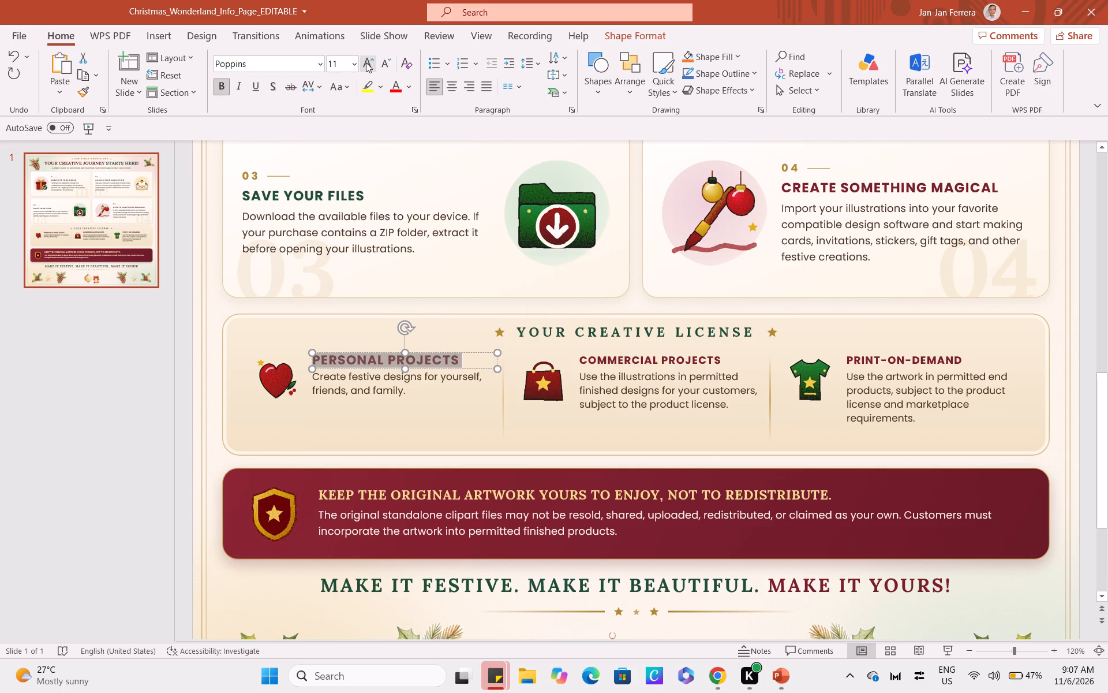
Increase the "Commercial Projects" heading in the license section to 10.5 pt.
left_click(617, 361)
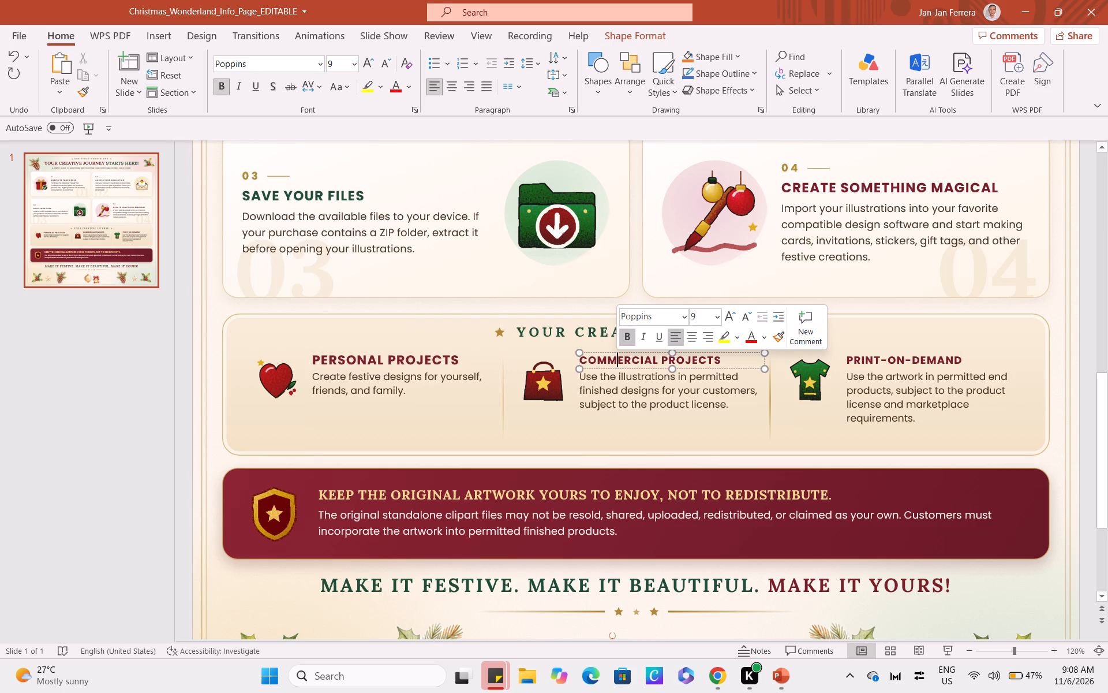
key("ctrl+a")
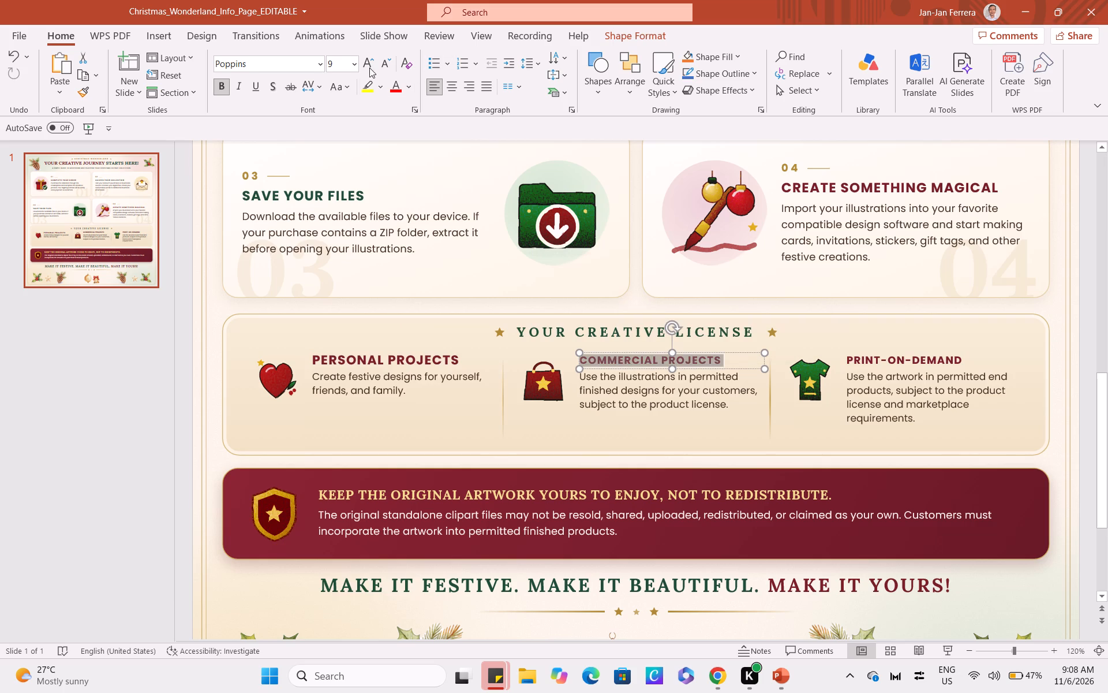
left_click(365, 61)
left_click(365, 61)
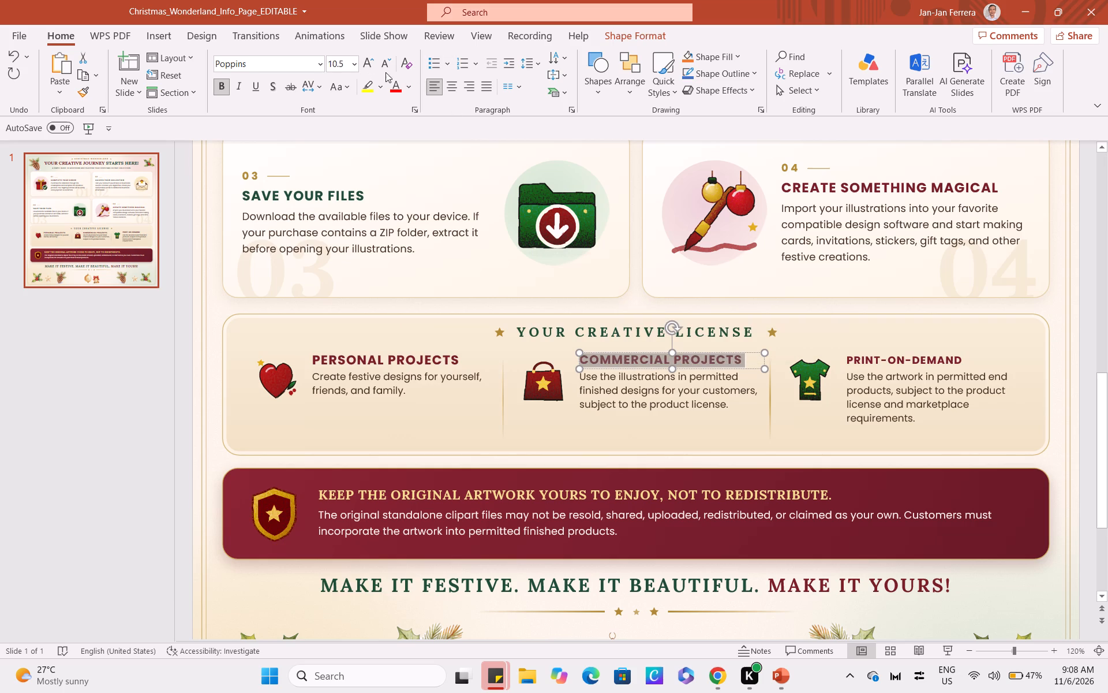
Increase the "Print-on-Demand" heading in the license section to 11 pt.
left_click(867, 363)
key("ctrl+a")
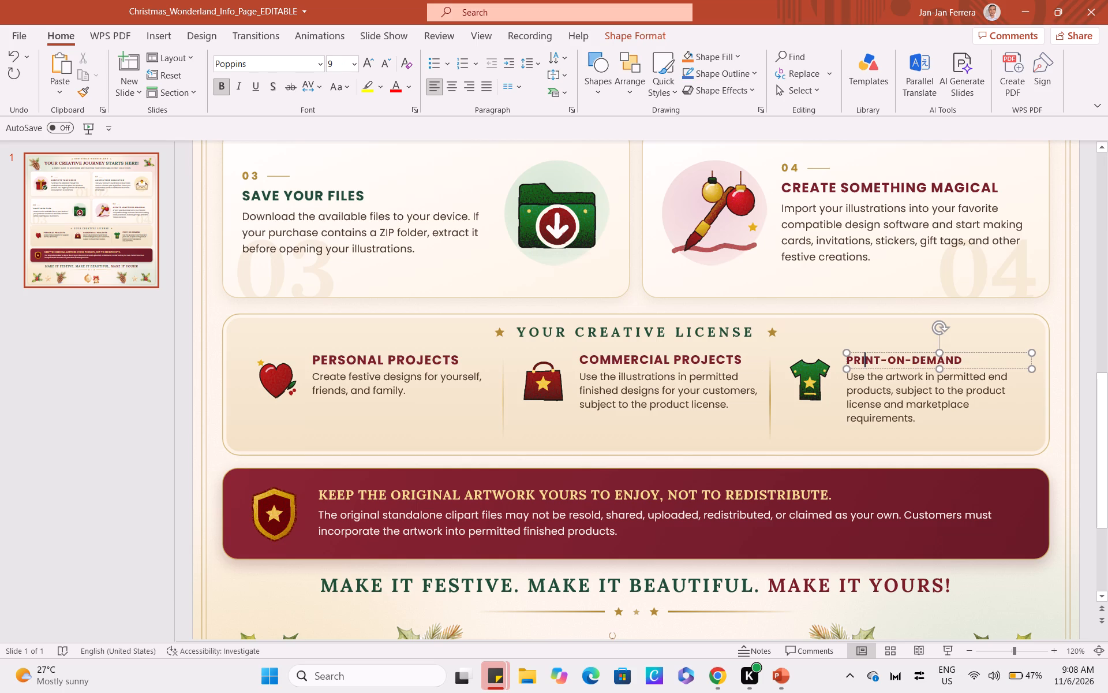
double_click(369, 65)
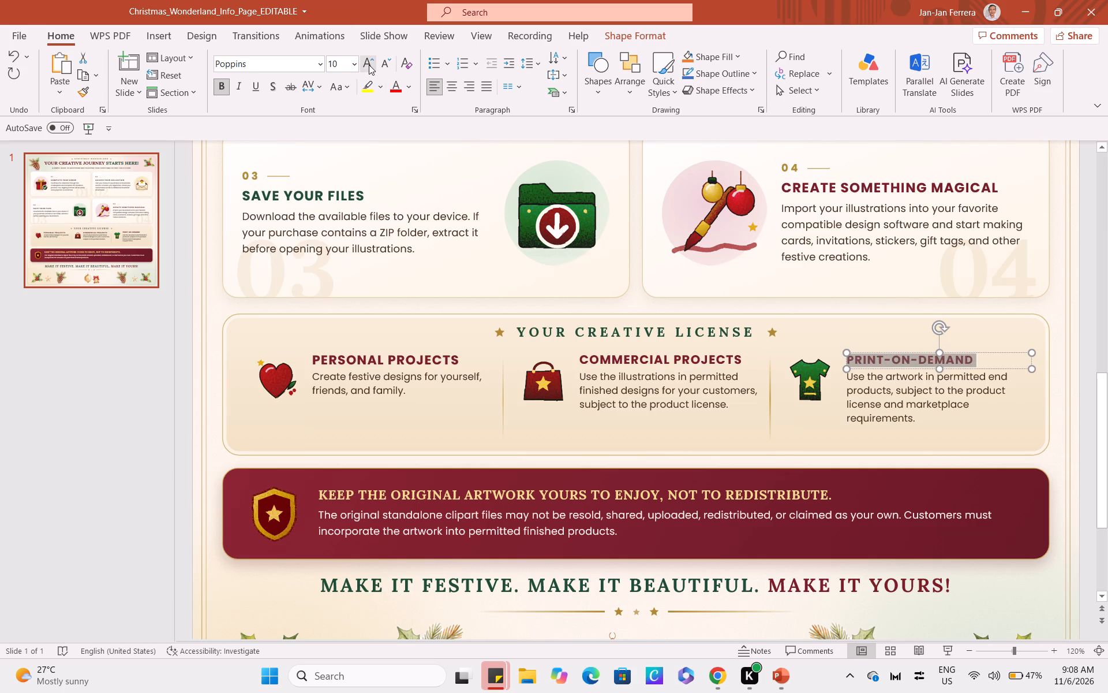
left_click(369, 65)
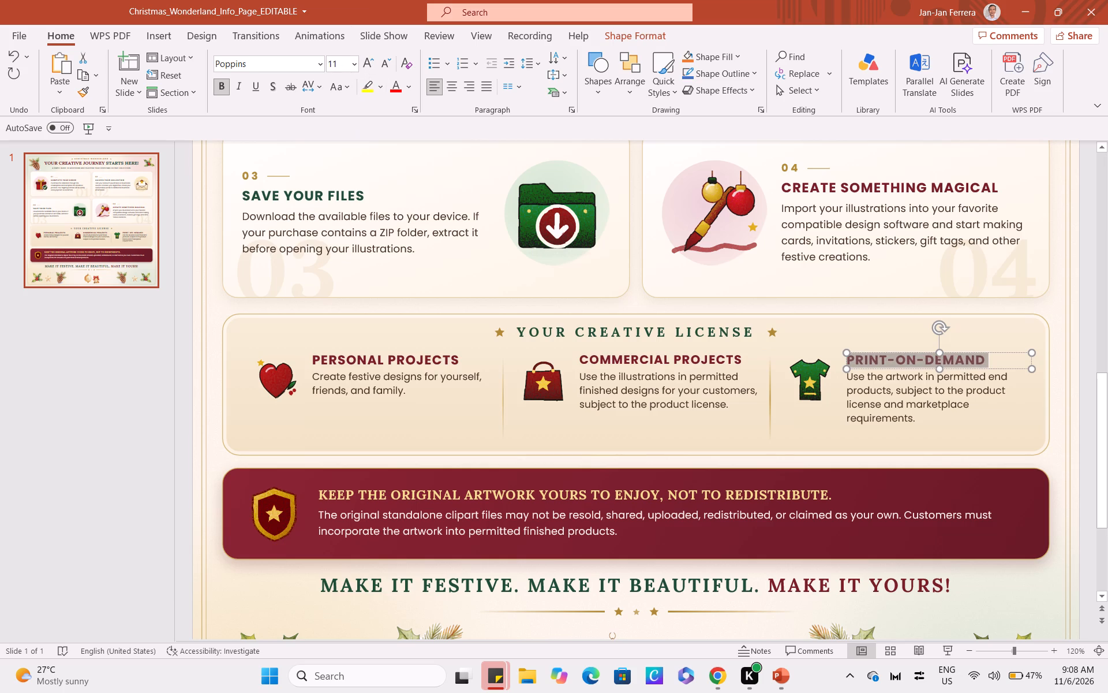
Increase the "Commercial Projects" heading by one more size increment to match the other two license headings.
left_click(602, 360)
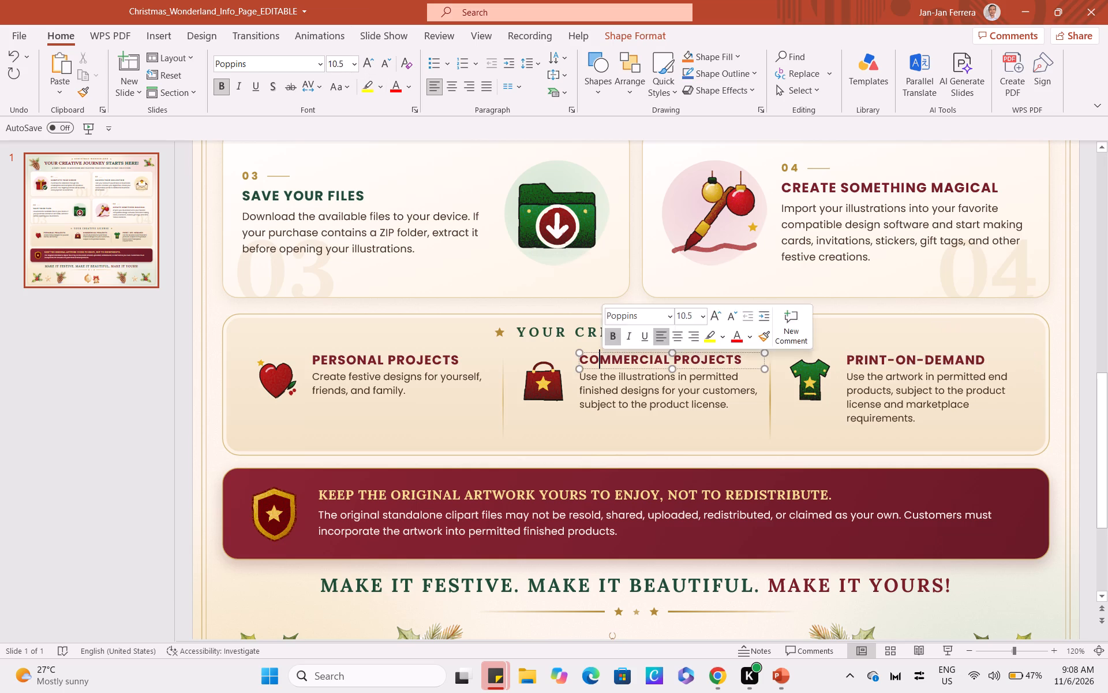
key("ctrl+a")
left_click(368, 58)
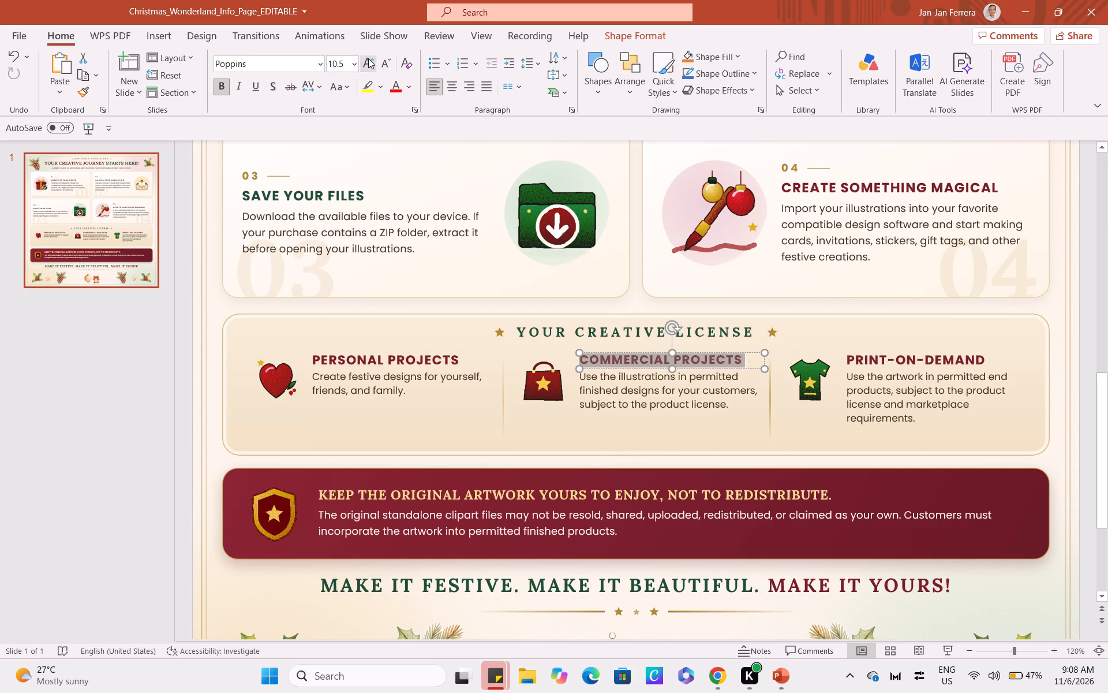
Increase the description text under "Personal Projects" to 10.5 pt.
left_click(328, 393)
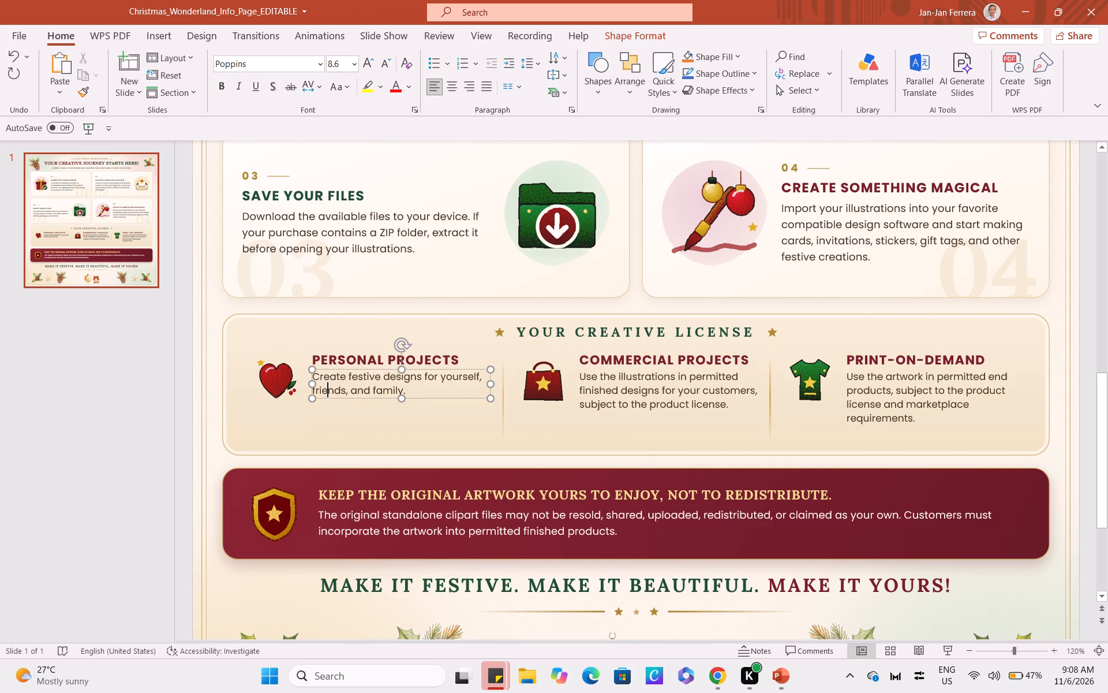
key("ctrl+a")
left_click(368, 66)
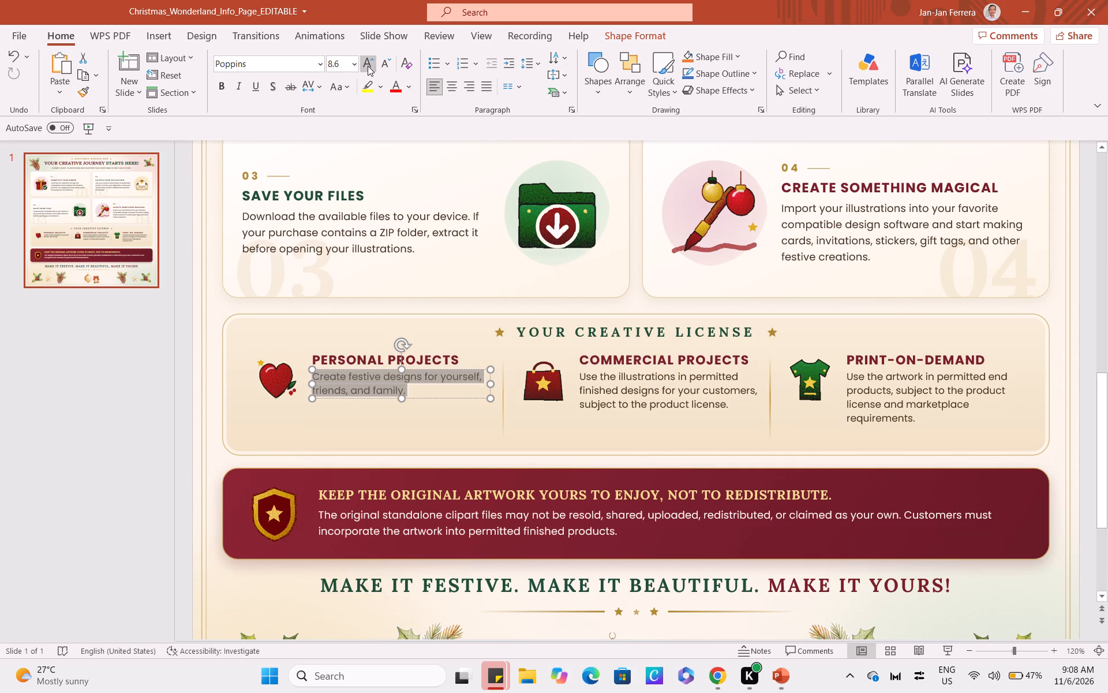
double_click(368, 66)
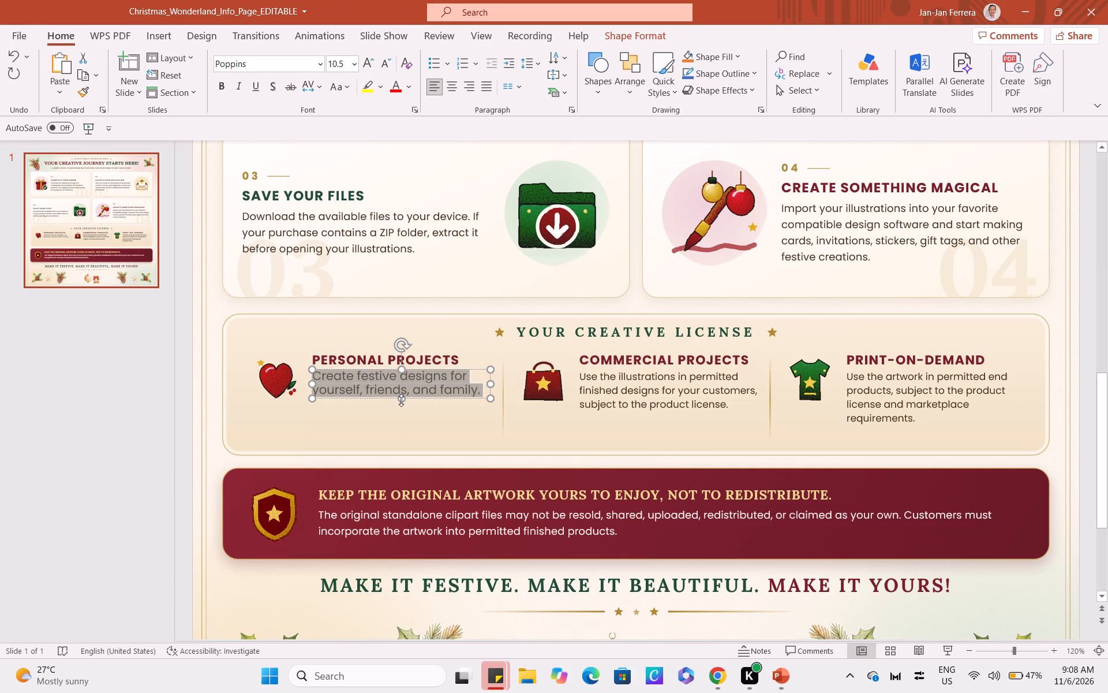
Extend the Personal Projects description text box downward to give the text more room.
left_click_drag(401, 400, 398, 434)
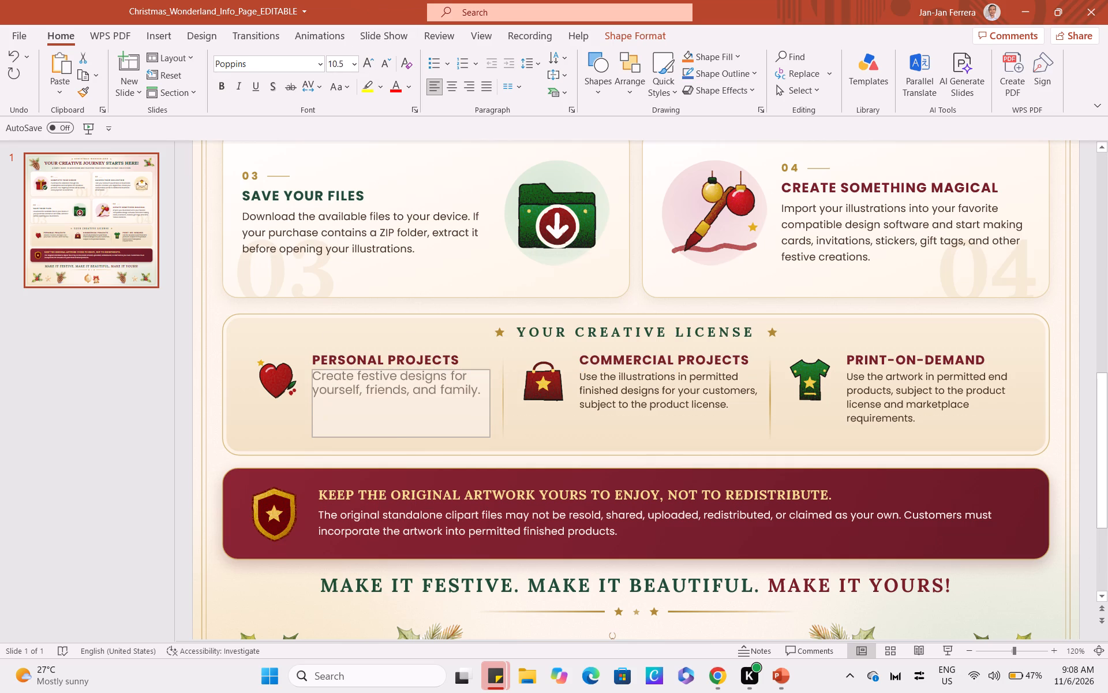
left_click_drag(398, 434, 398, 435)
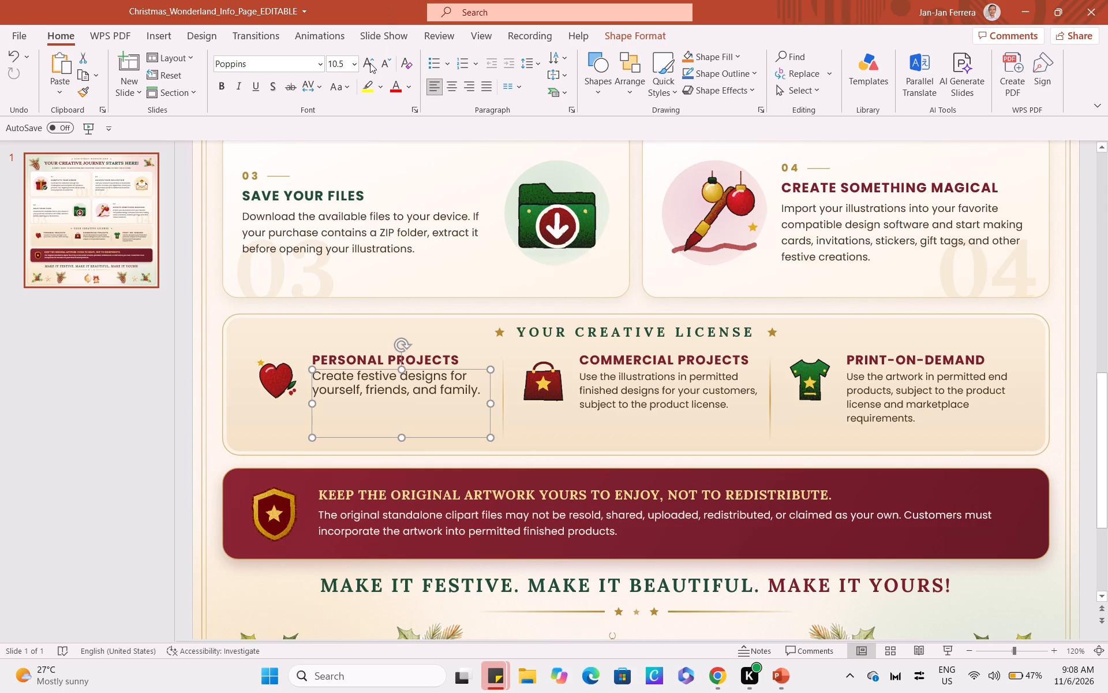
Try the Personal Projects description at 16 pt with tighter character spacing previewed, and settle its size at 12 pt.
double_click(370, 63)
double_click(370, 63)
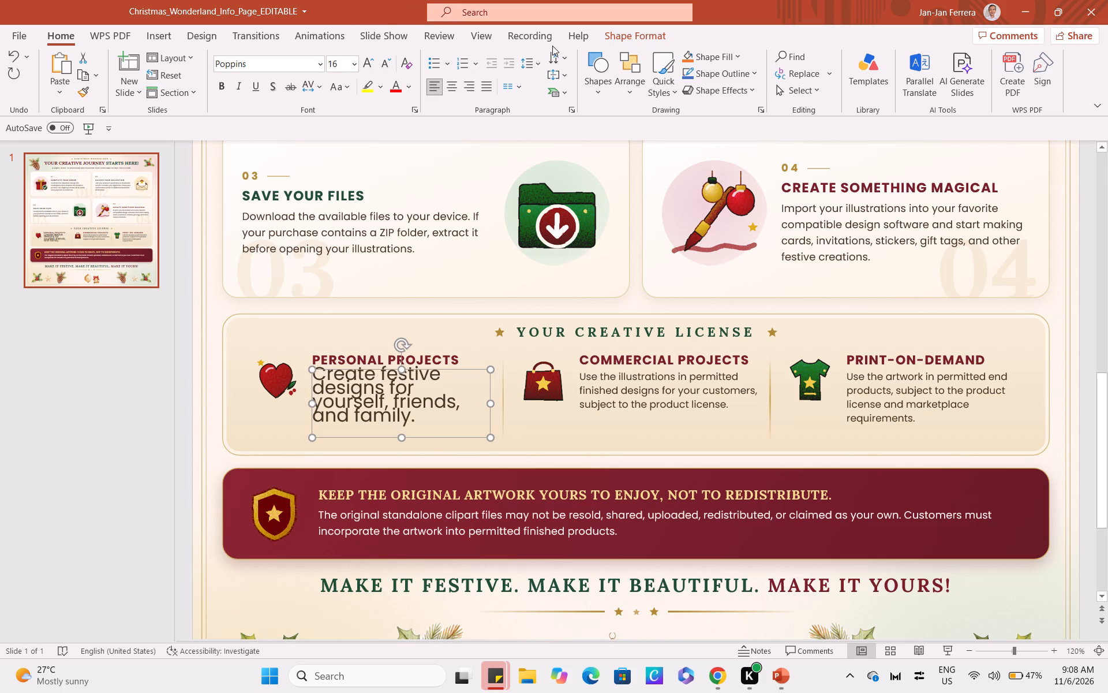
left_click(319, 84)
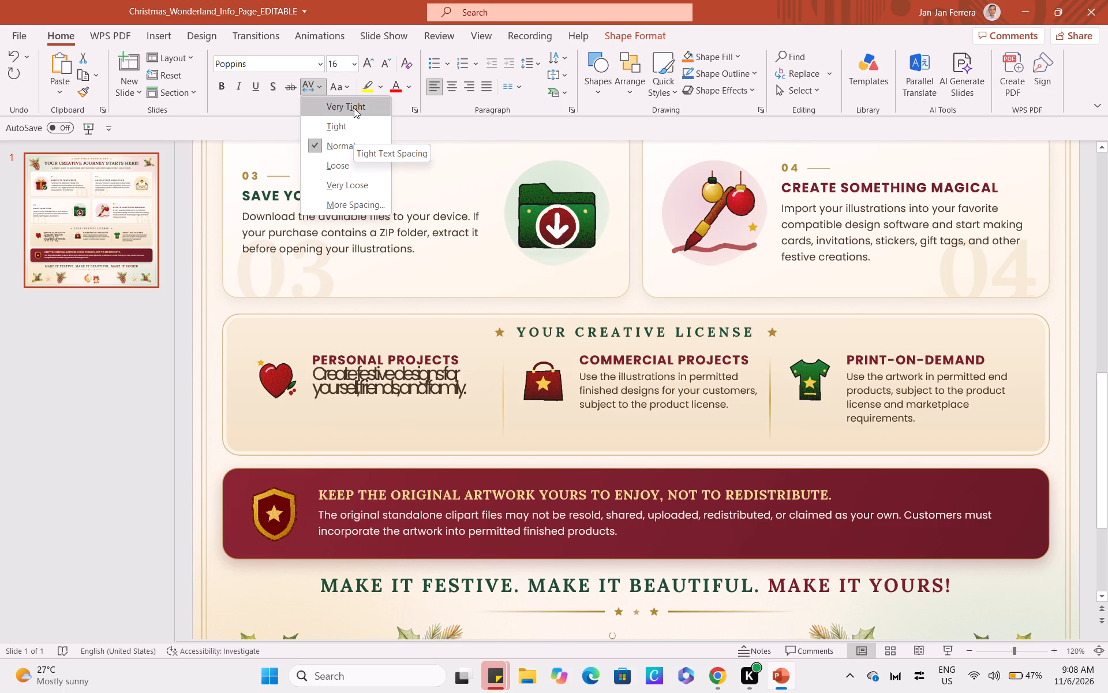
double_click(384, 61)
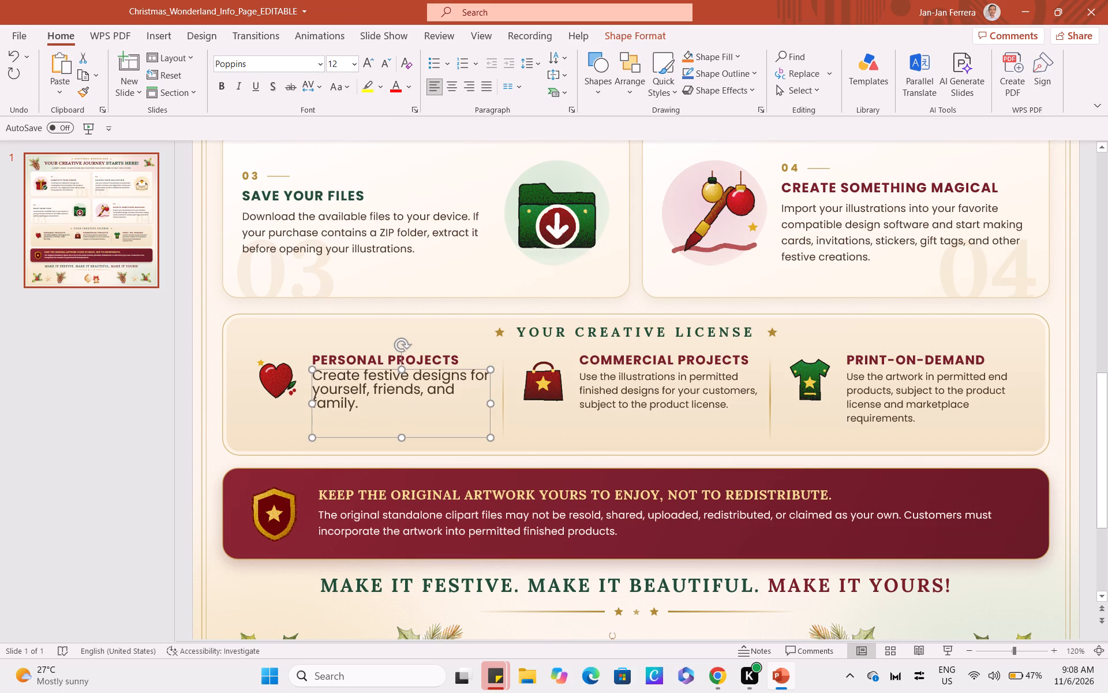
Shorten the Personal Projects description text box so it fits closely around its three lines.
left_click_drag(403, 374, 399, 388)
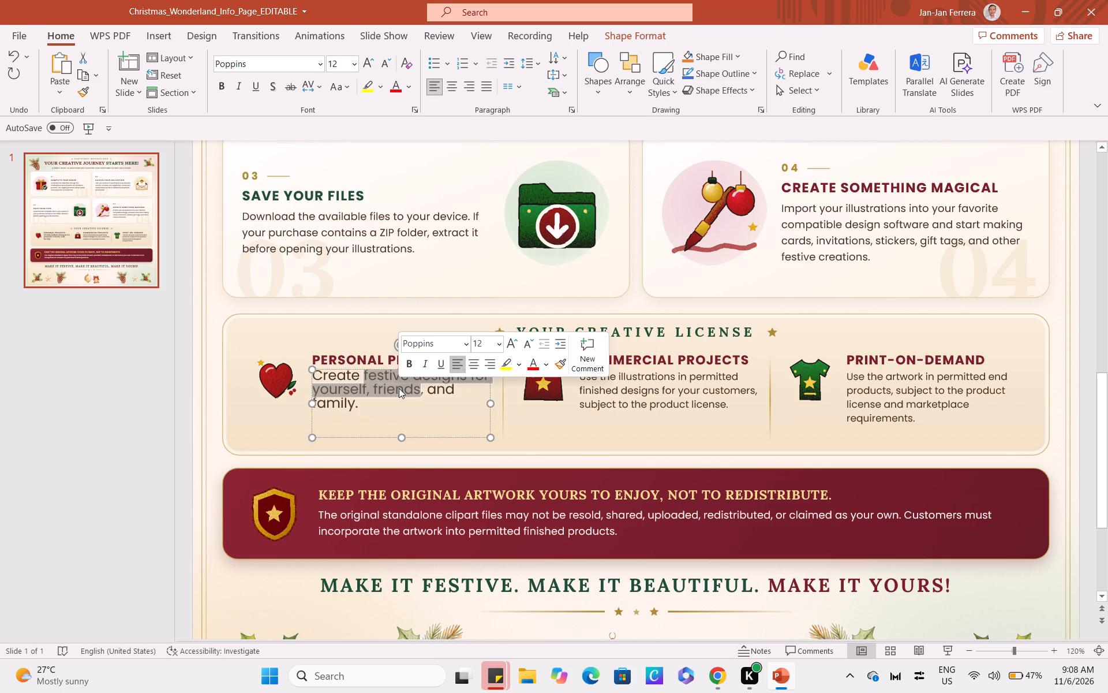
left_click(169, 387)
left_click(393, 403)
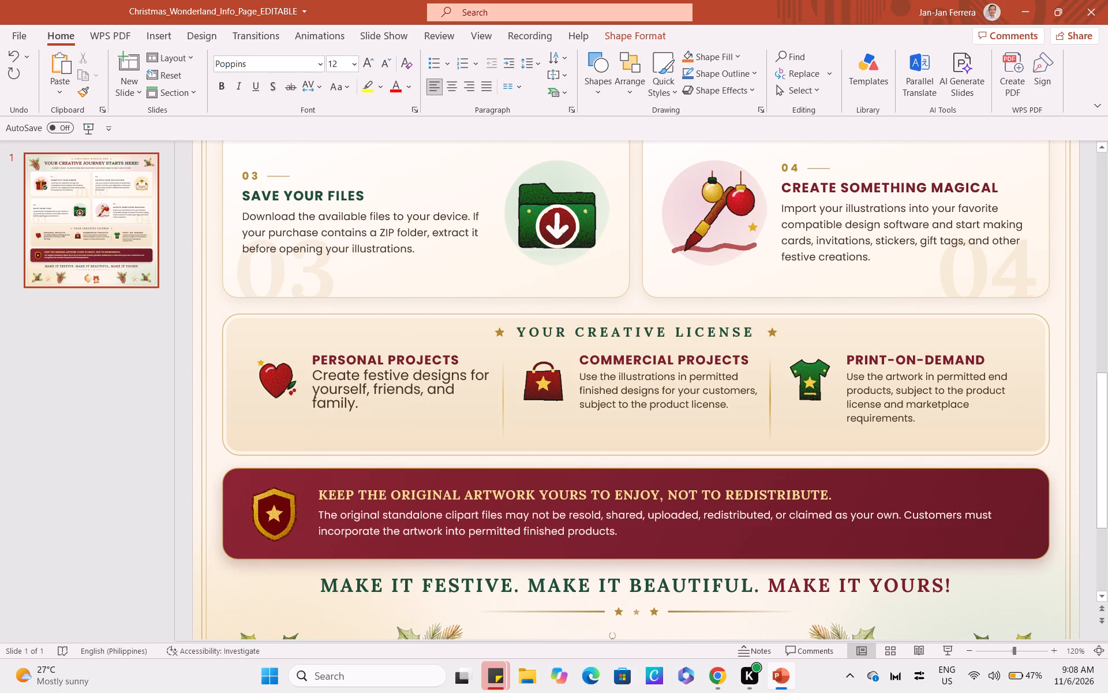
left_click(353, 419)
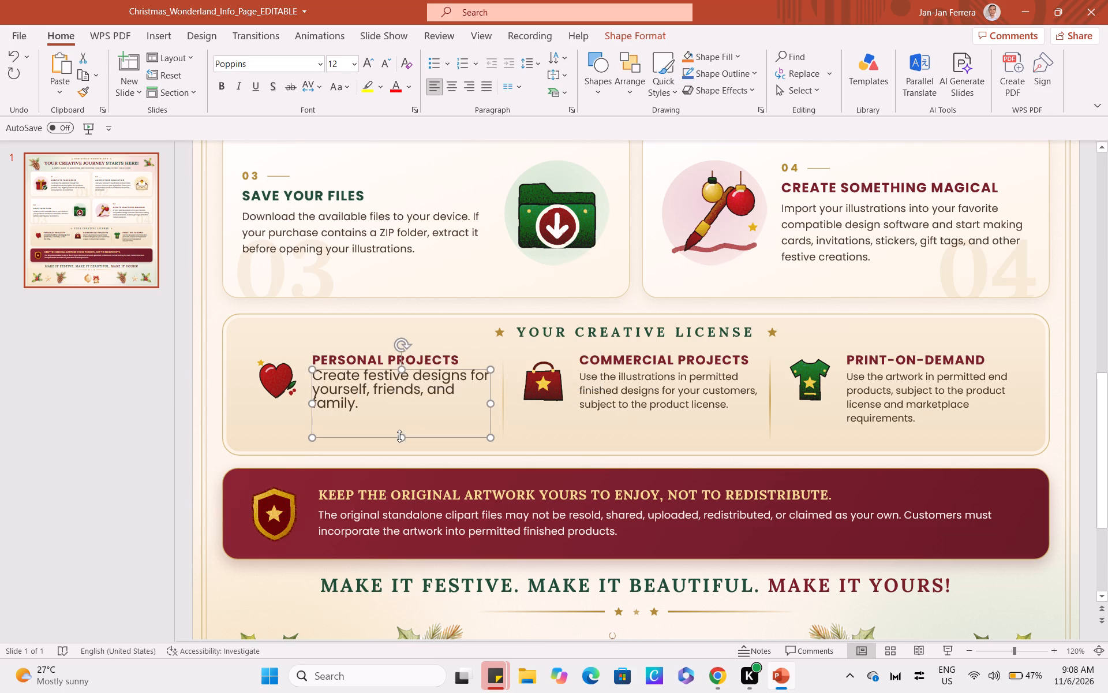
left_click_drag(400, 437, 402, 413)
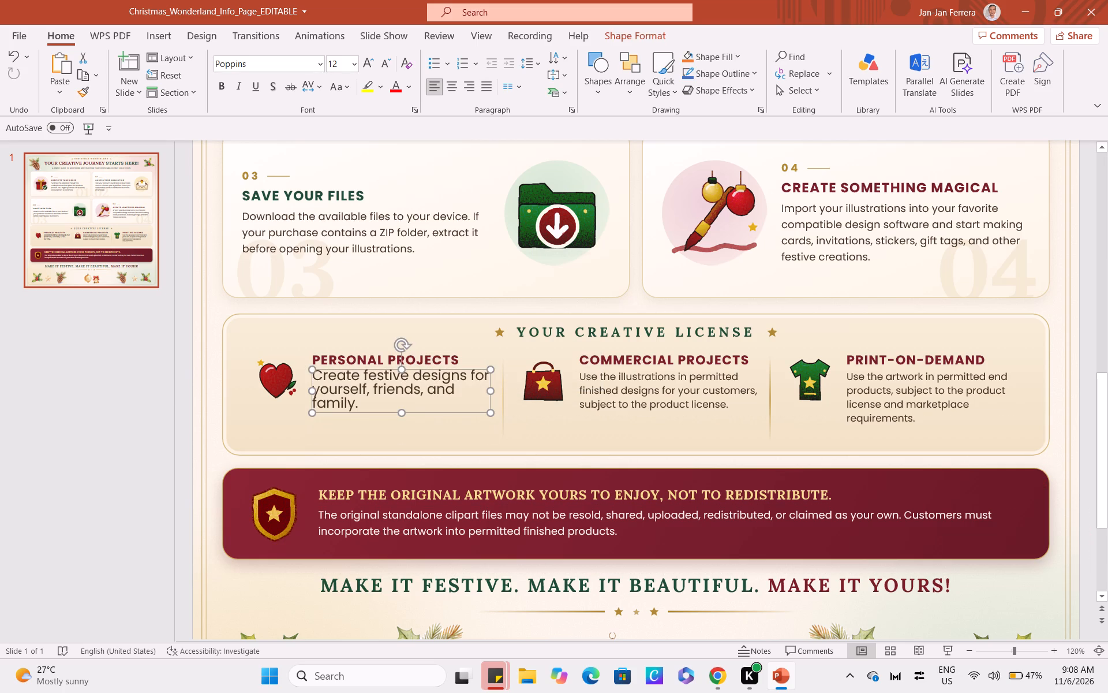
Move the Personal Projects description box slightly down to leave a clear gap beneath its heading.
left_click_drag(432, 413, 432, 420)
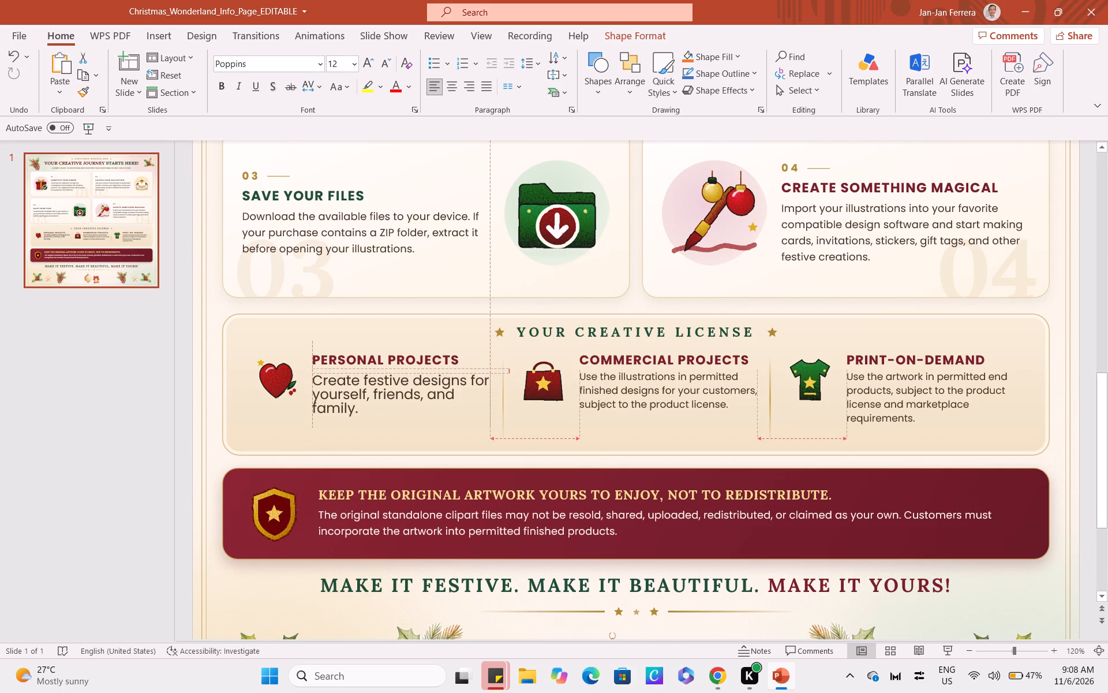
left_click_drag(432, 420, 433, 419)
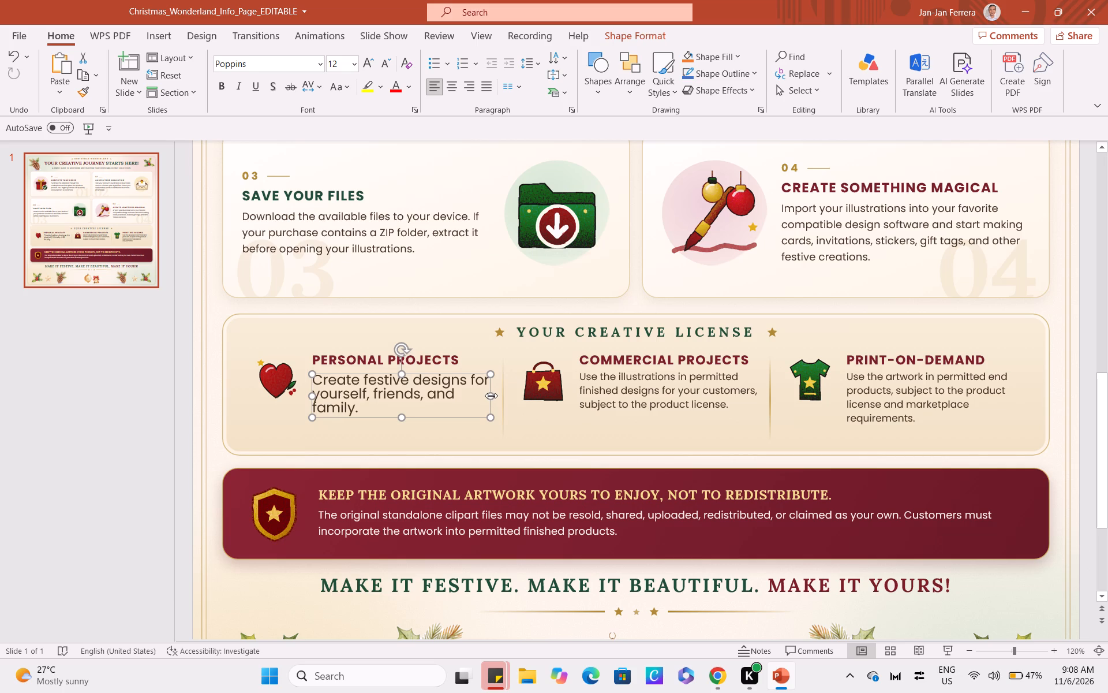
left_click(110, 403)
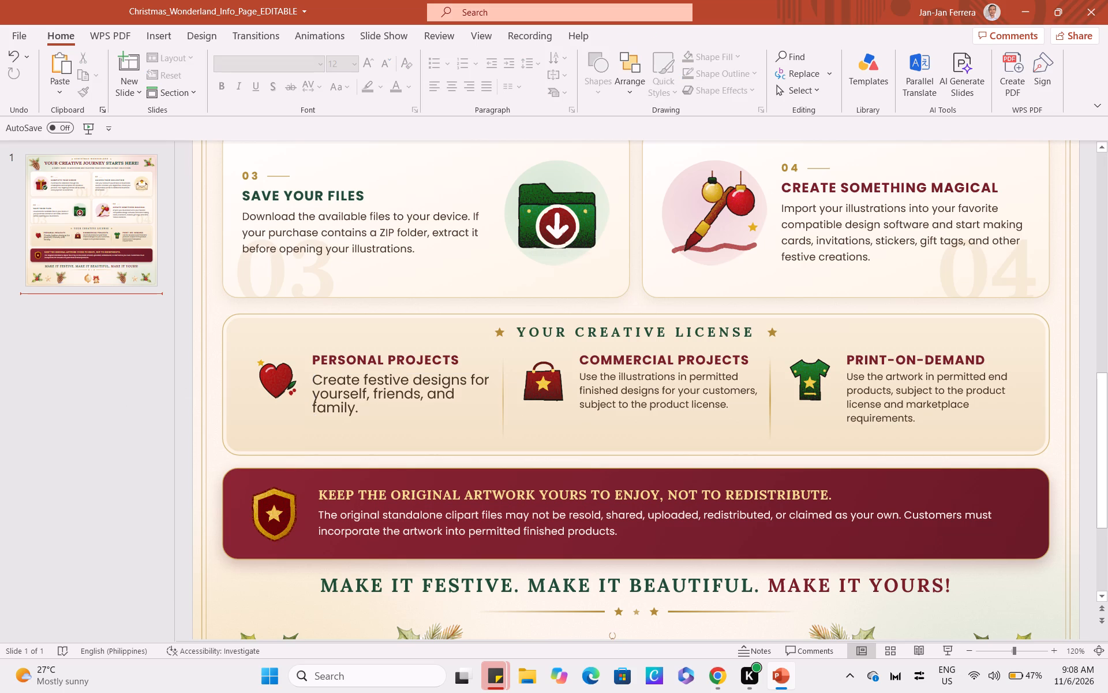
left_click(339, 353)
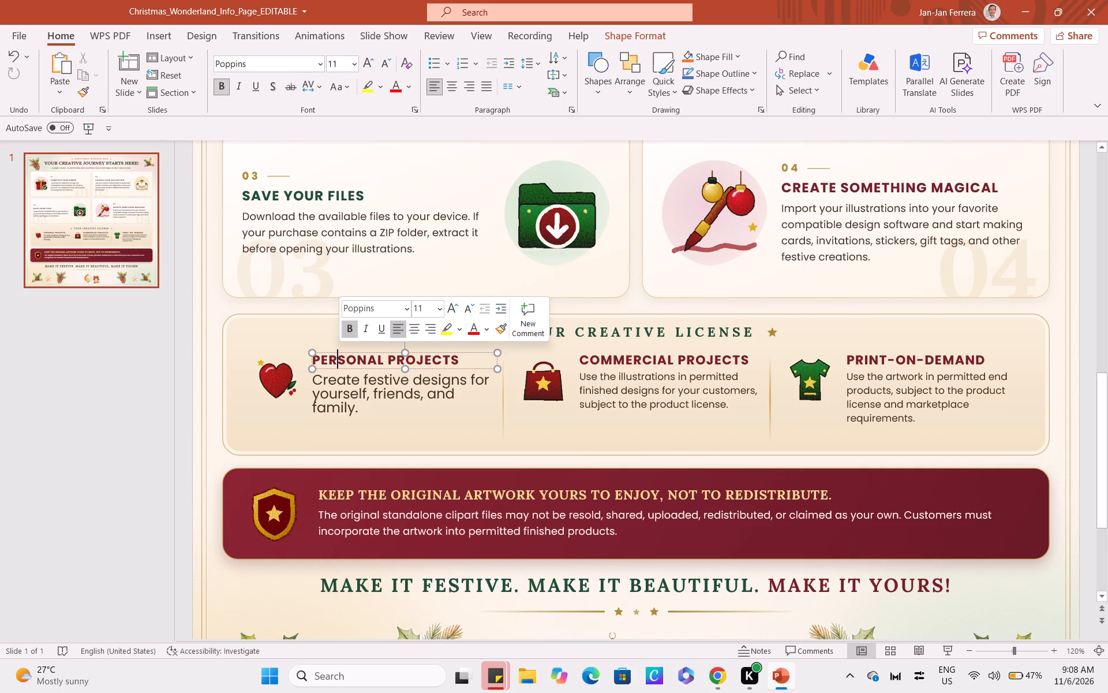
left_click(384, 404)
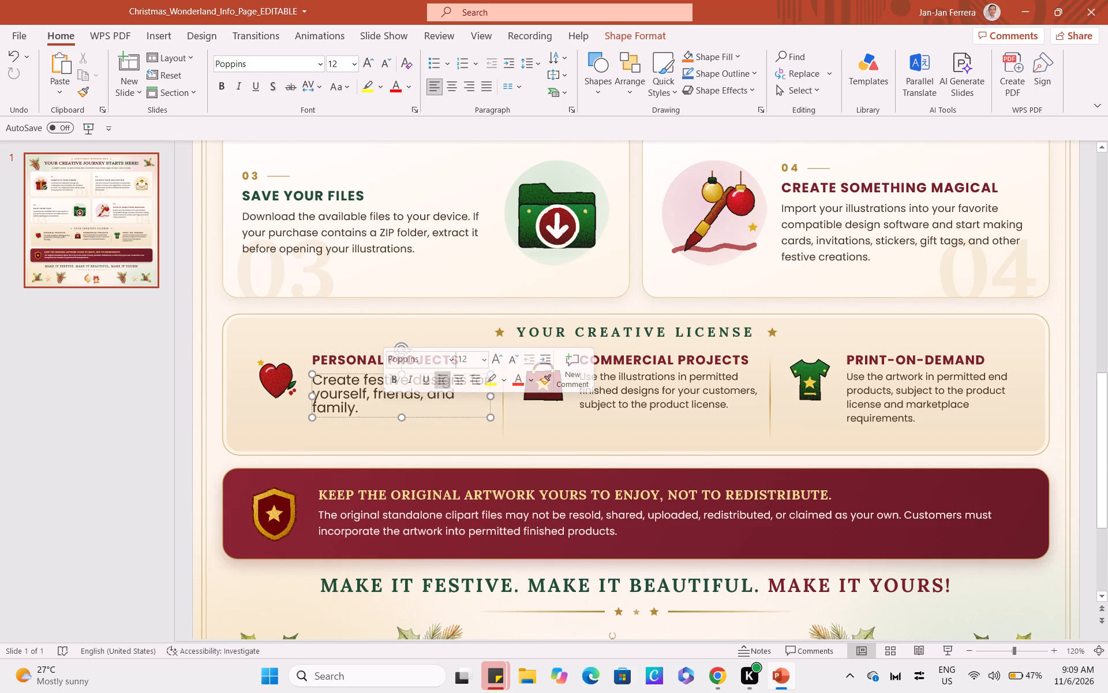
left_click_drag(374, 416, 373, 424)
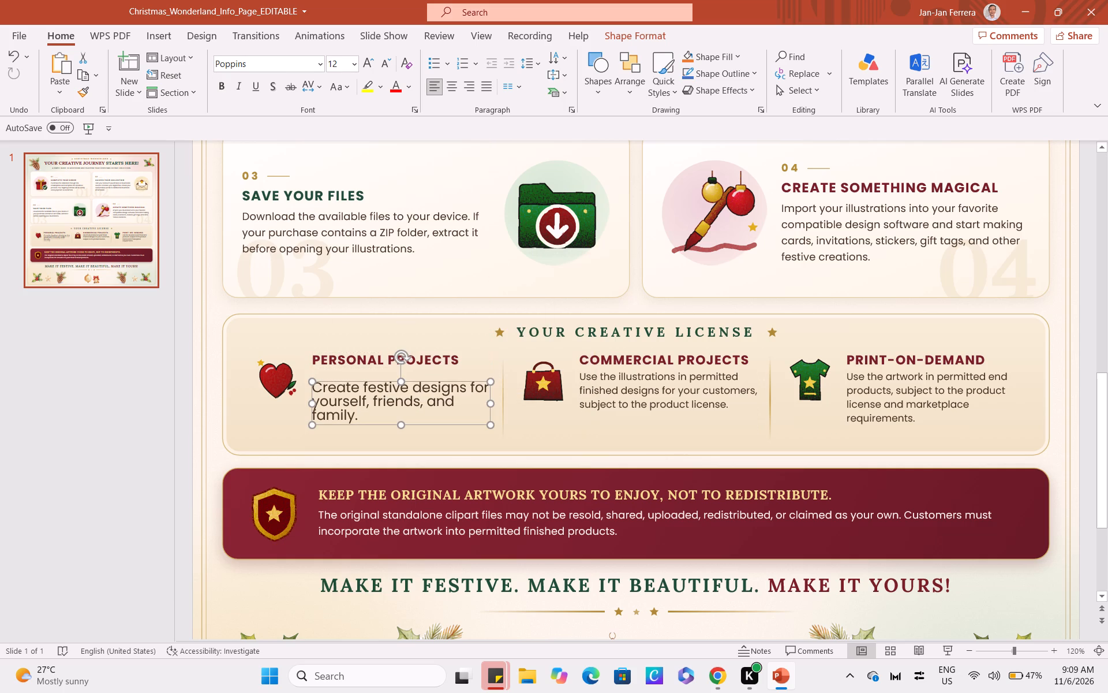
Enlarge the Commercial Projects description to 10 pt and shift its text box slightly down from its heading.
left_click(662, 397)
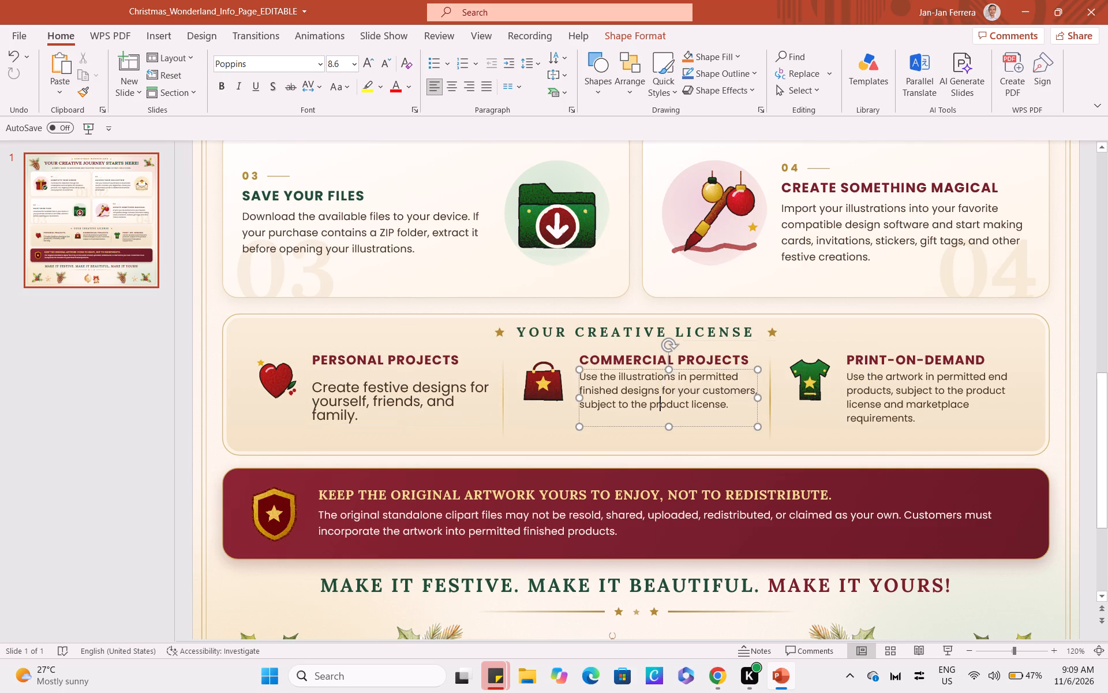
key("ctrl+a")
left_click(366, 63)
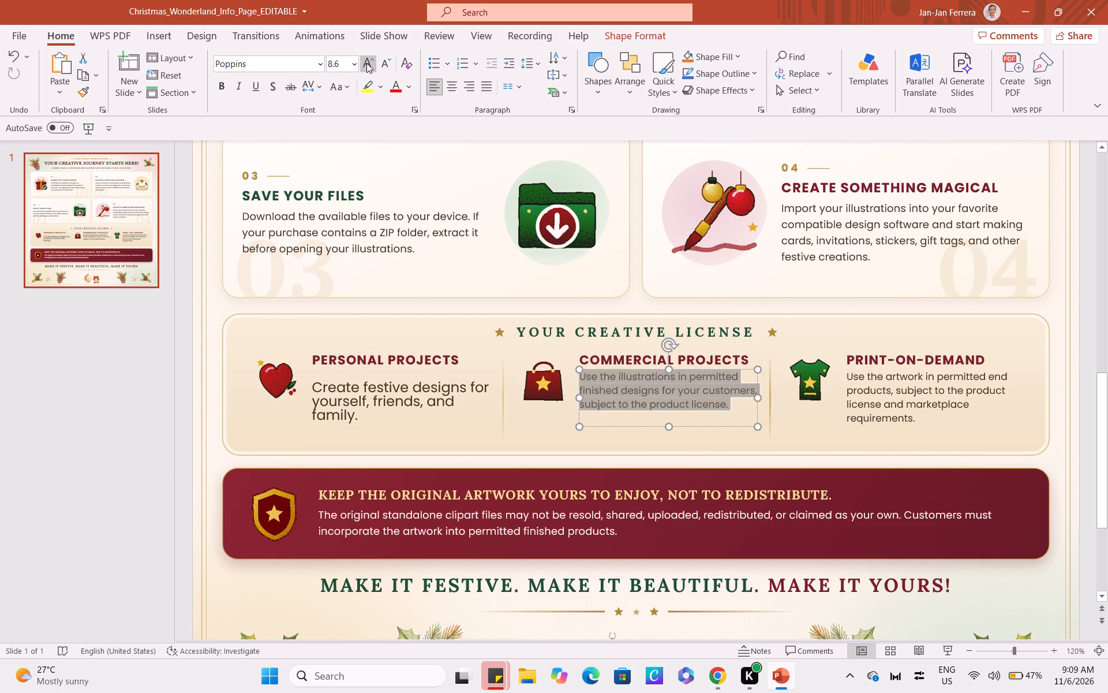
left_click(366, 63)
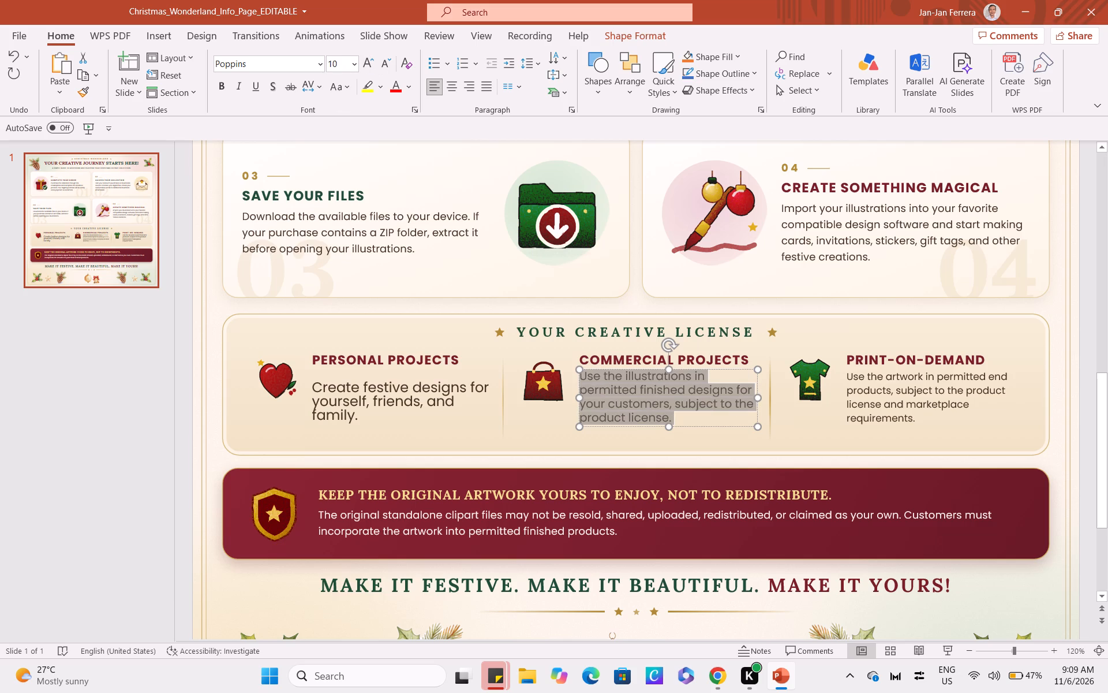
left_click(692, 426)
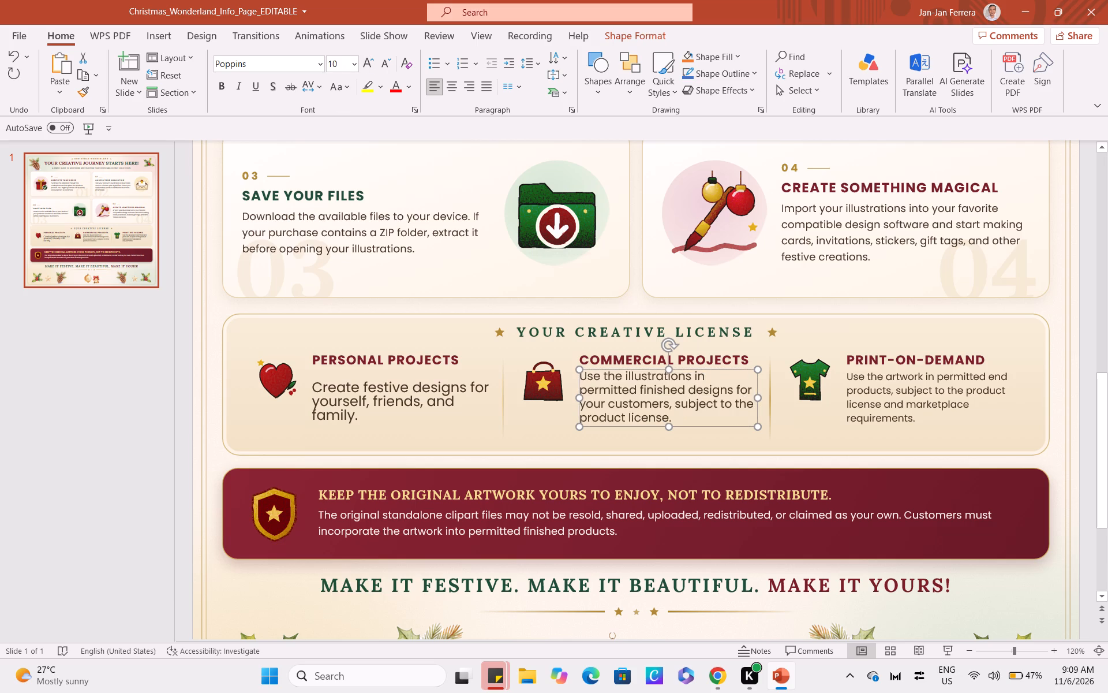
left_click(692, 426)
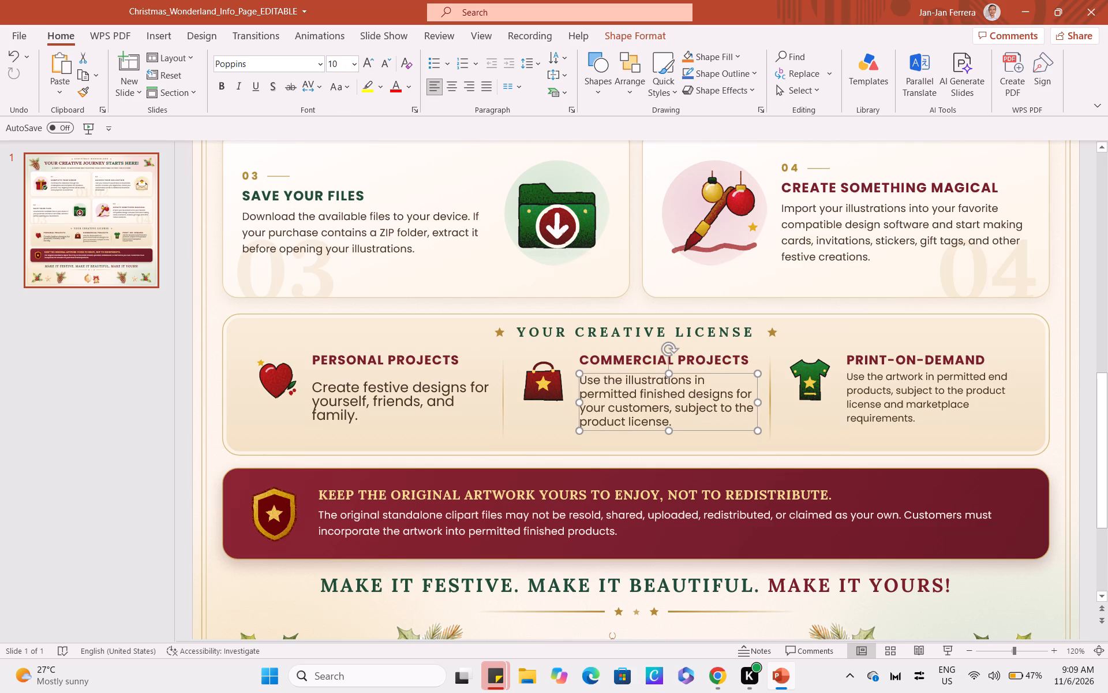
Examine the info page at different magnifications to judge how the Your Creative License text fits the overall layout.
left_click(941, 408)
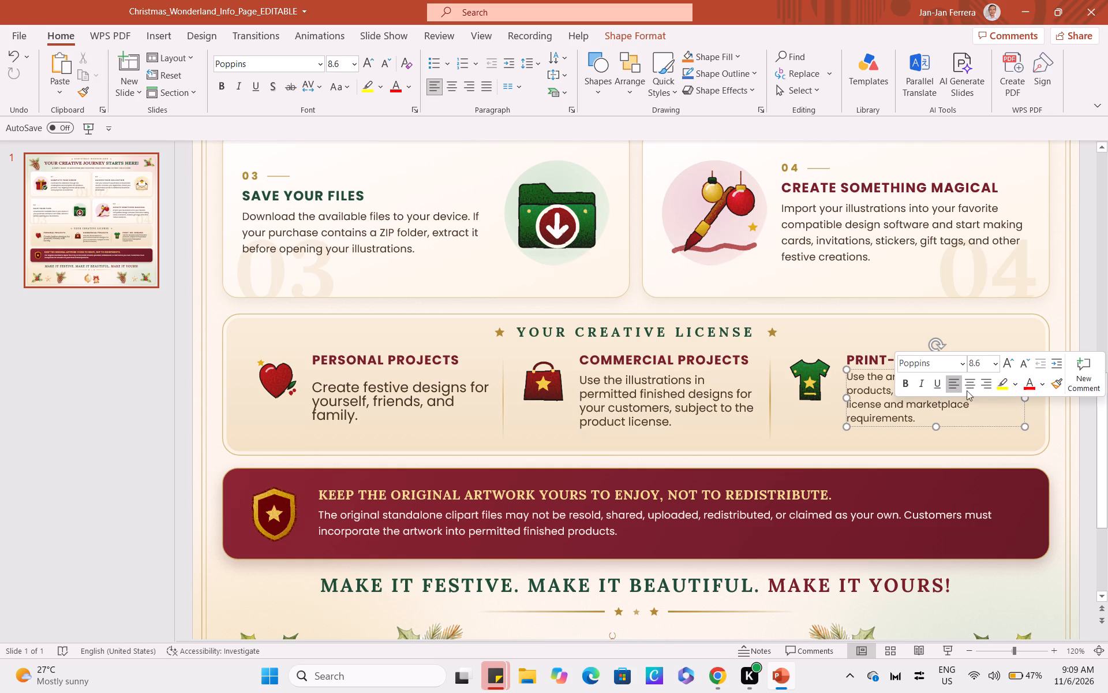
left_click(1082, 433)
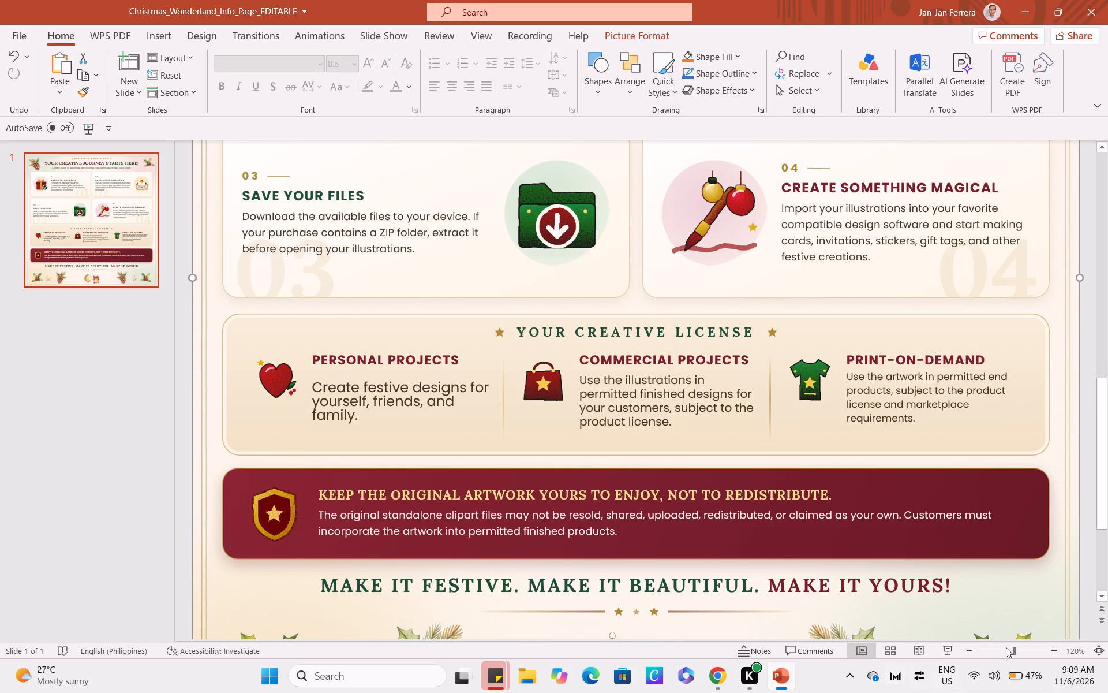
left_click(1019, 653)
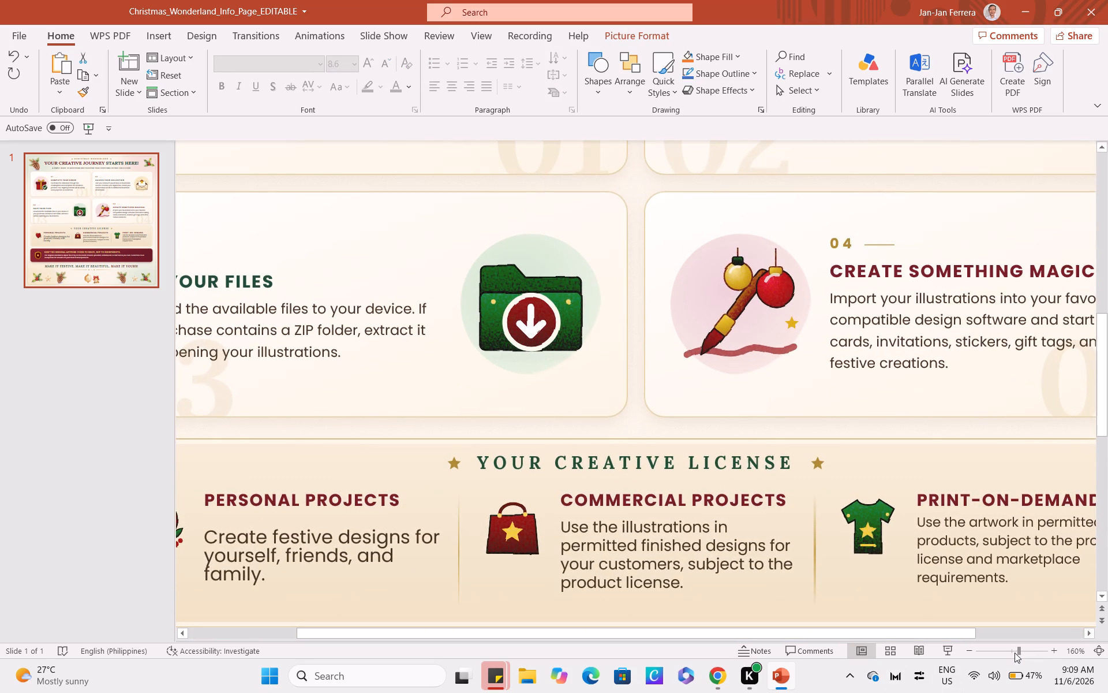
left_click_drag(1017, 651, 997, 654)
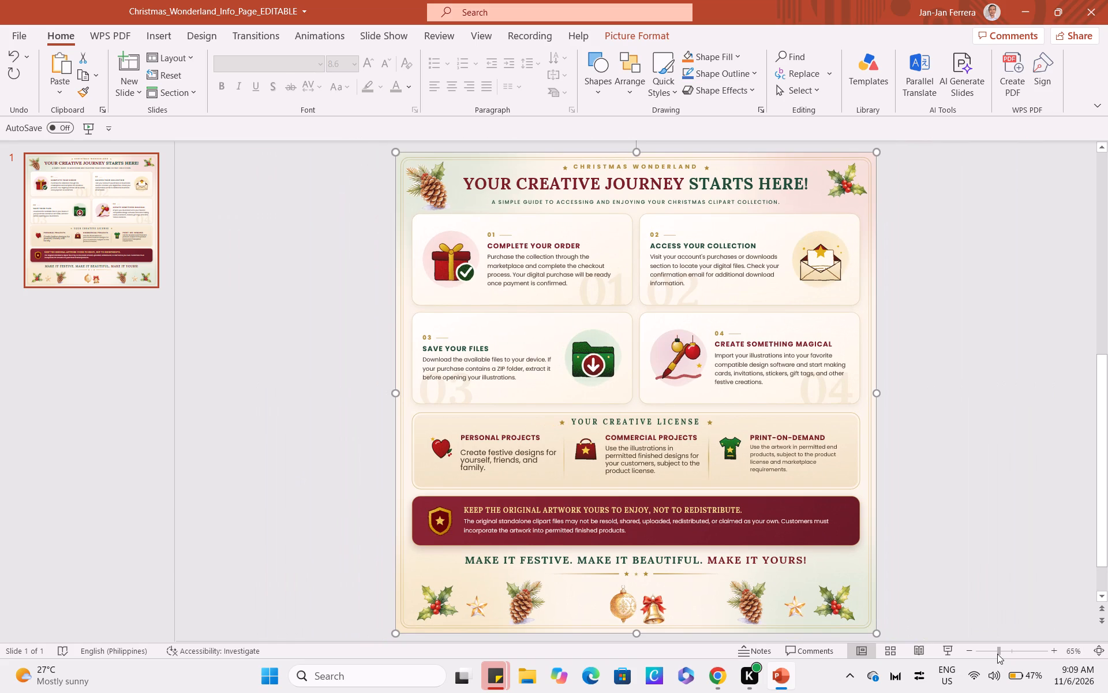
left_click_drag(997, 654, 1002, 653)
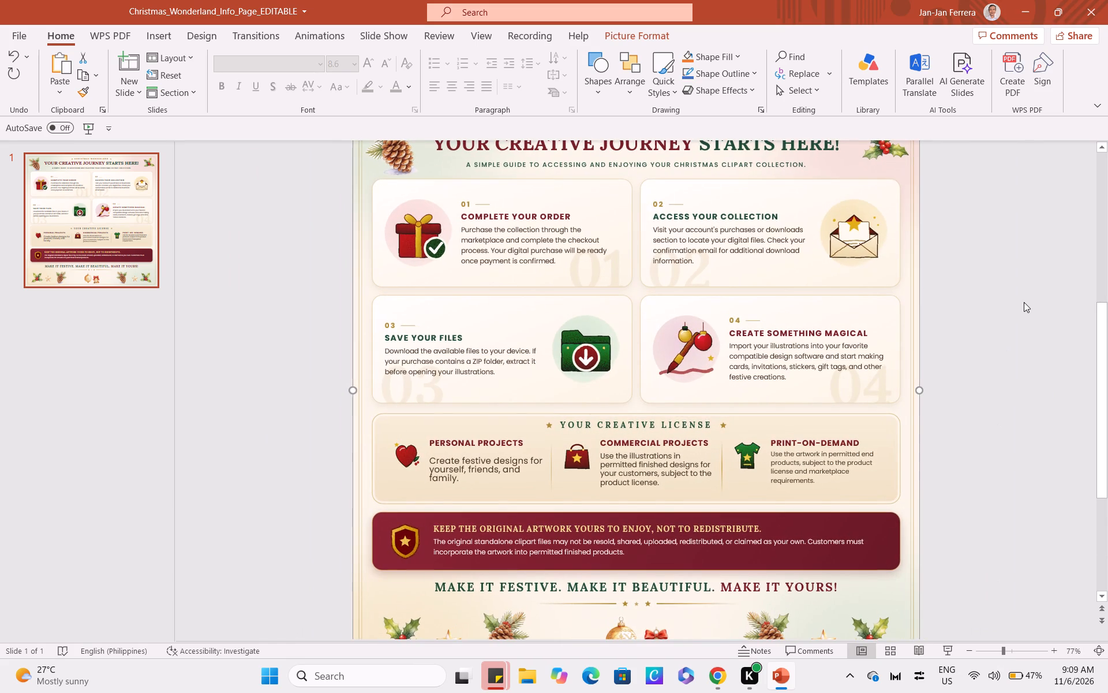
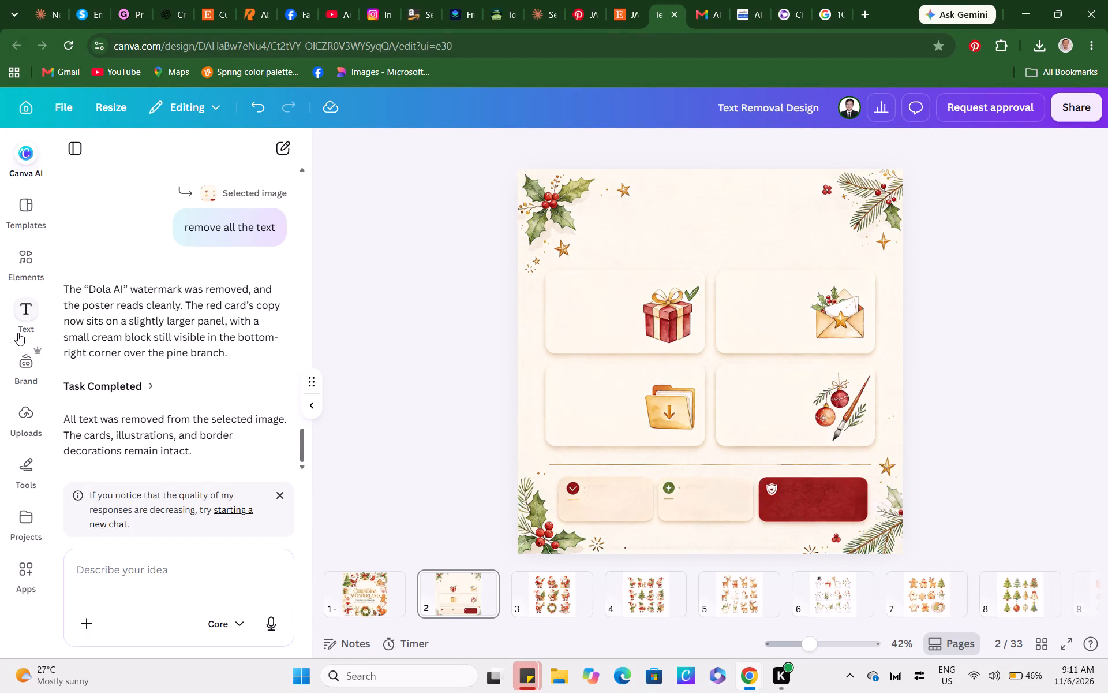
left_click(20, 413)
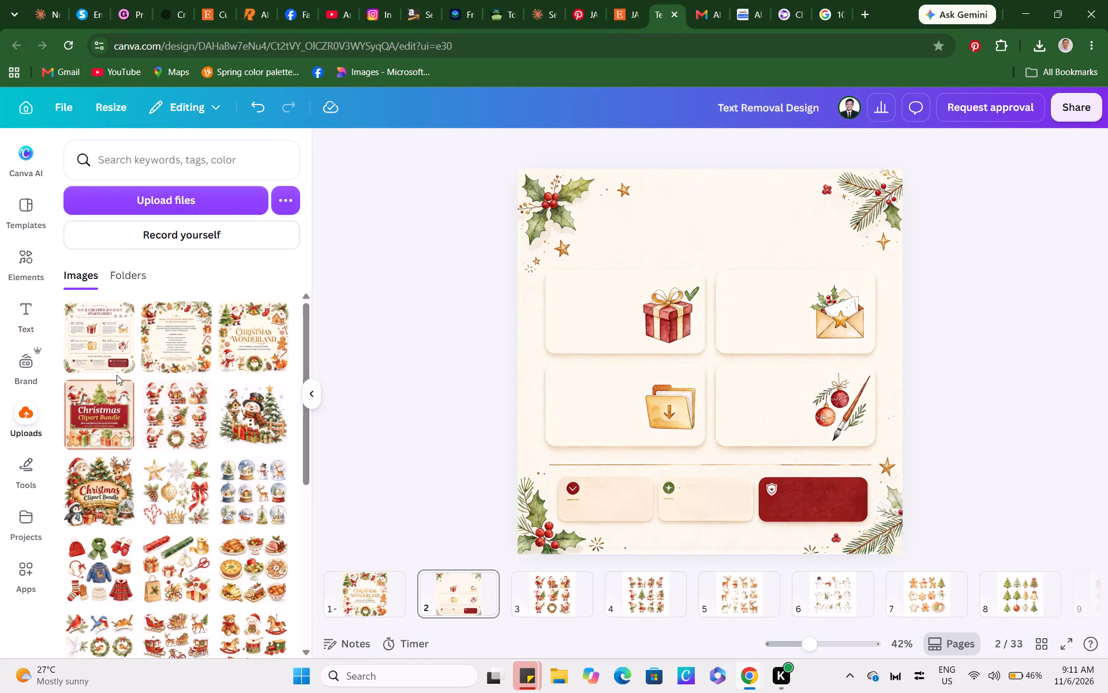
left_click(100, 345)
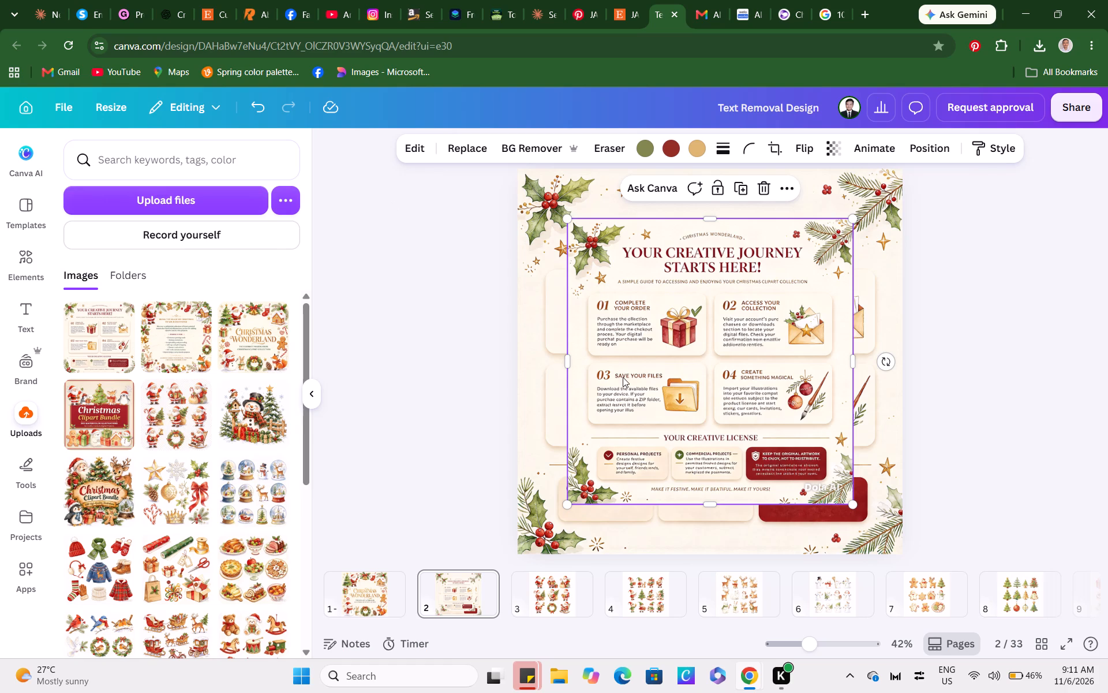
left_click_drag(623, 377, 679, 449)
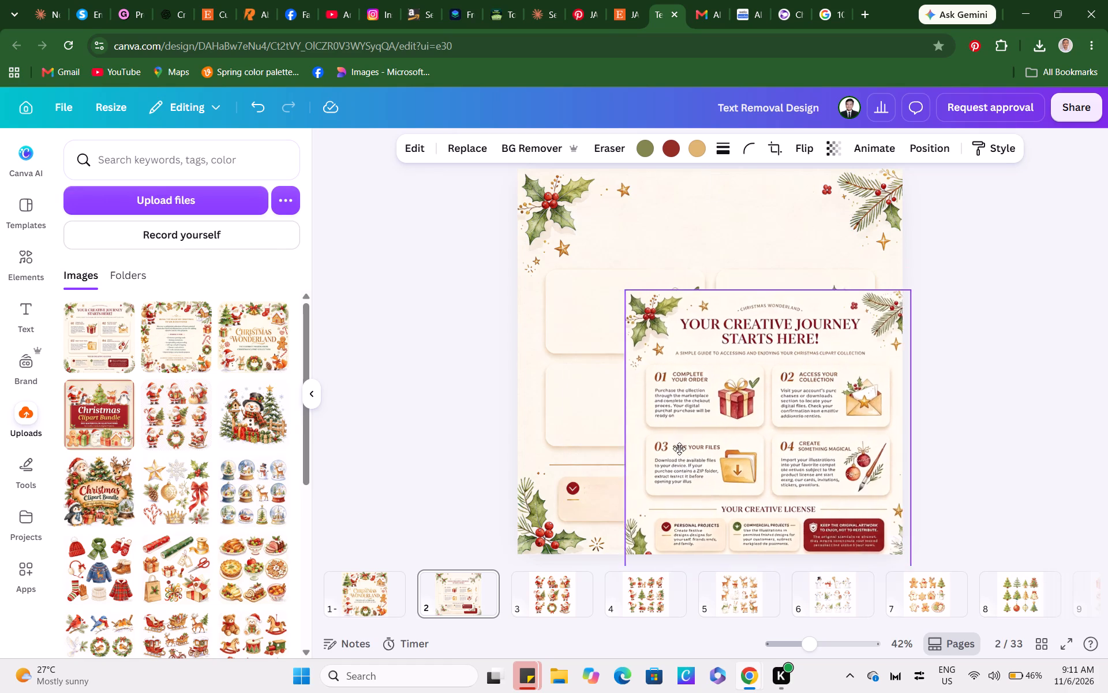
left_click_drag(679, 449, 645, 405)
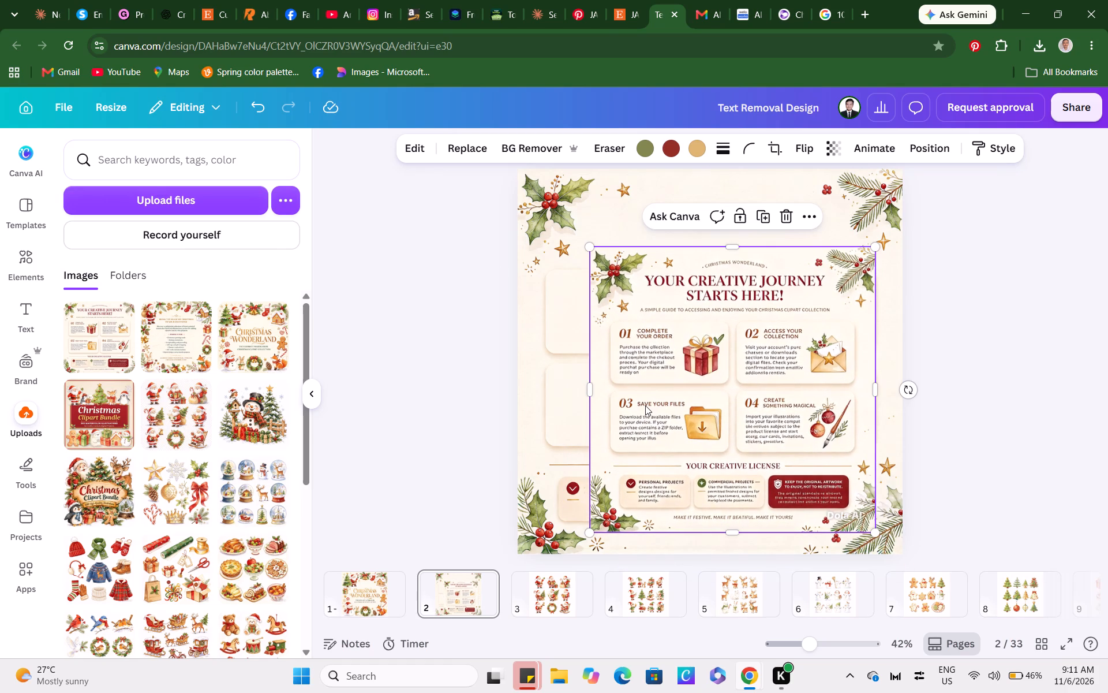
left_click(387, 326)
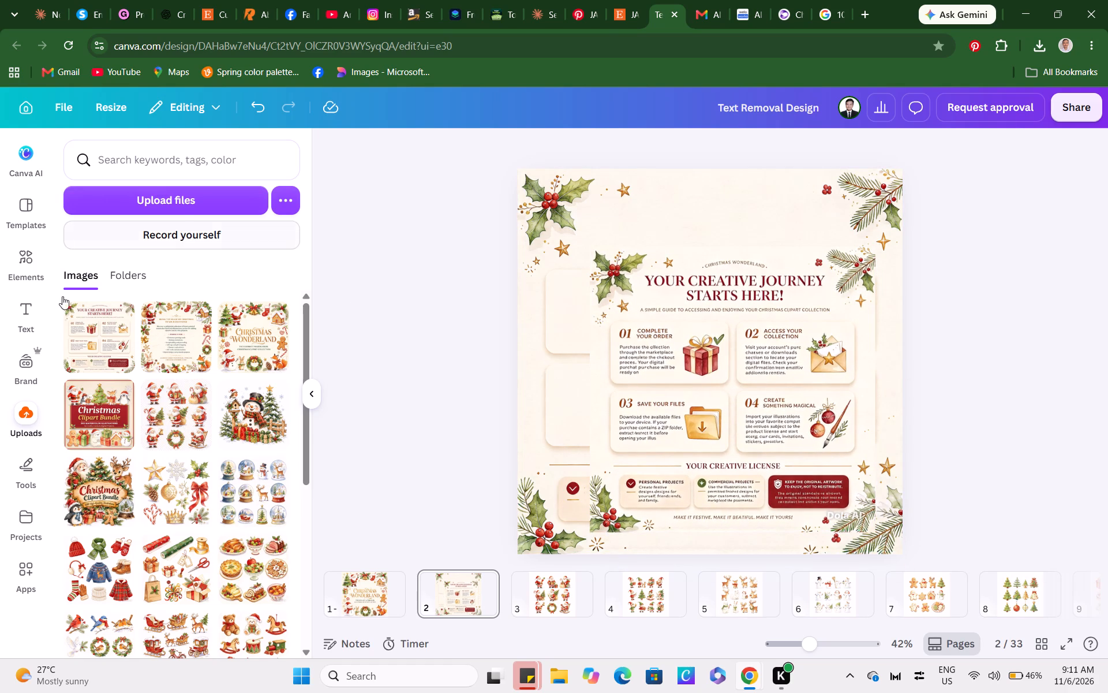
Add a body text box to page 2 and position it near the top of the page, between the holly and pine decorations.
left_click(26, 315)
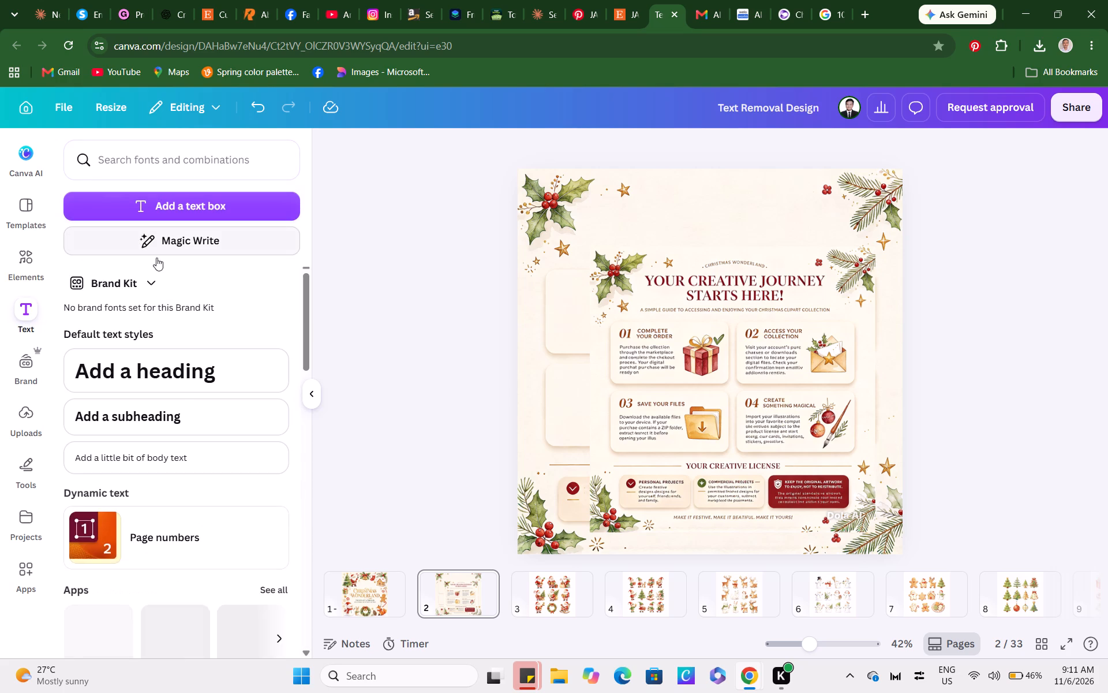
left_click(148, 458)
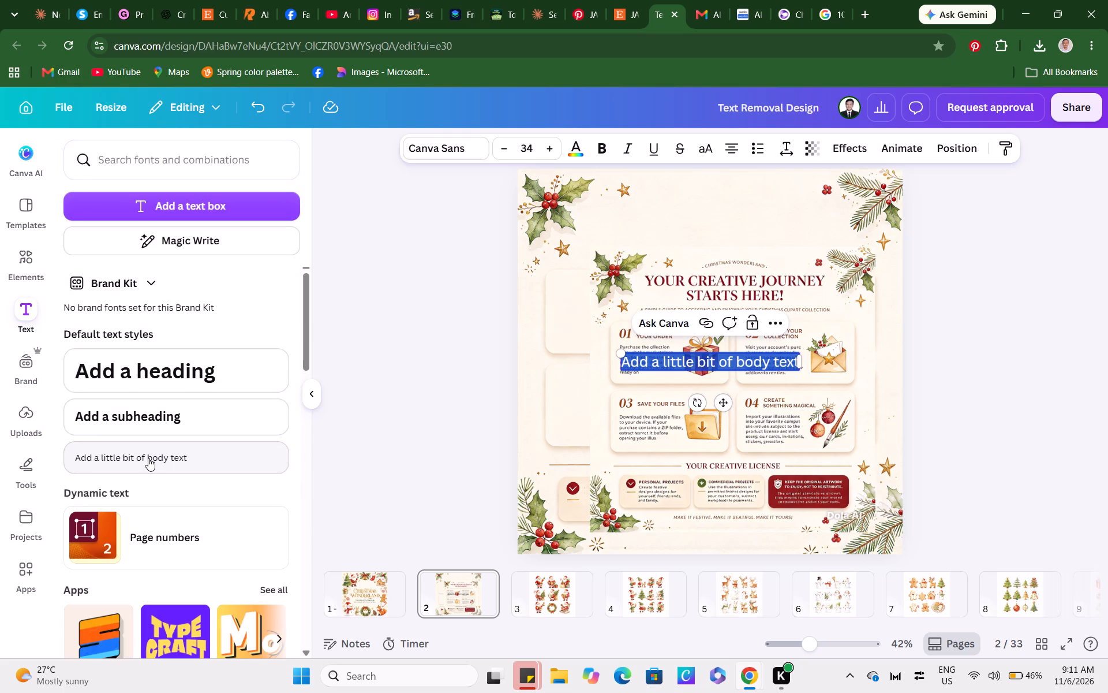
left_click_drag(721, 407, 738, 368)
left_click_drag(738, 368, 749, 247)
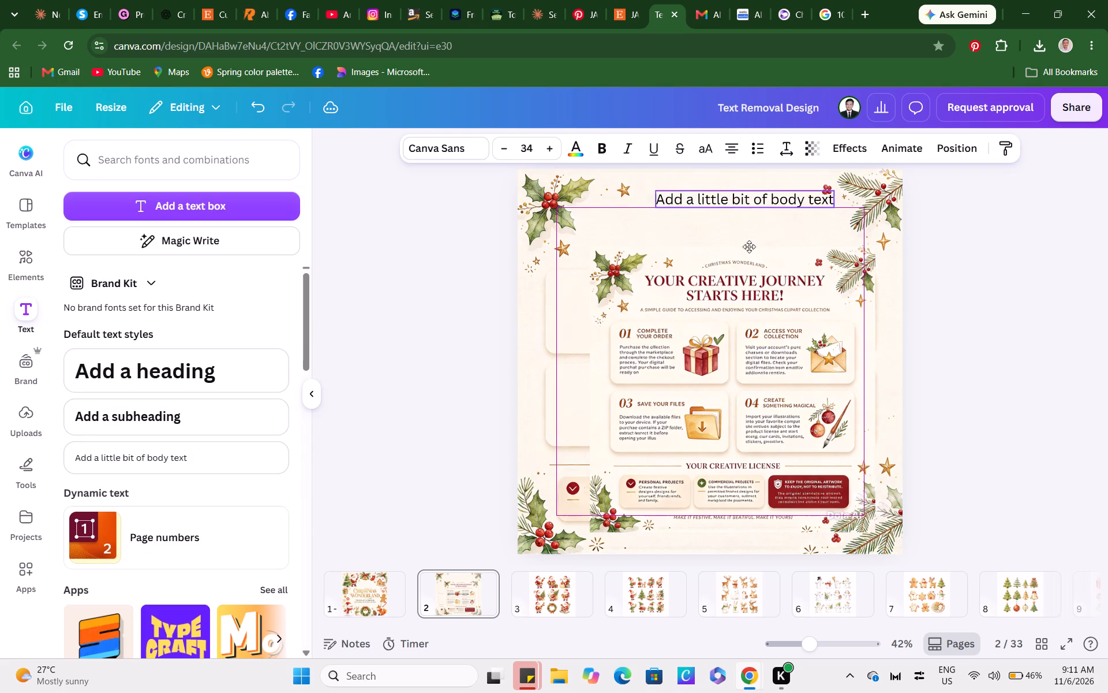
left_click_drag(749, 247, 737, 232)
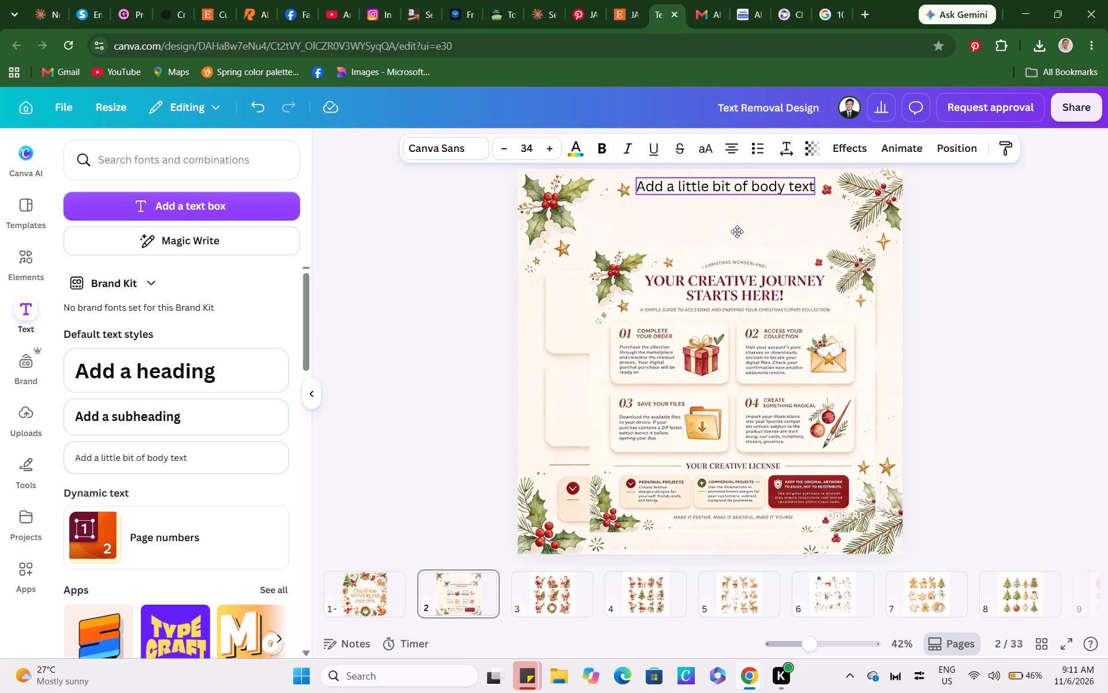
left_click_drag(737, 232, 735, 234)
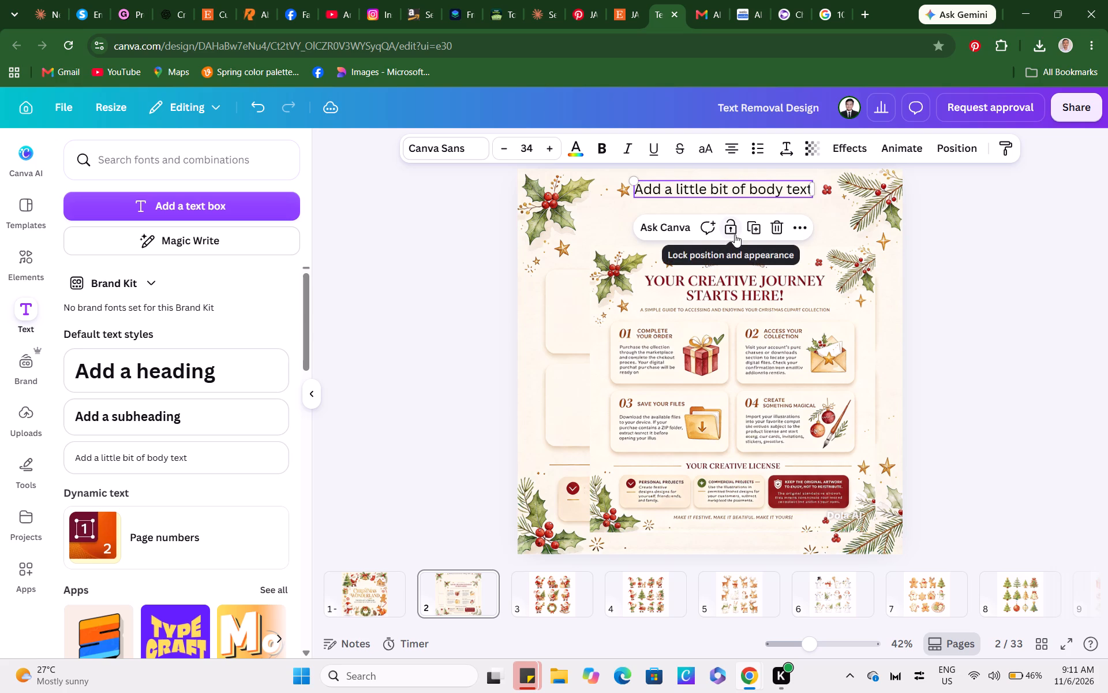
key("Right")
key("Right")
key("Right")
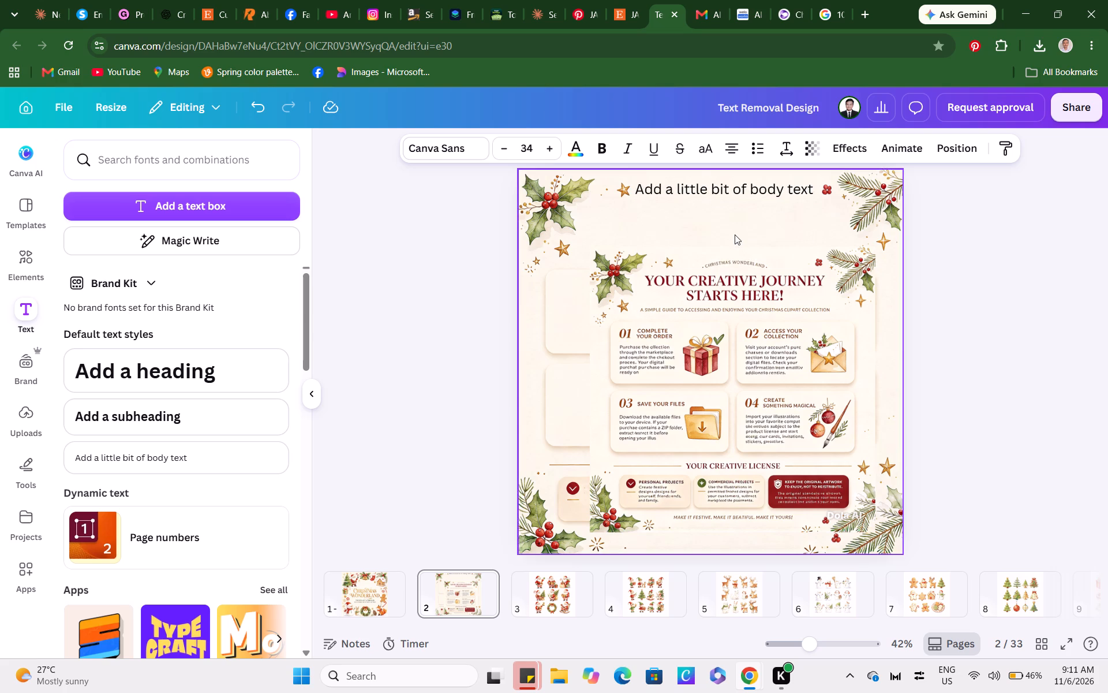
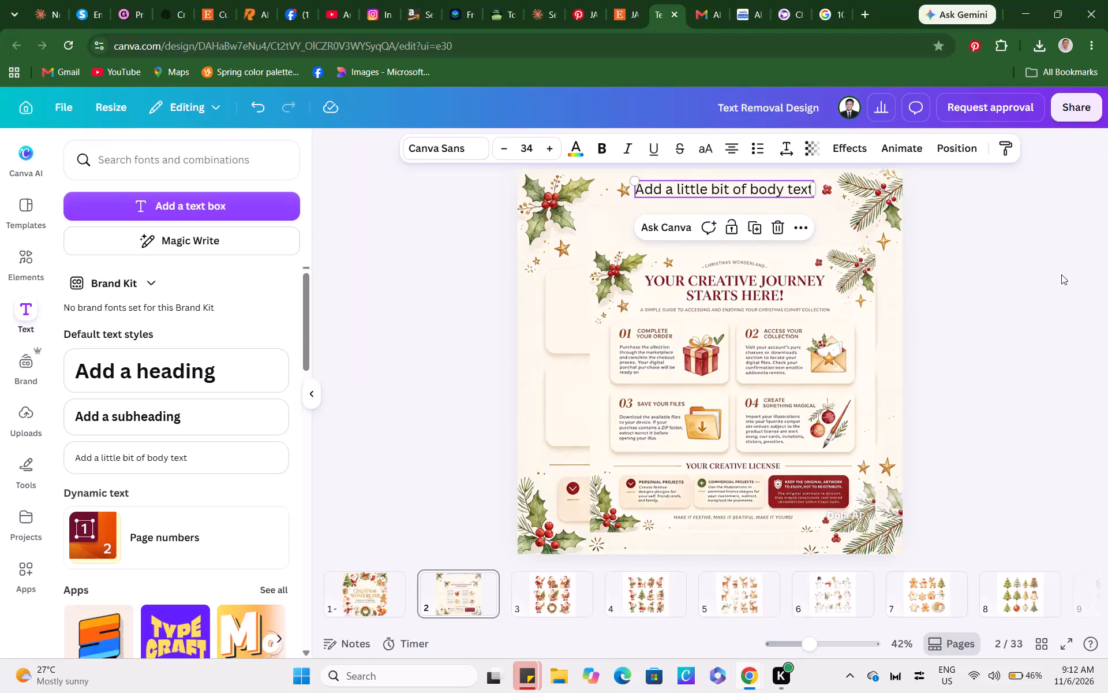
Fine-tune the horizontal position of the body text box at the top of page 2, nudging it slightly right.
double_click(1061, 274)
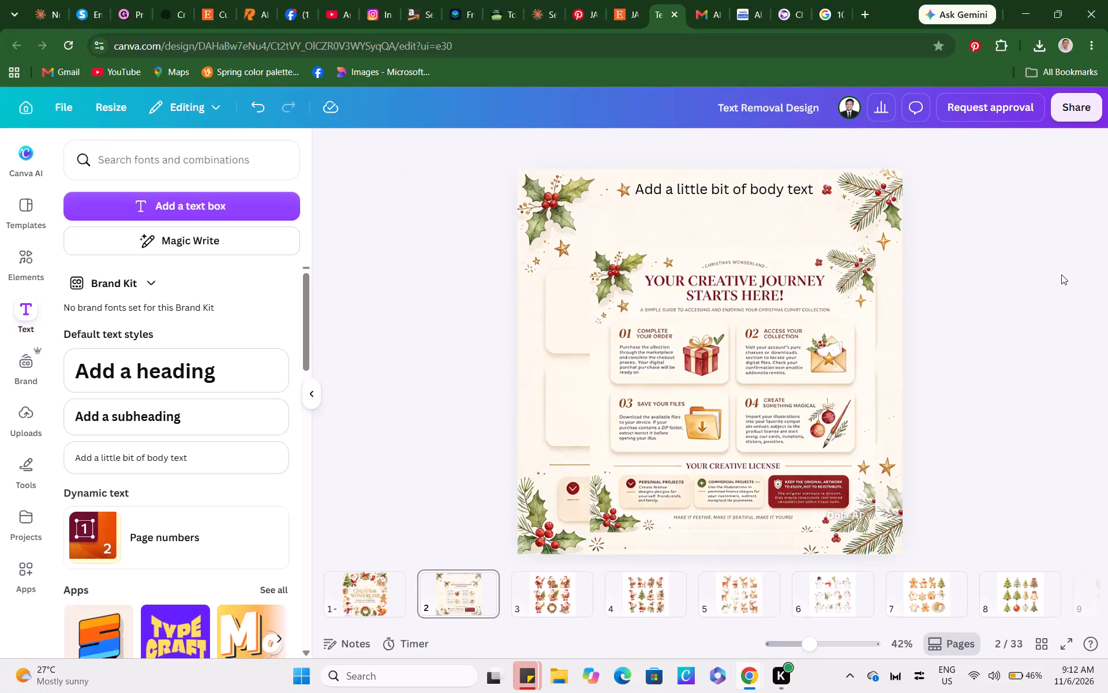
left_click(713, 192)
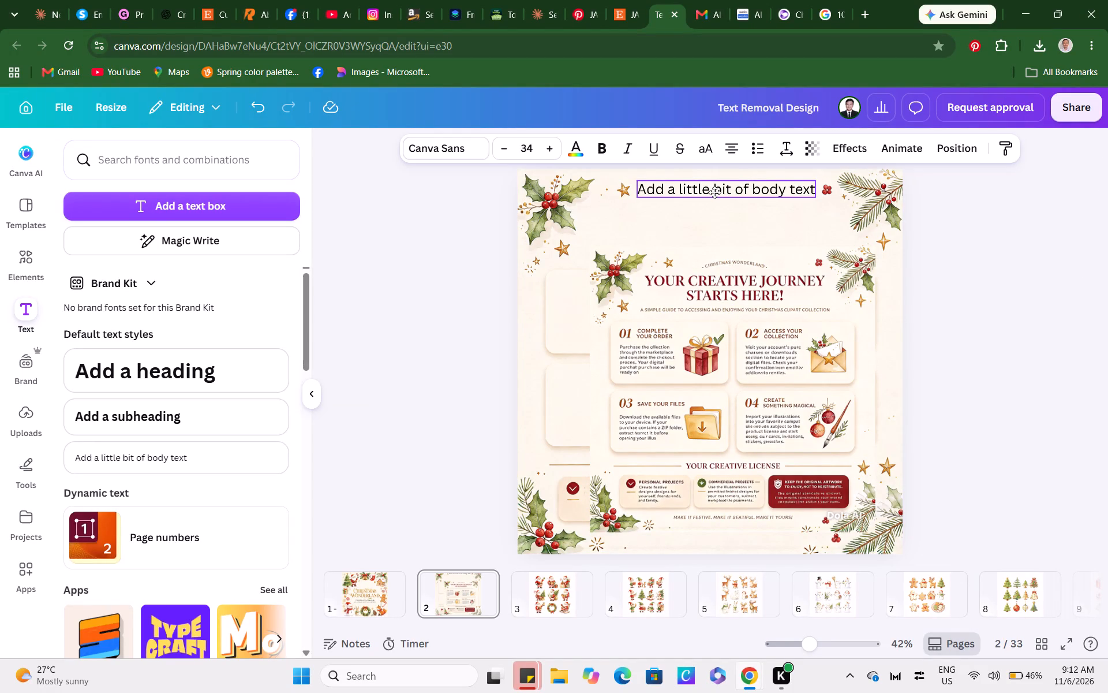
double_click(1023, 286)
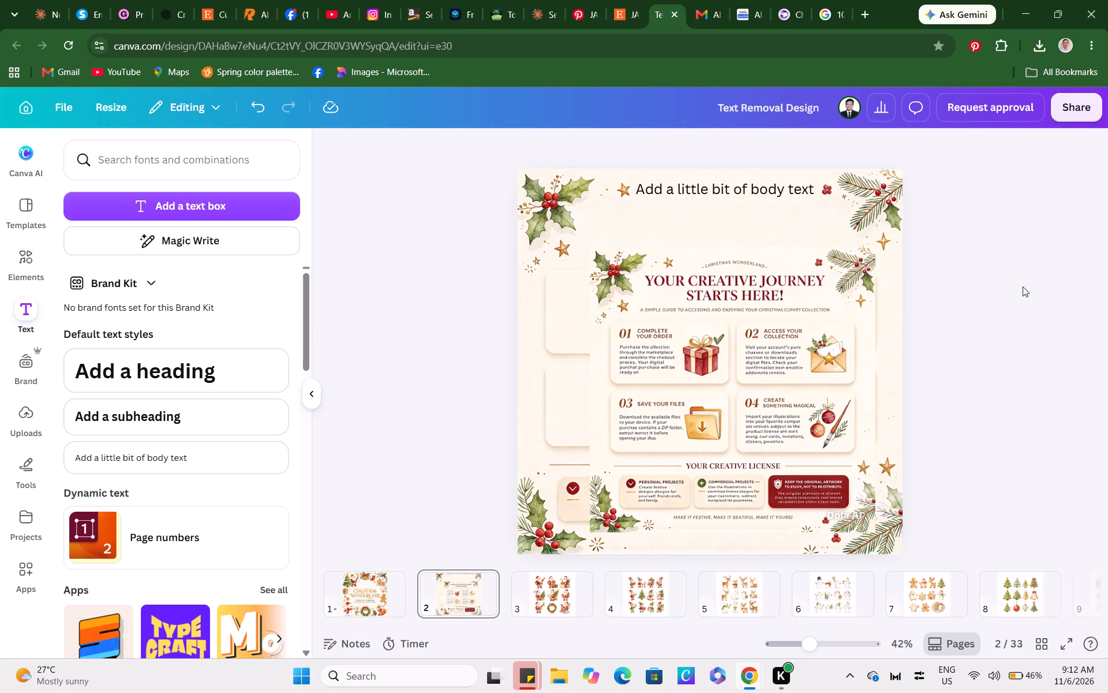
left_click(766, 198)
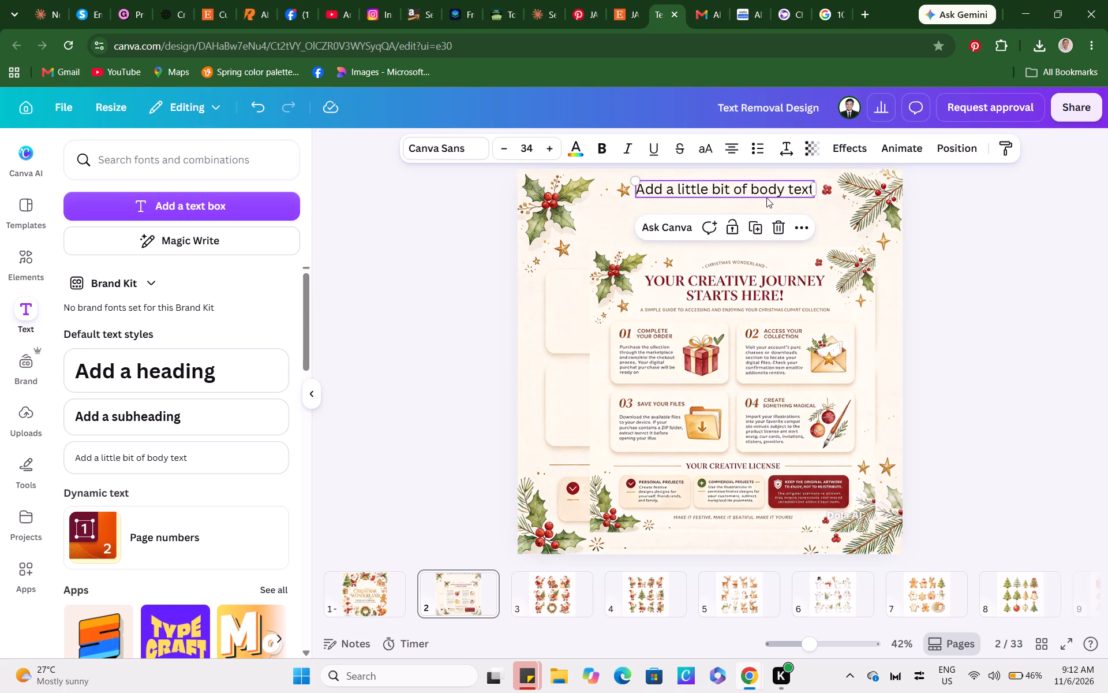
key("Right")
key("Right")
key("Right")
key("Right")
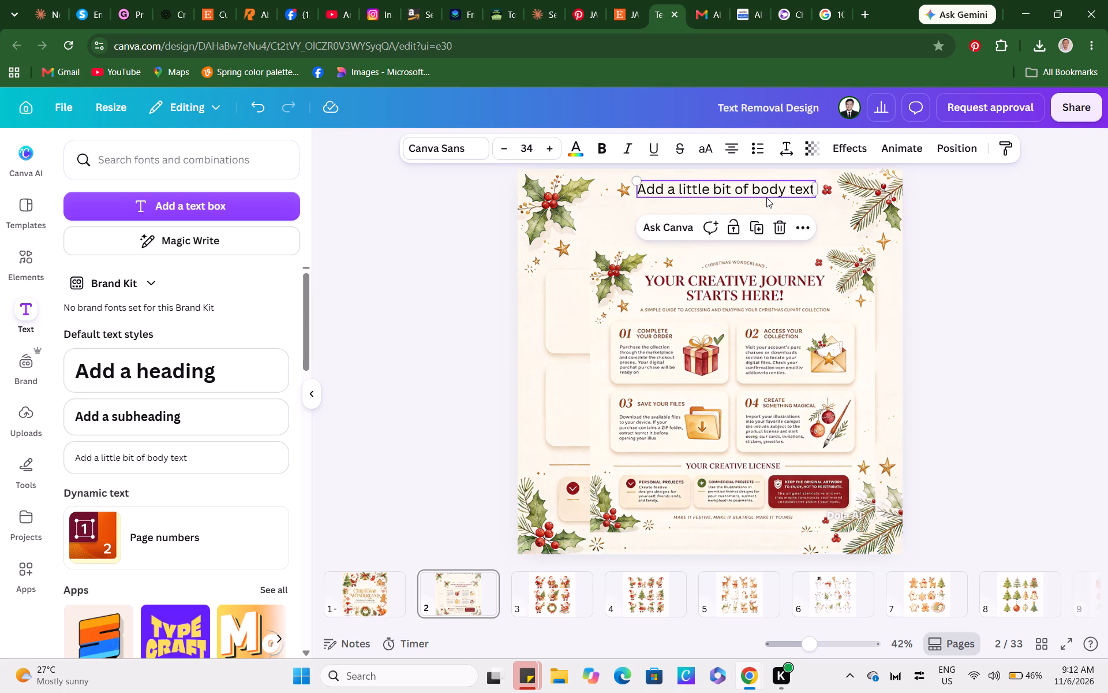
Replace the placeholder body text with CHRISTMAS WONDERLAND and reduce its font size to 20.
double_click(751, 194)
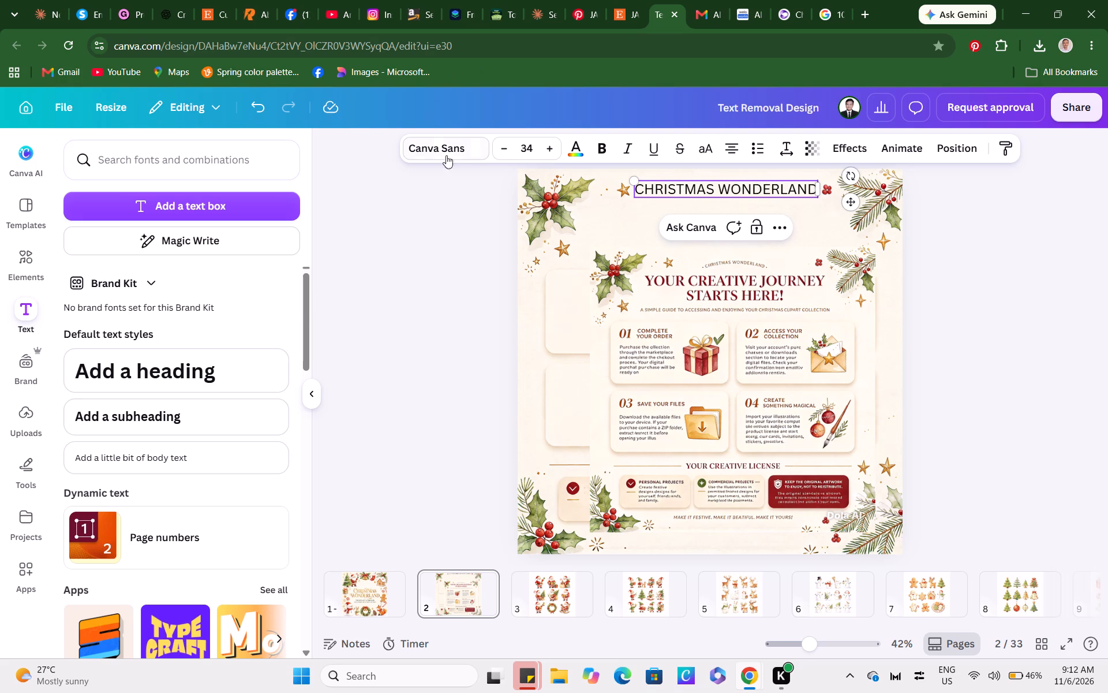
triple_click(499, 151)
triple_click(499, 151)
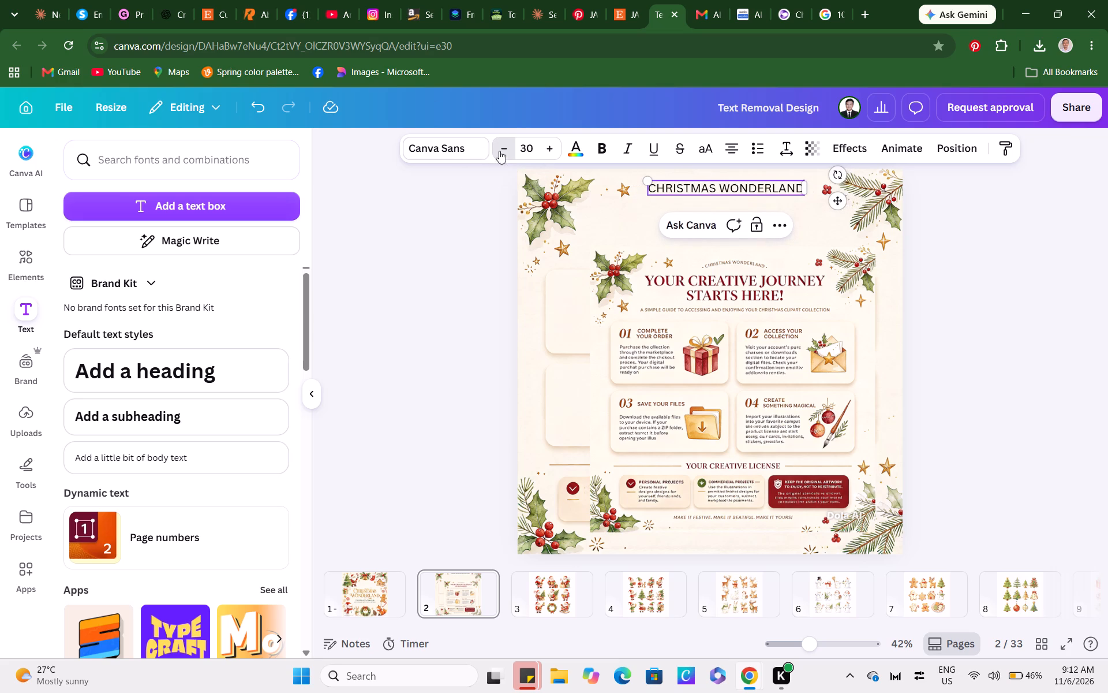
triple_click(499, 151)
triple_click(499, 151)
left_click(499, 151)
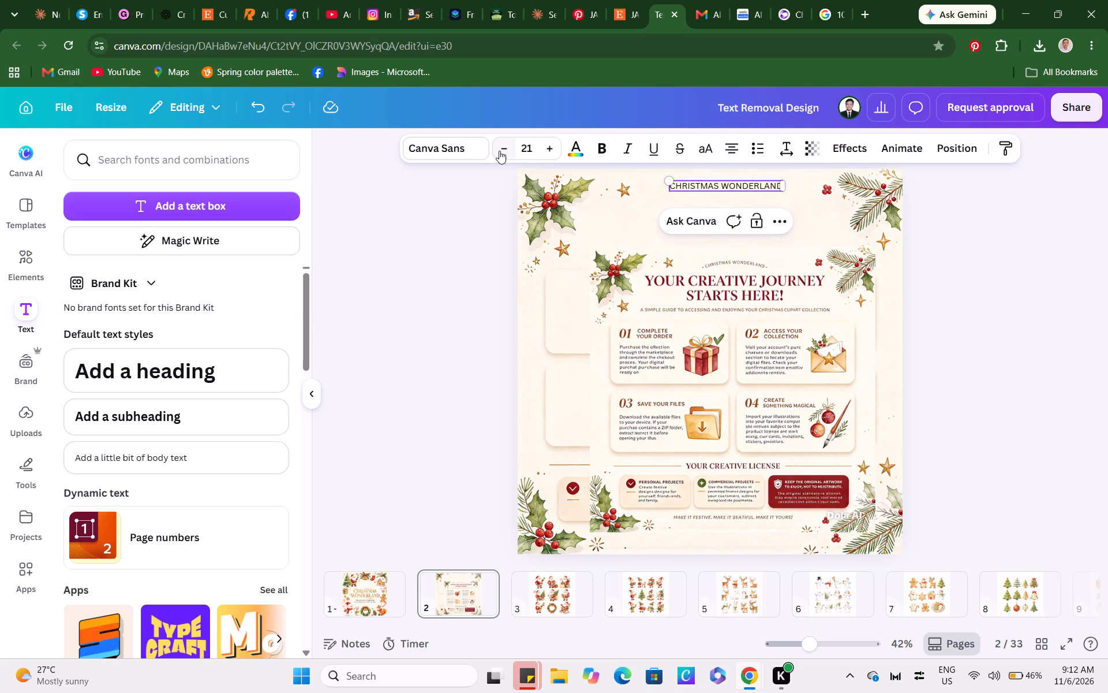
left_click(499, 151)
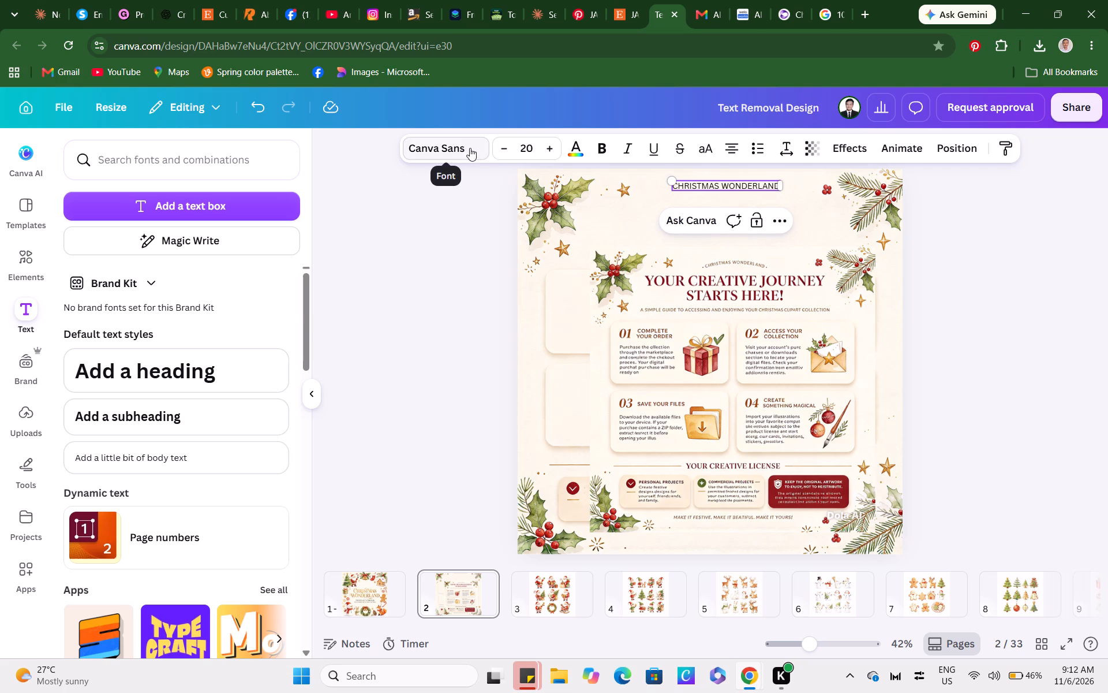
Change the font of the CHRISTMAS WONDERLAND text to Quicksand, trying Schoolbell first.
left_click(470, 148)
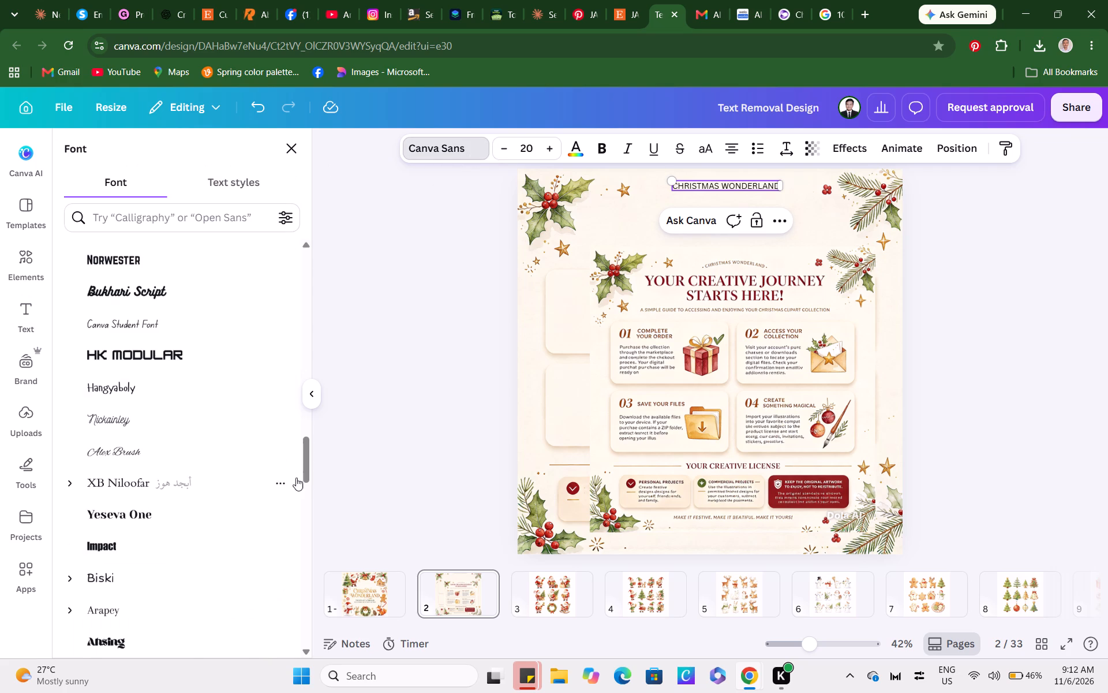
left_click_drag(307, 460, 300, 502)
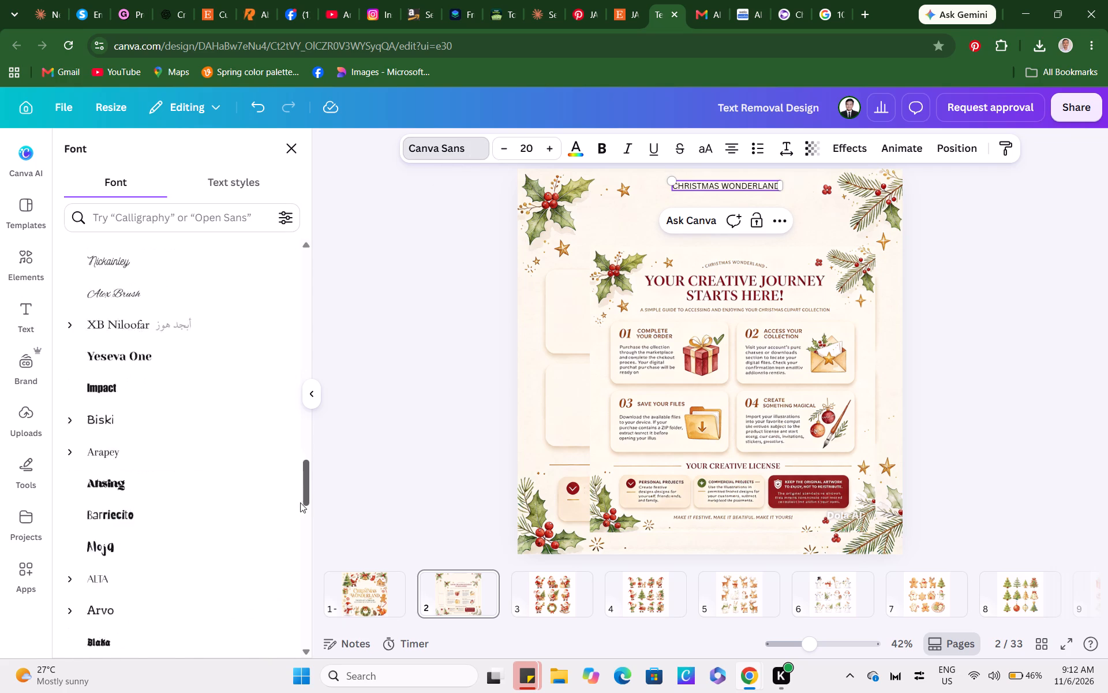
left_click_drag(300, 502, 295, 556)
left_click(146, 423)
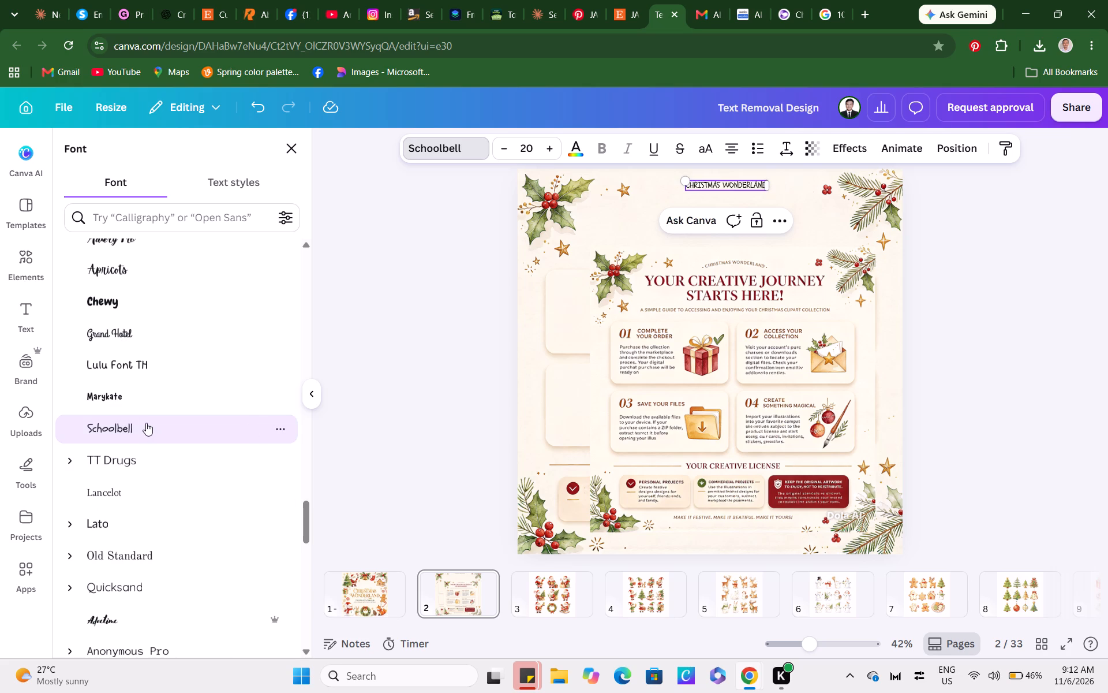
left_click_drag(305, 528, 302, 537)
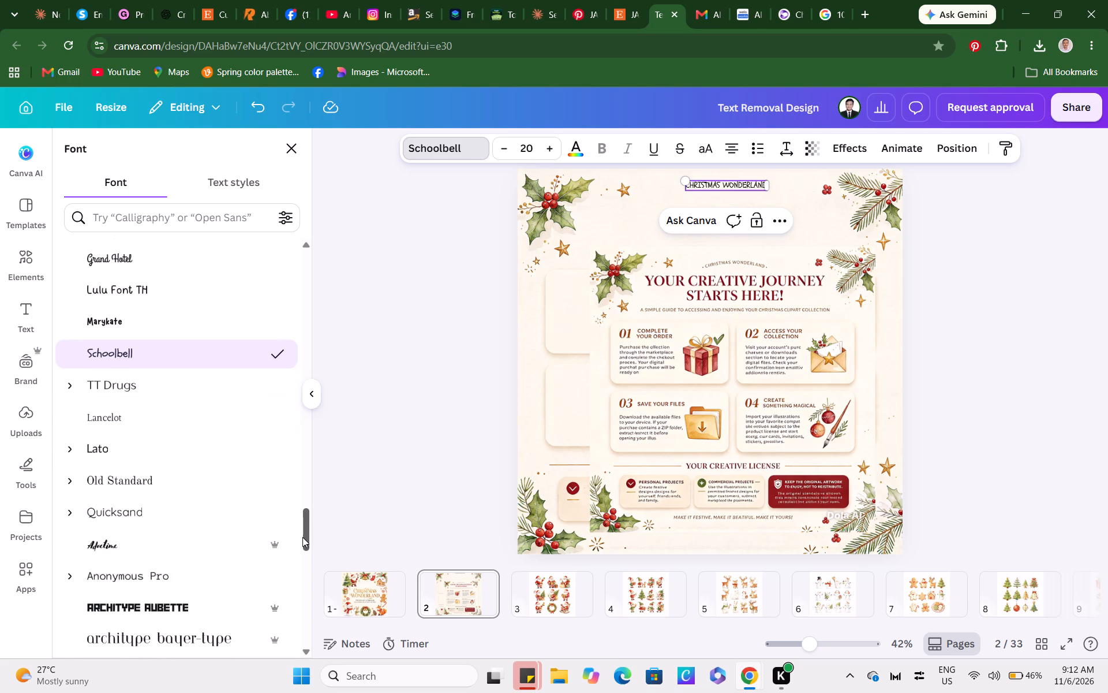
left_click_drag(302, 537, 298, 543)
left_click(167, 446)
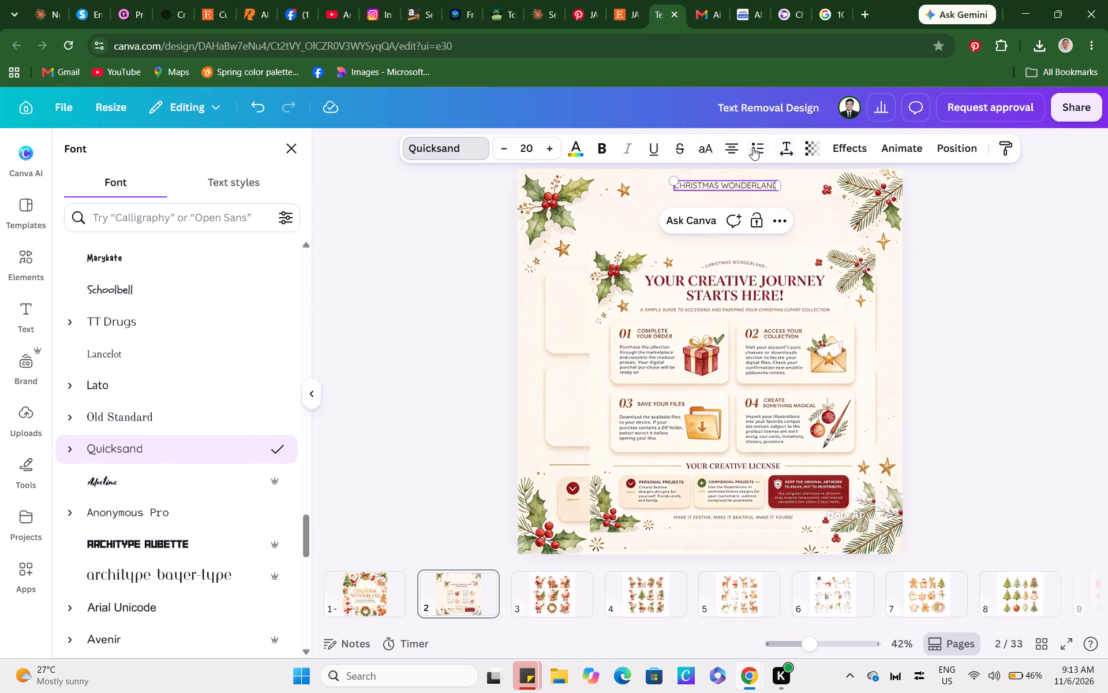
Apply the Curve shape effect to the CHRISTMAS WONDERLAND text with a curve value of 11.
left_click(841, 142)
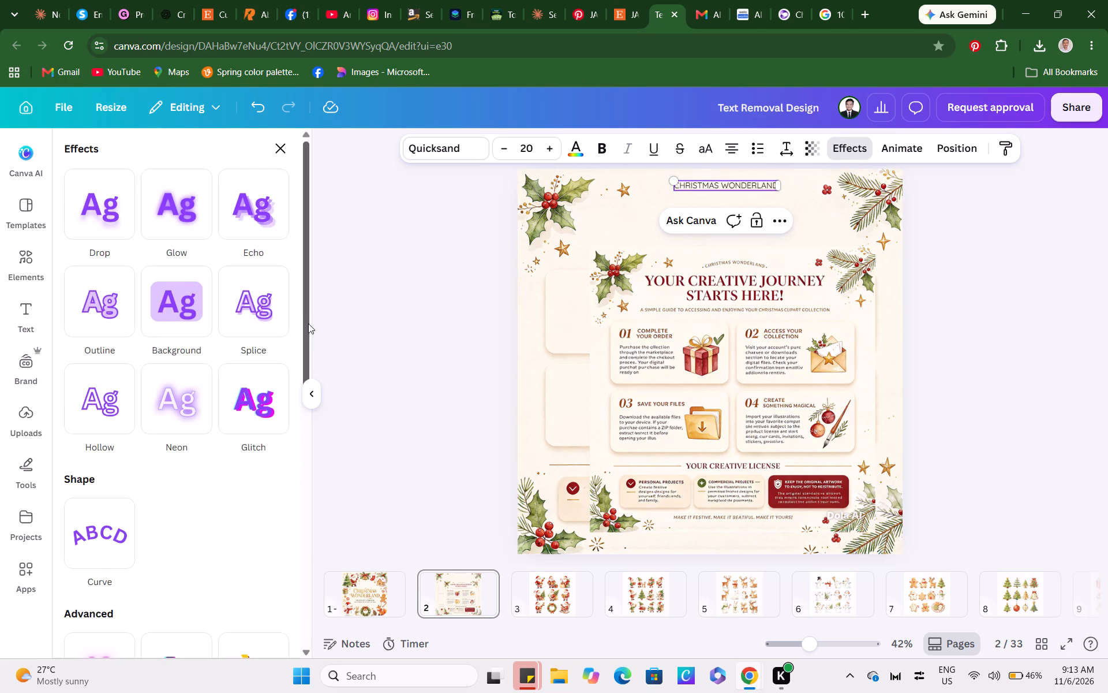
left_click(115, 521)
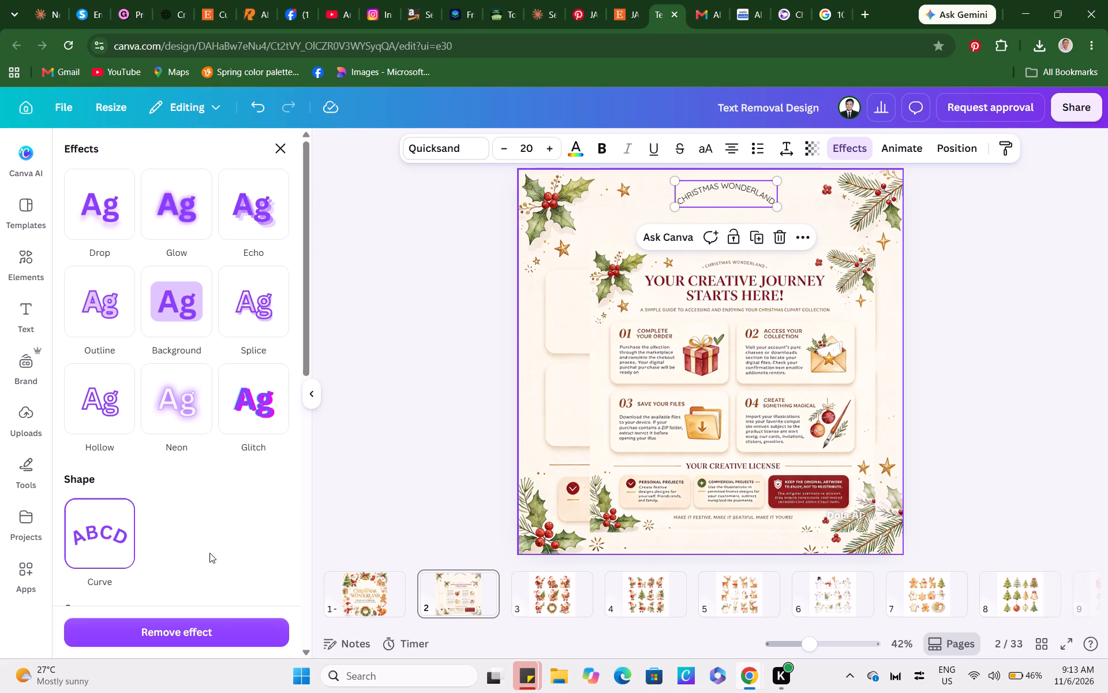
left_click_drag(305, 342, 307, 452)
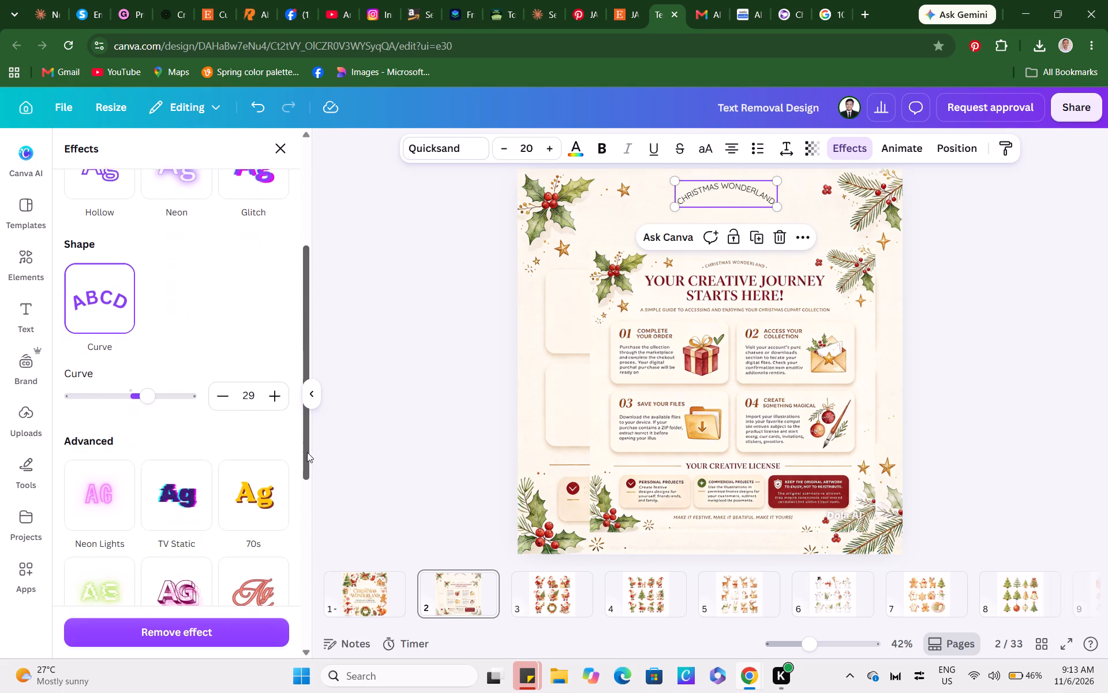
left_click_drag(307, 452, 304, 460)
left_click_drag(150, 381, 149, 381)
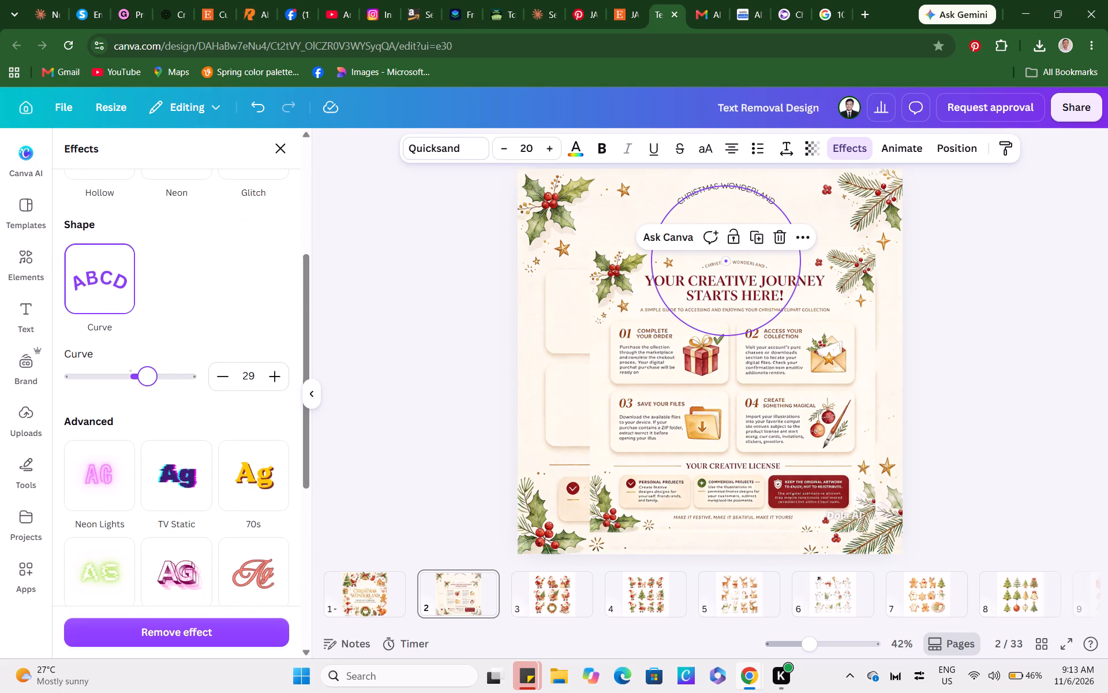
left_click_drag(149, 381, 131, 382)
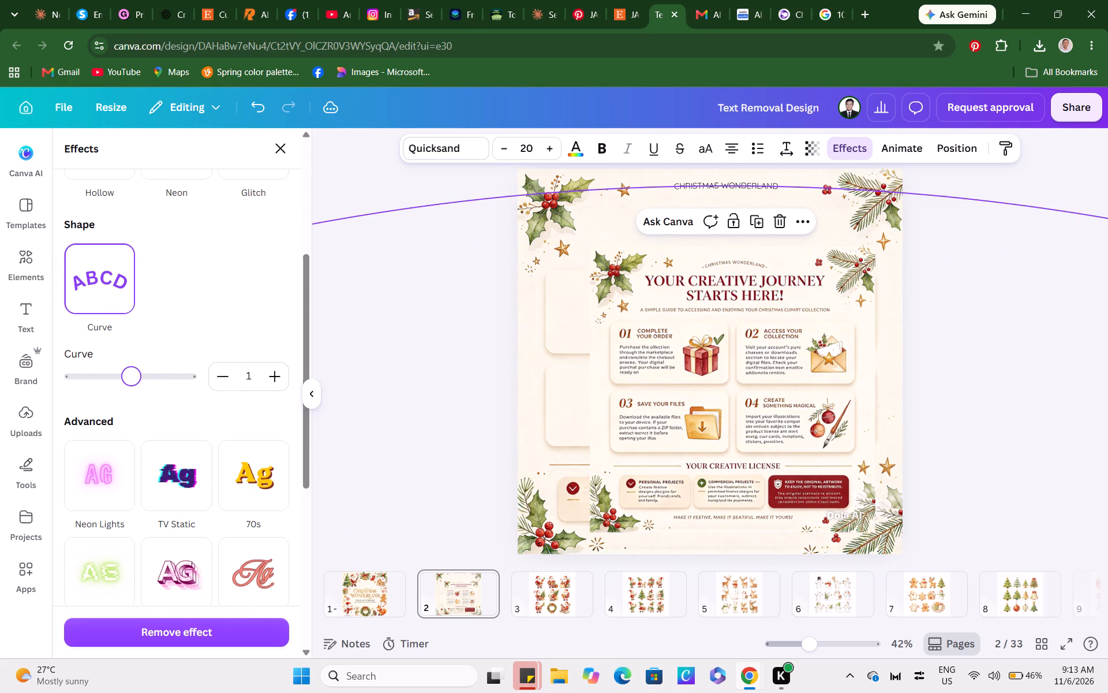
left_click_drag(131, 382, 137, 380)
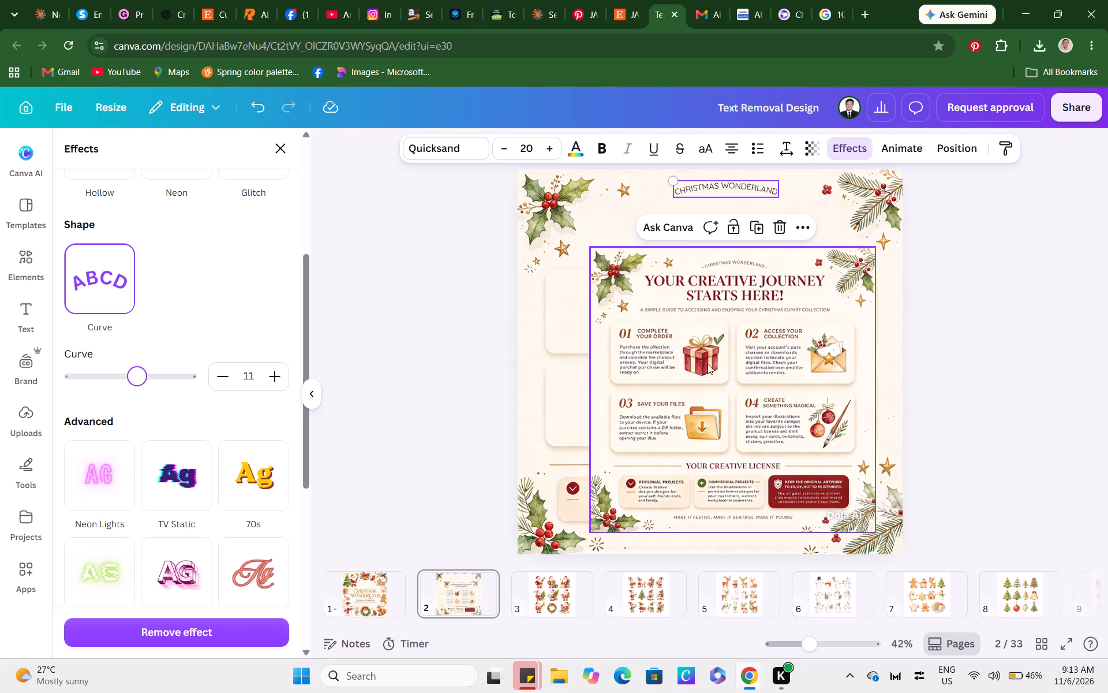
double_click(1004, 238)
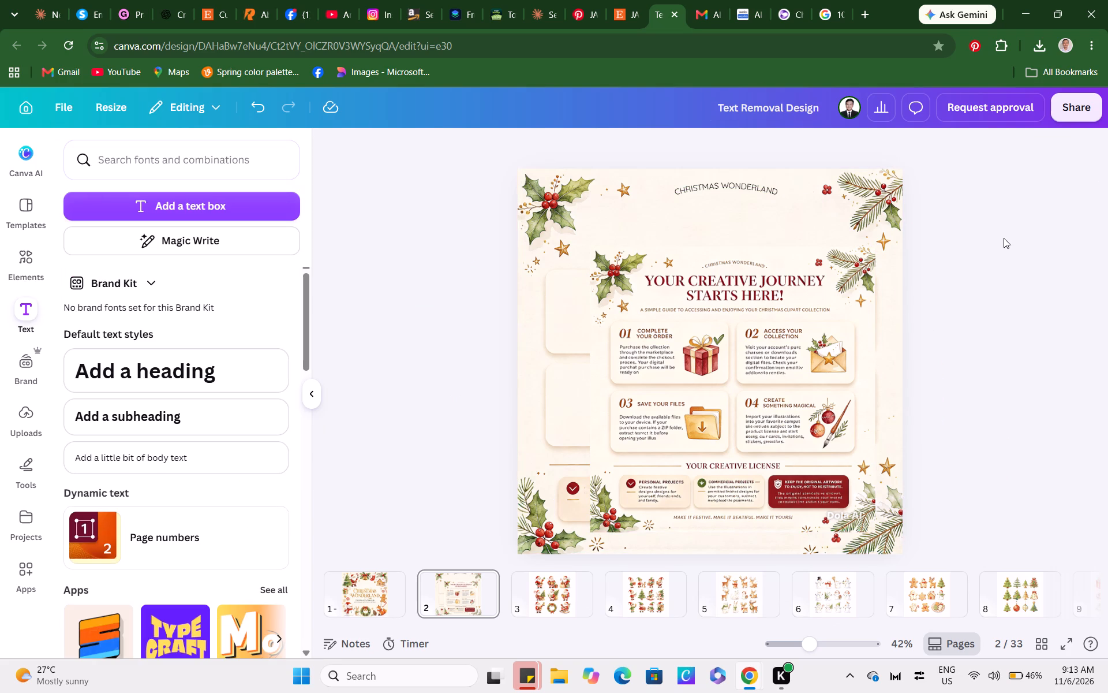
Shift the curved CHRISTMAS WONDERLAND text slightly and widen its letter spacing to resemble the reference image.
left_click(728, 191)
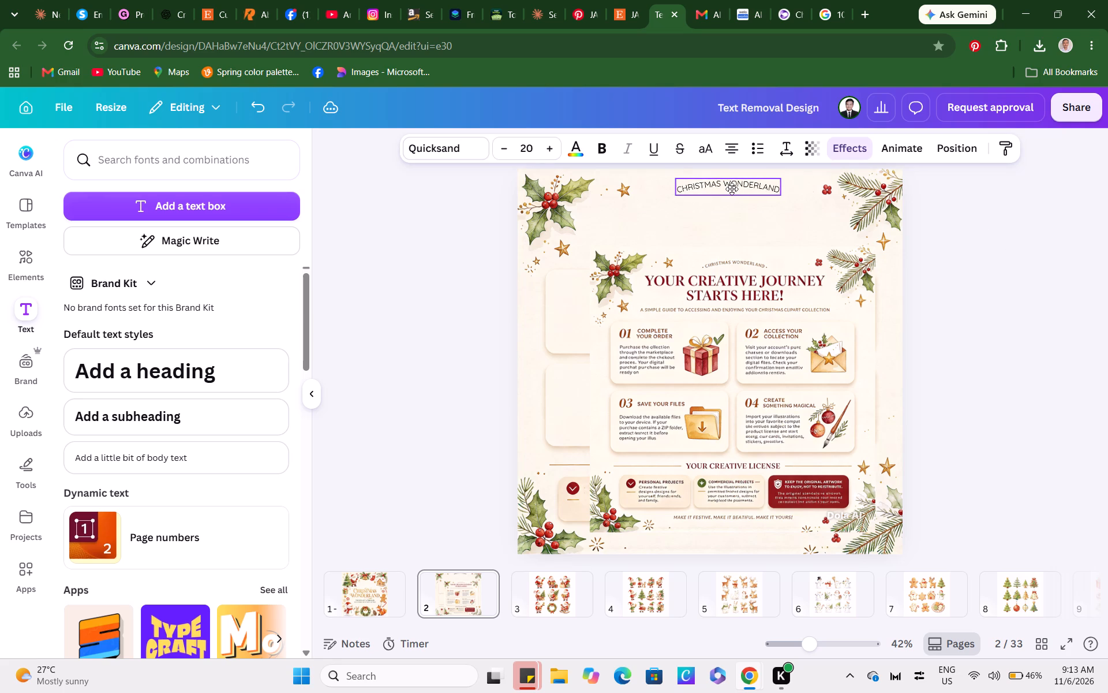
left_click(788, 150)
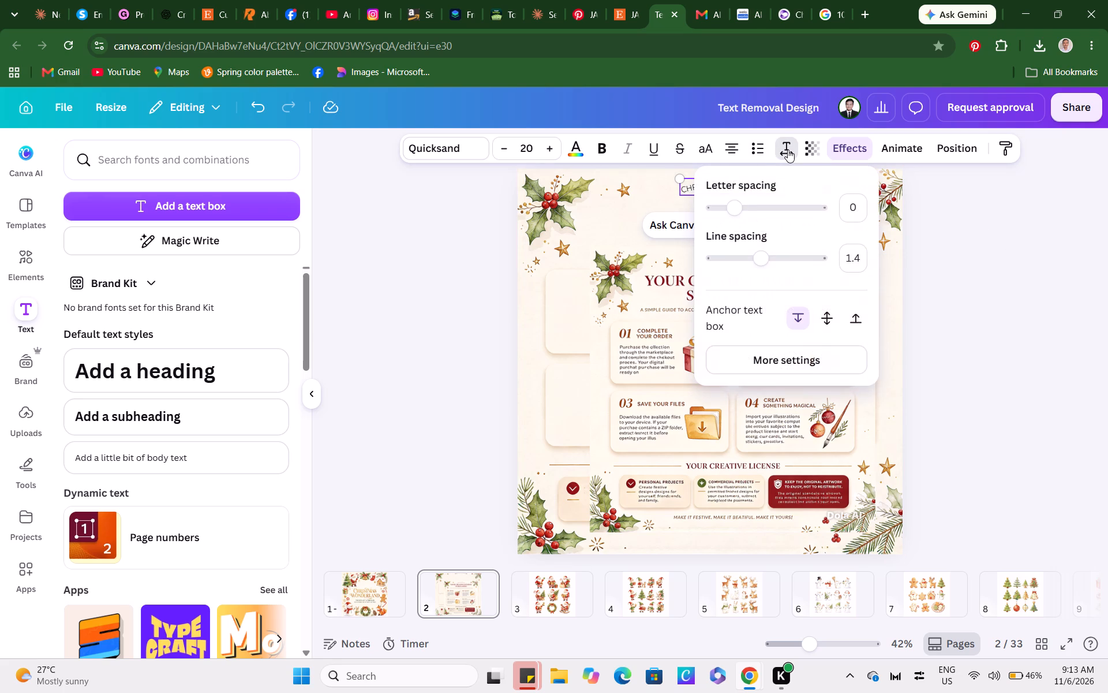
left_click_drag(736, 210, 740, 209)
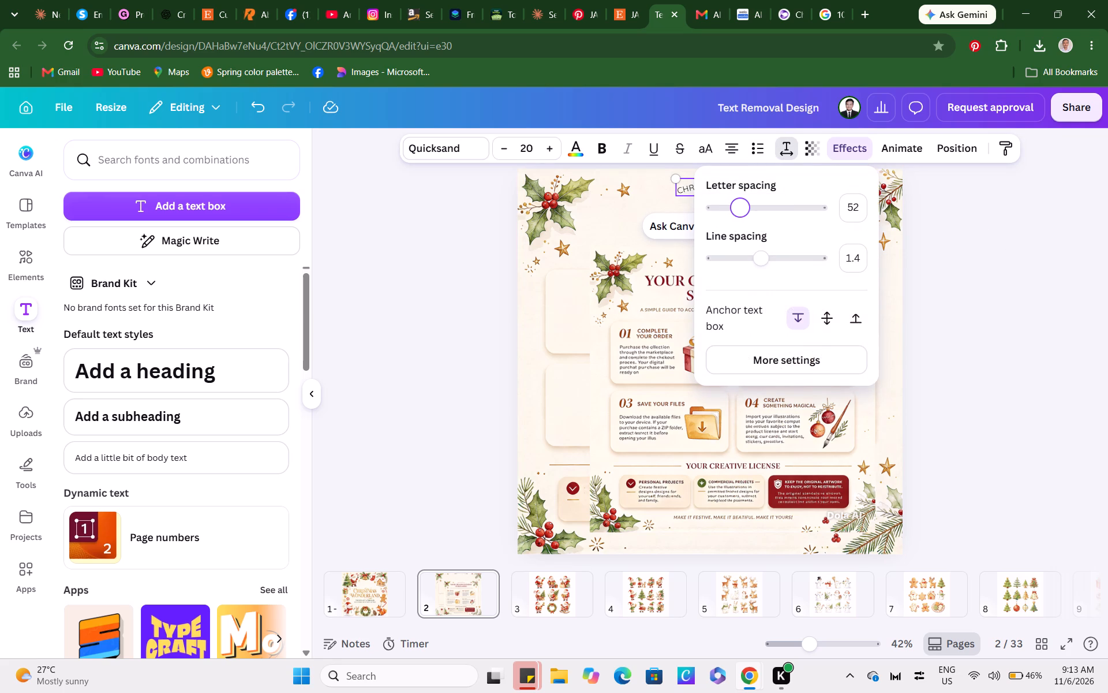
left_click_drag(740, 209, 749, 210)
double_click(995, 291)
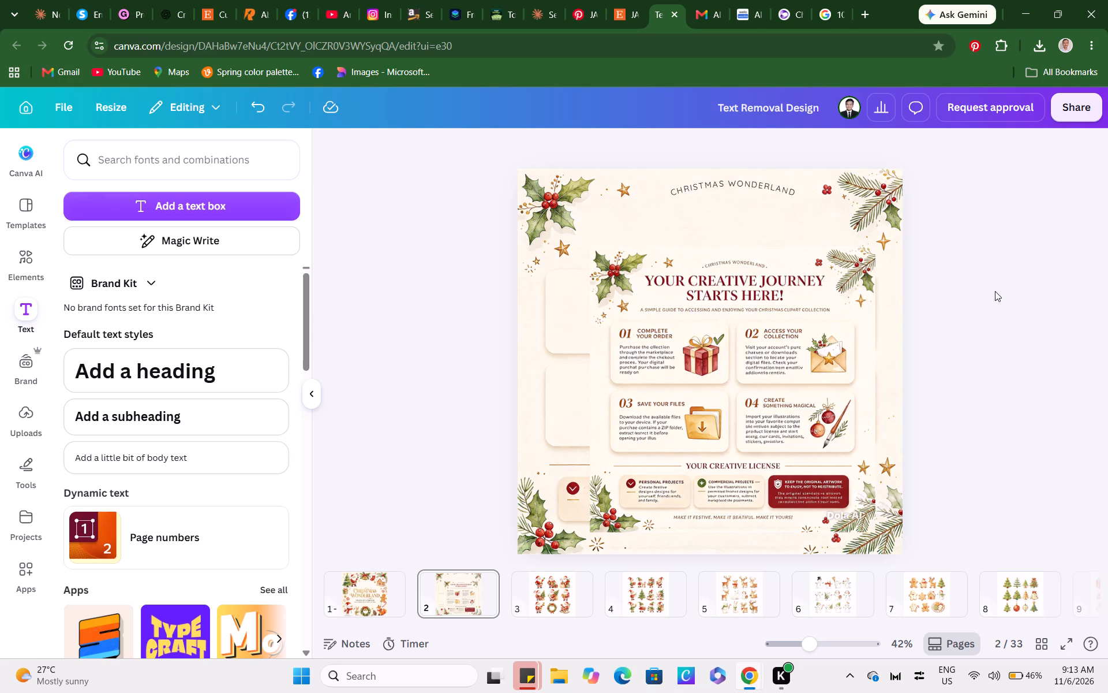
Flatten the CHRISTMAS WONDERLAND text's arc by setting its curve value to 6.
left_click(739, 195)
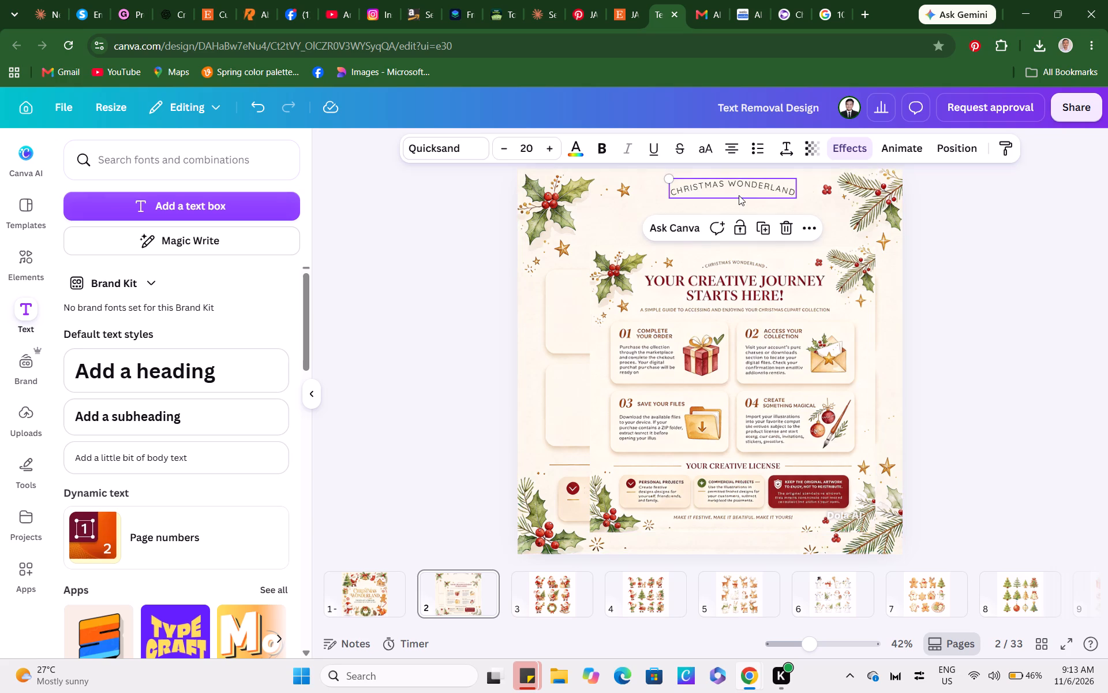
left_click(840, 154)
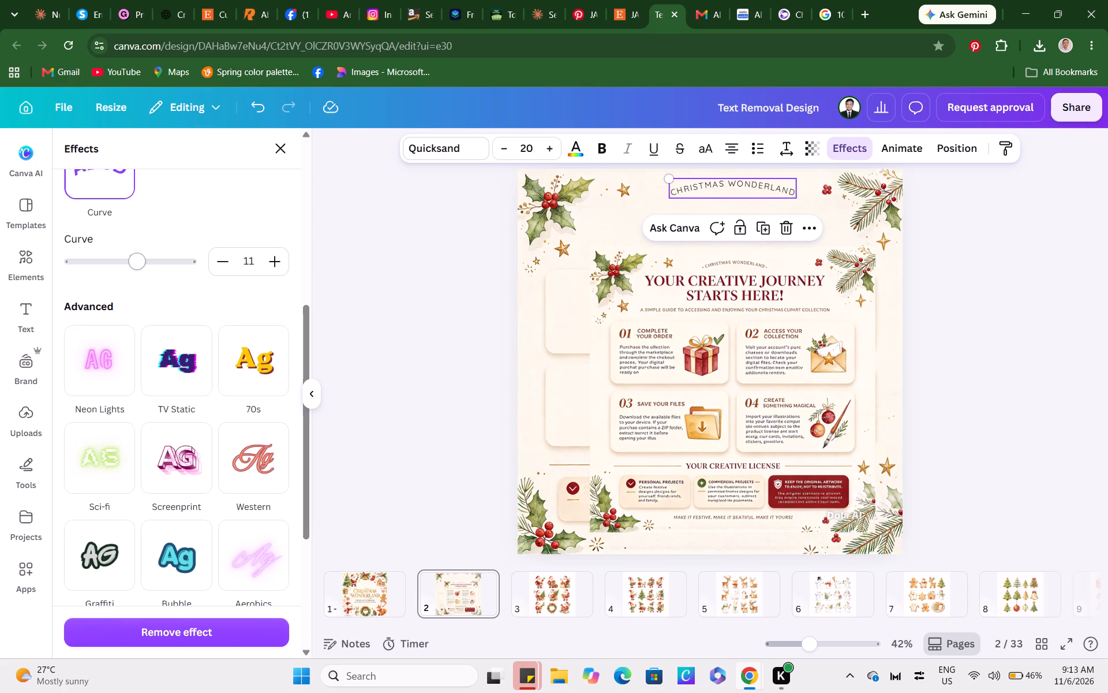
left_click(135, 259)
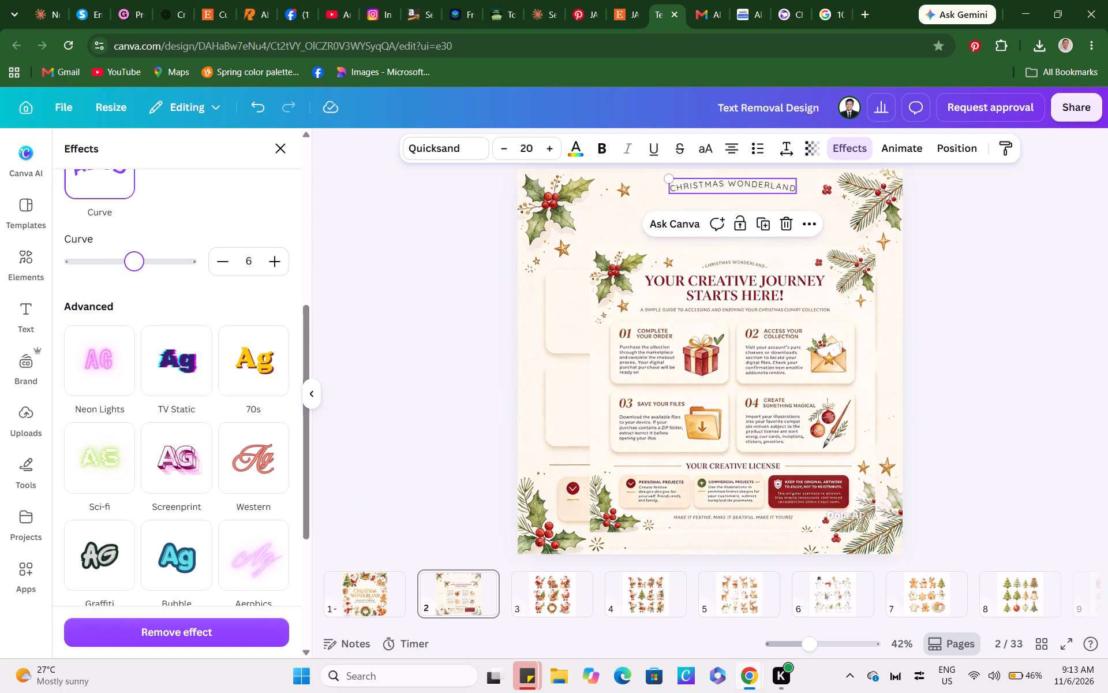
Make the CHRISTMAS WONDERLAND text bold and colour it with the grey-brown taken from the reference image's photo colors.
left_click(600, 147)
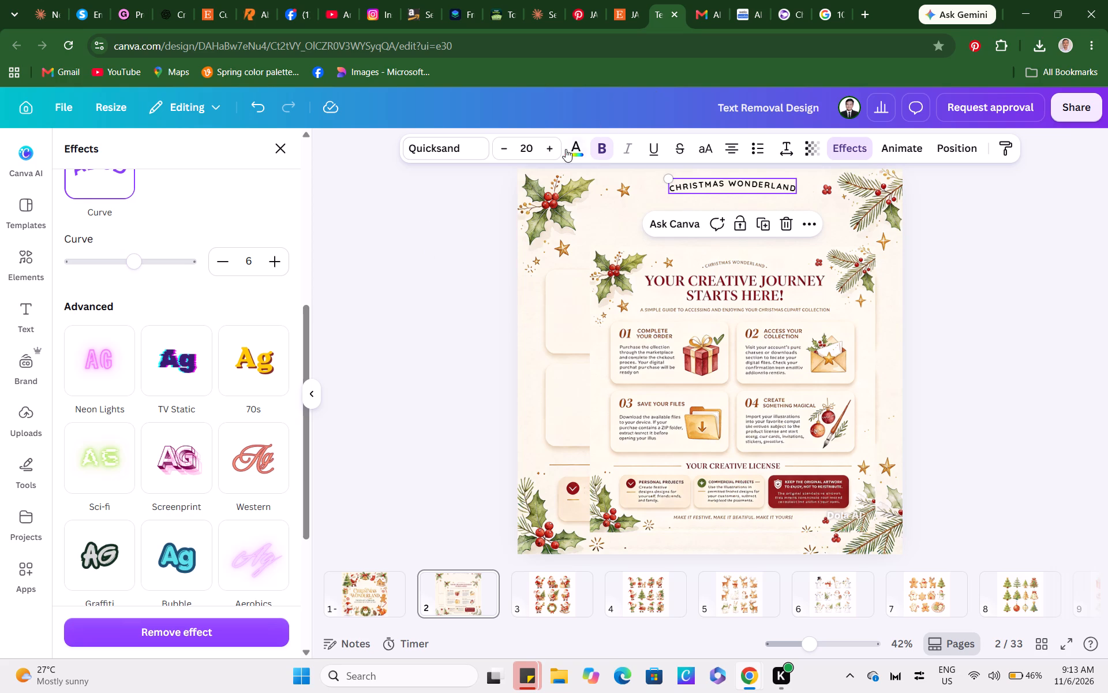
left_click(572, 148)
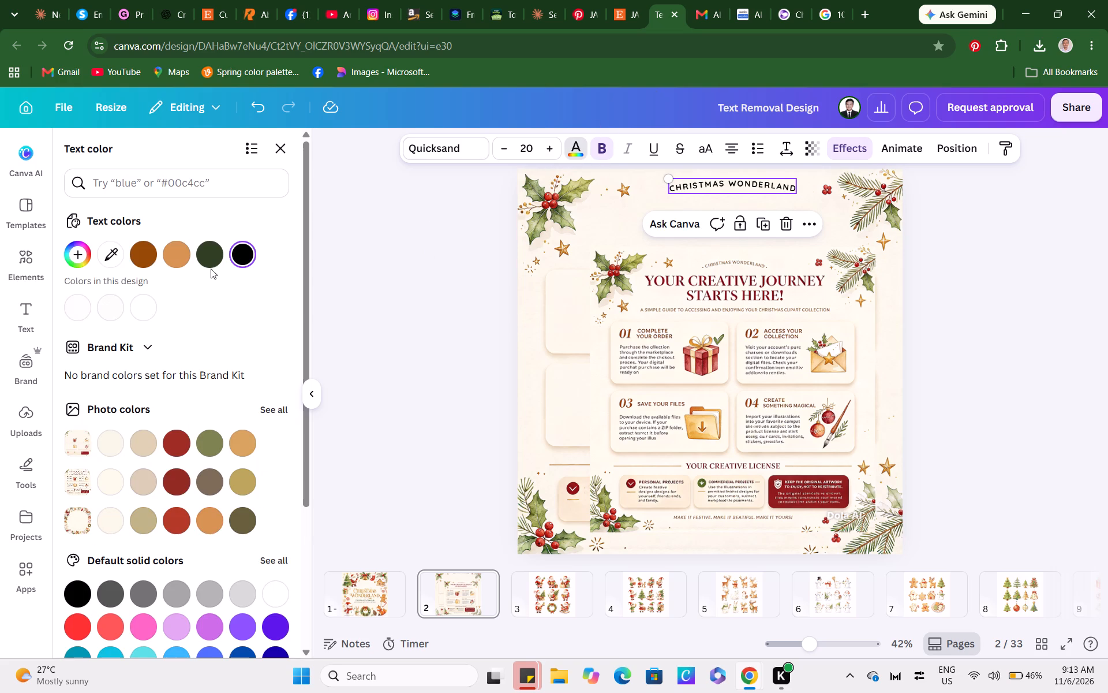
left_click(179, 255)
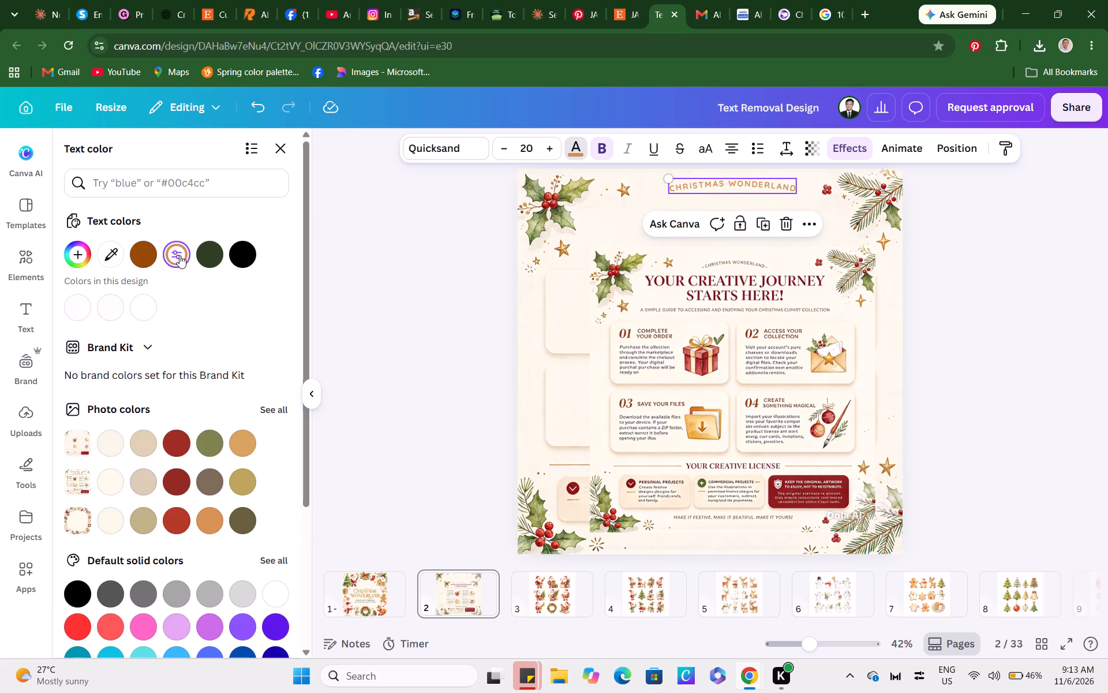
left_click(209, 484)
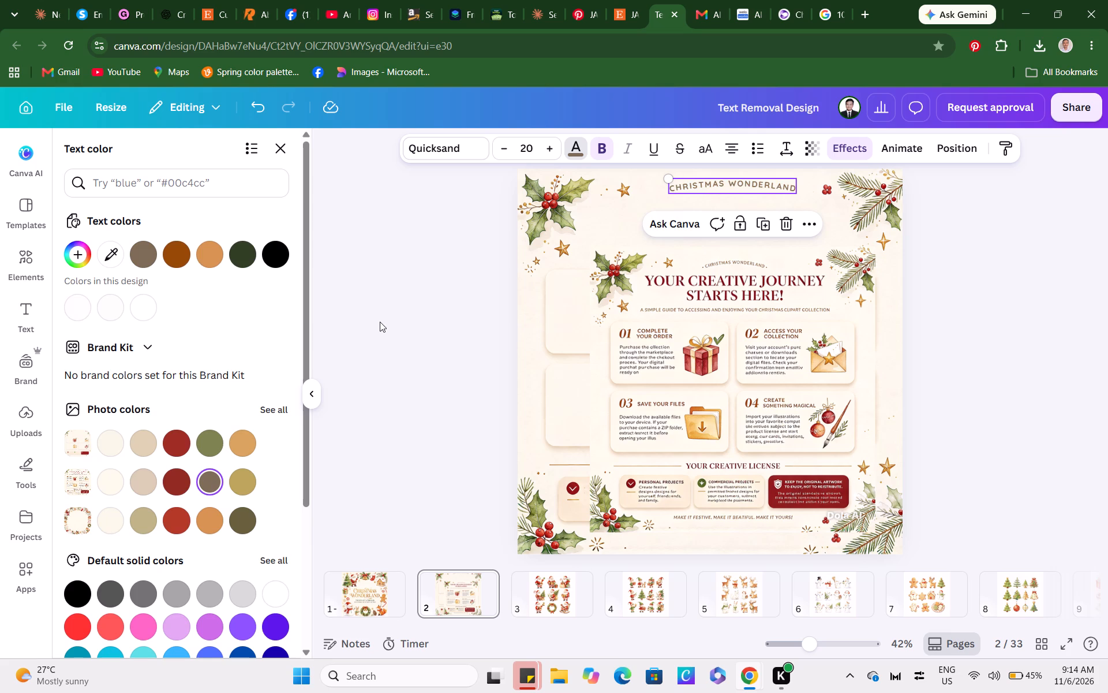
double_click(379, 323)
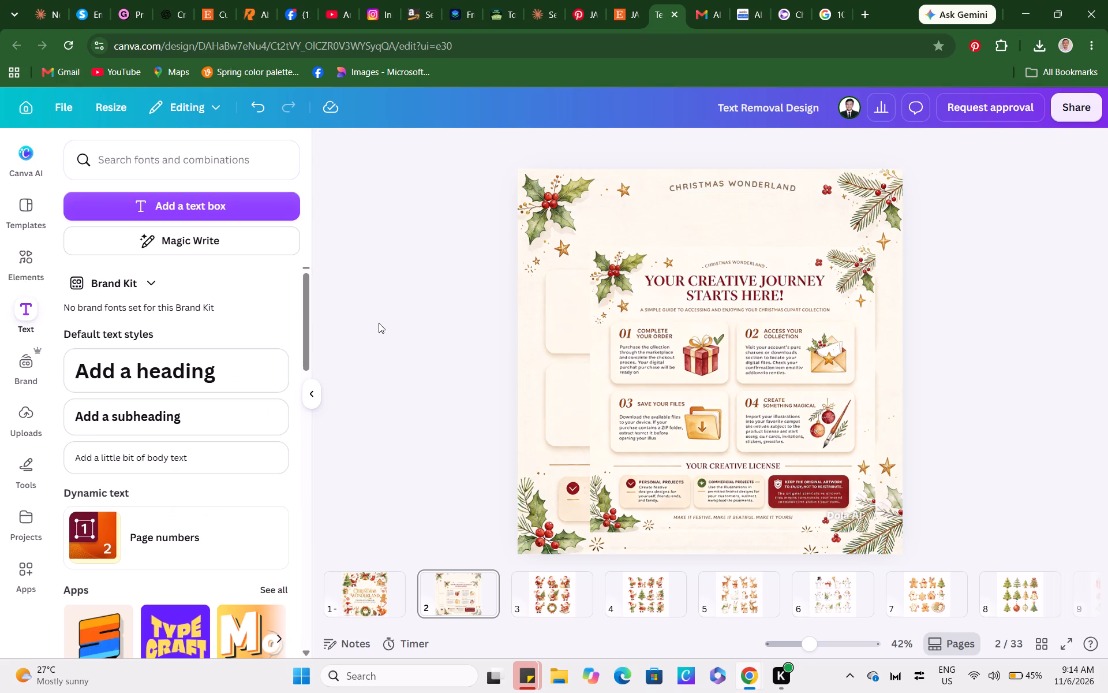
Move the curved CHRISTMAS WONDERLAND text slightly down at the top of page 2.
left_click(731, 183)
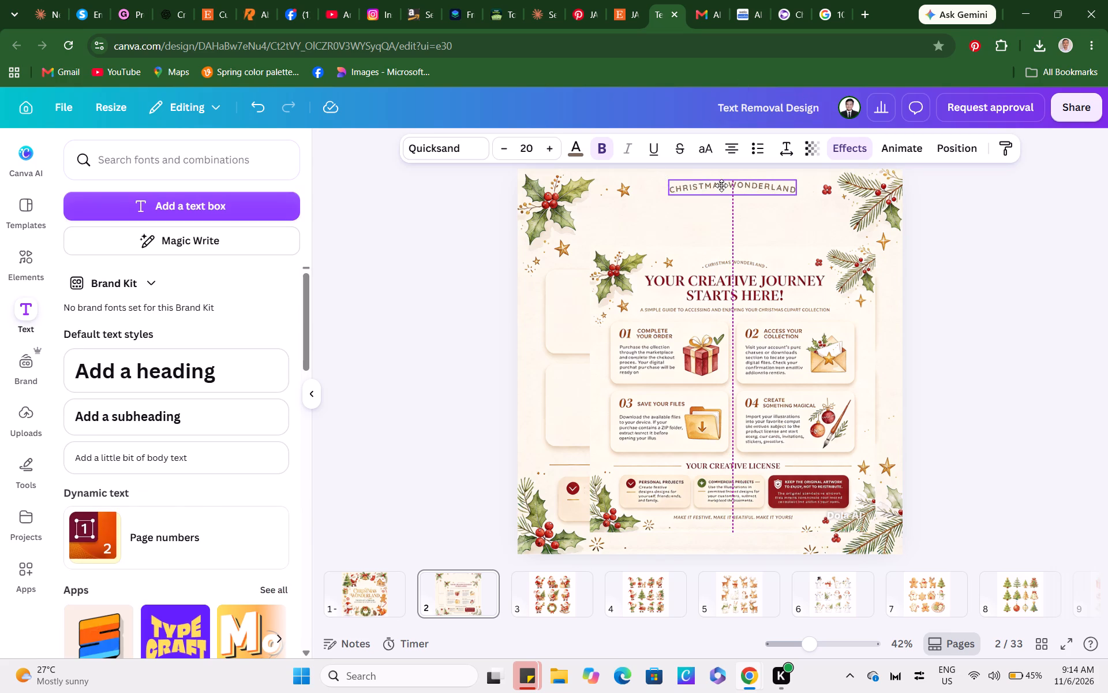
double_click(1019, 259)
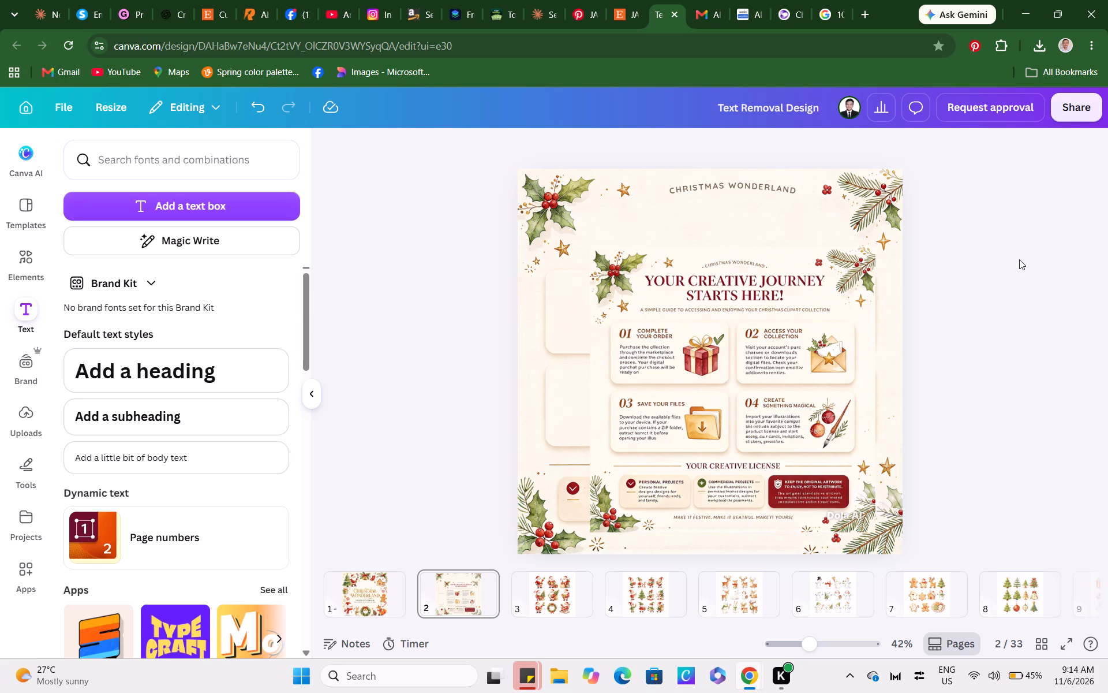
Add a subheading below CHRISTMAS WONDERLAND on page 2 reading YOUR CREATIVE JOURNEY STARTS HERE!
left_click(133, 422)
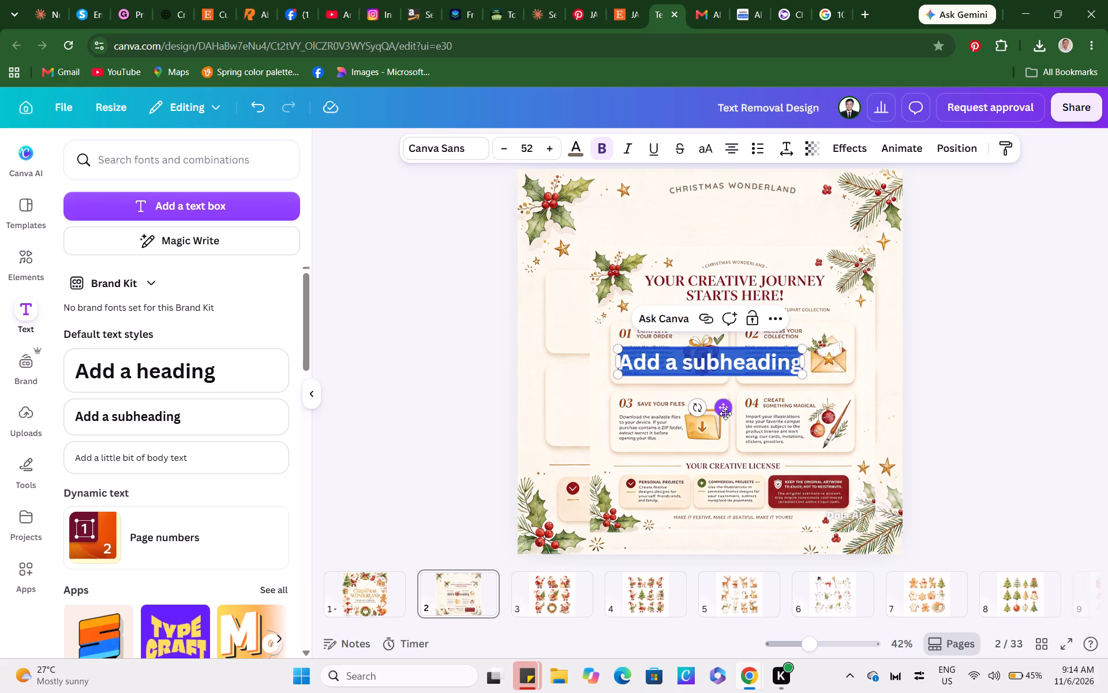
left_click_drag(725, 413, 740, 262)
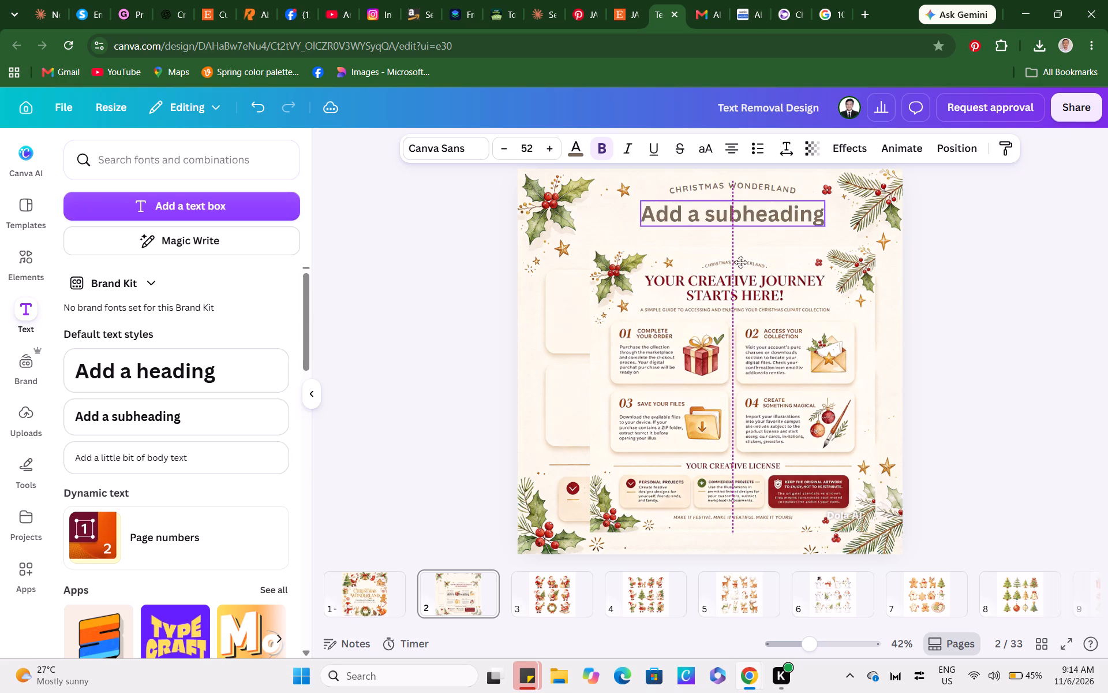
left_click_drag(740, 262, 710, 265)
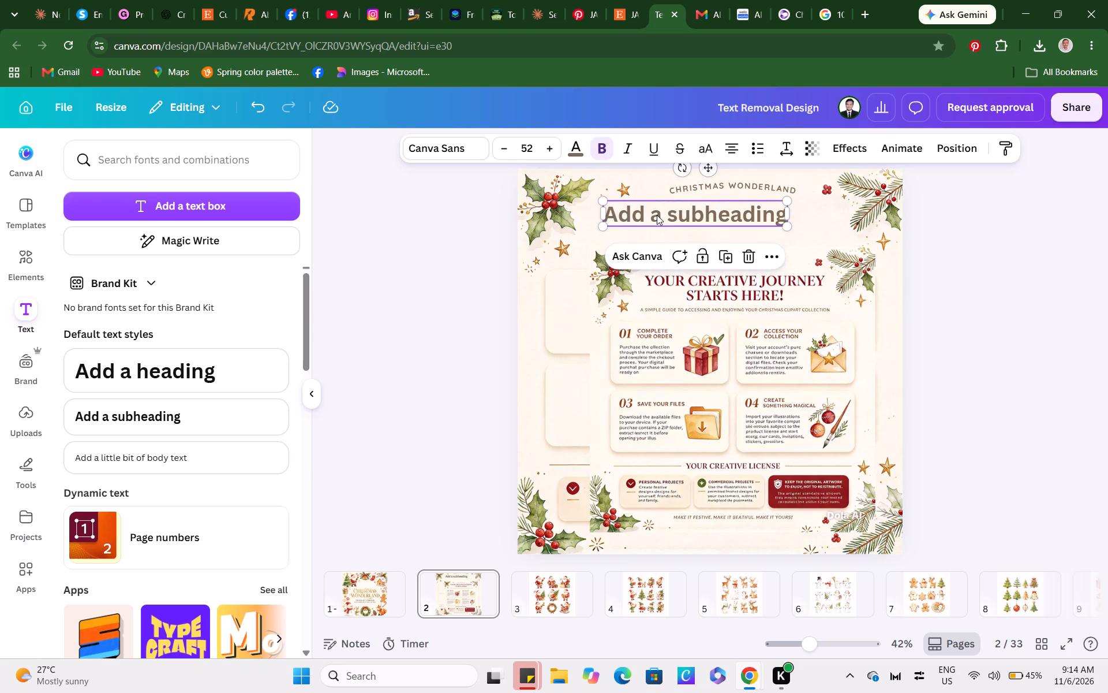
double_click(657, 215)
type("YOUR CTRE")
key("BackSpace")
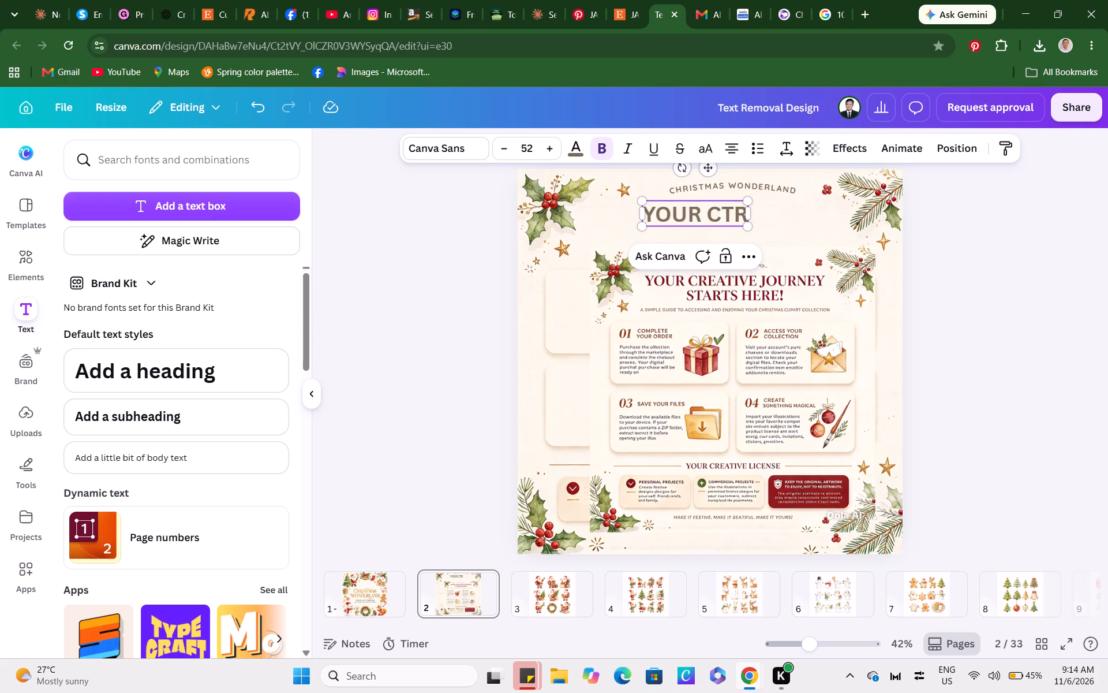
key("BackSpace")
key("BackSpace")
type("REATIVE JOURNEY")
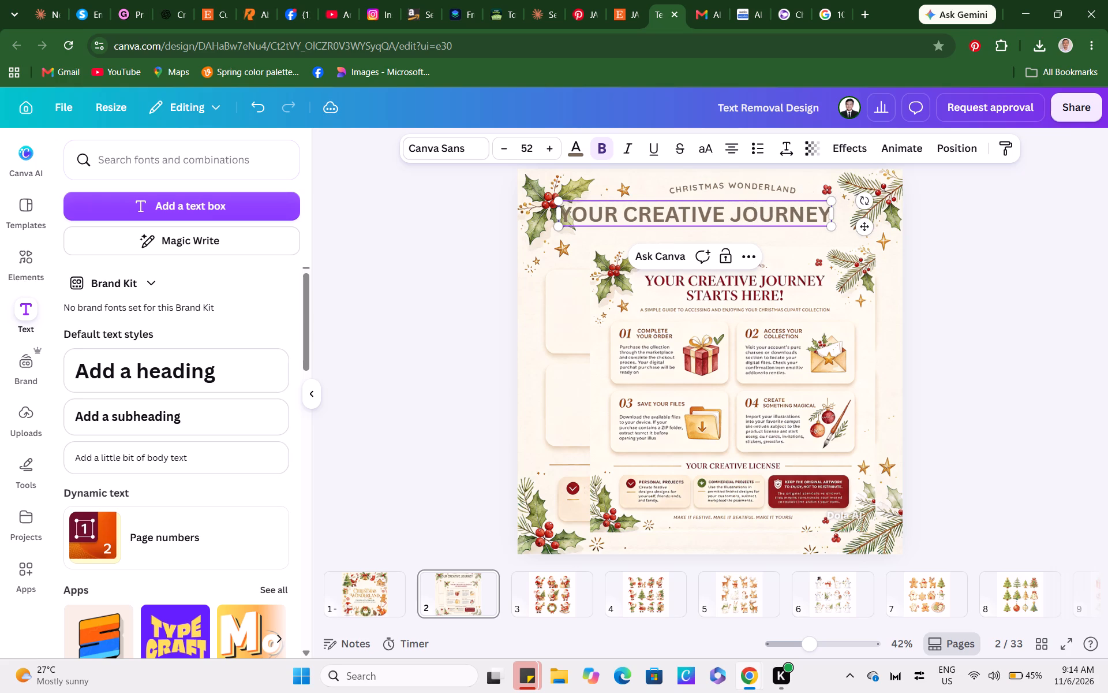
key("space")
type("STARTS HER")
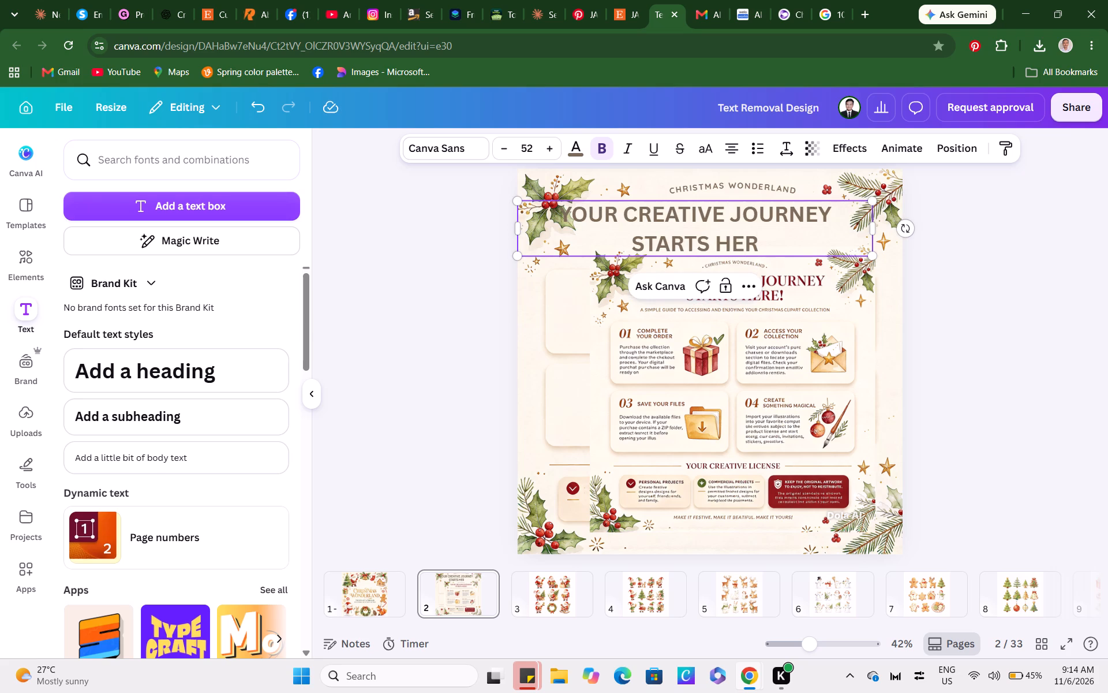
type("E!")
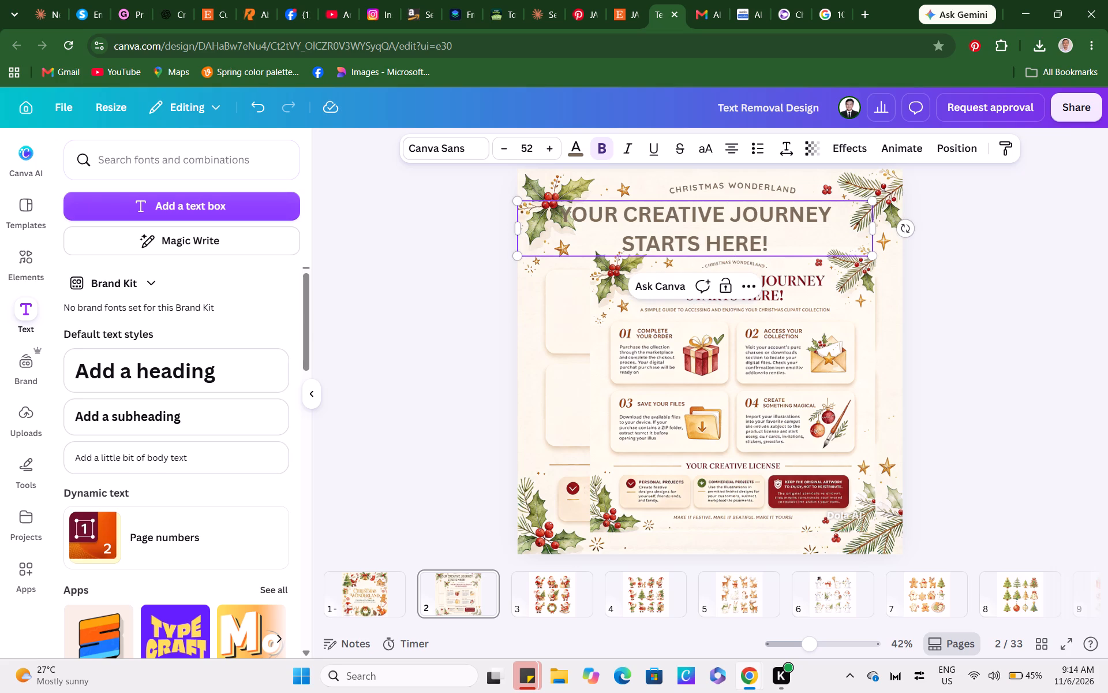
Narrow the new headline's text box and tighten its line spacing, keeping the text on two lines.
left_click_drag(877, 230, 844, 231)
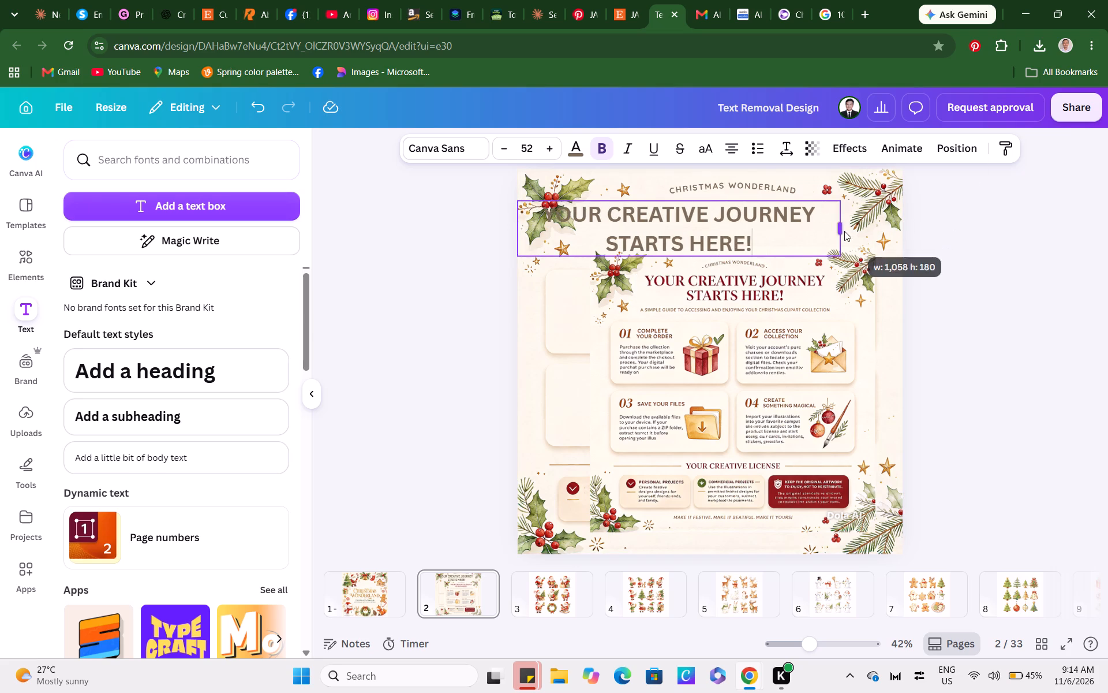
left_click_drag(844, 231, 807, 234)
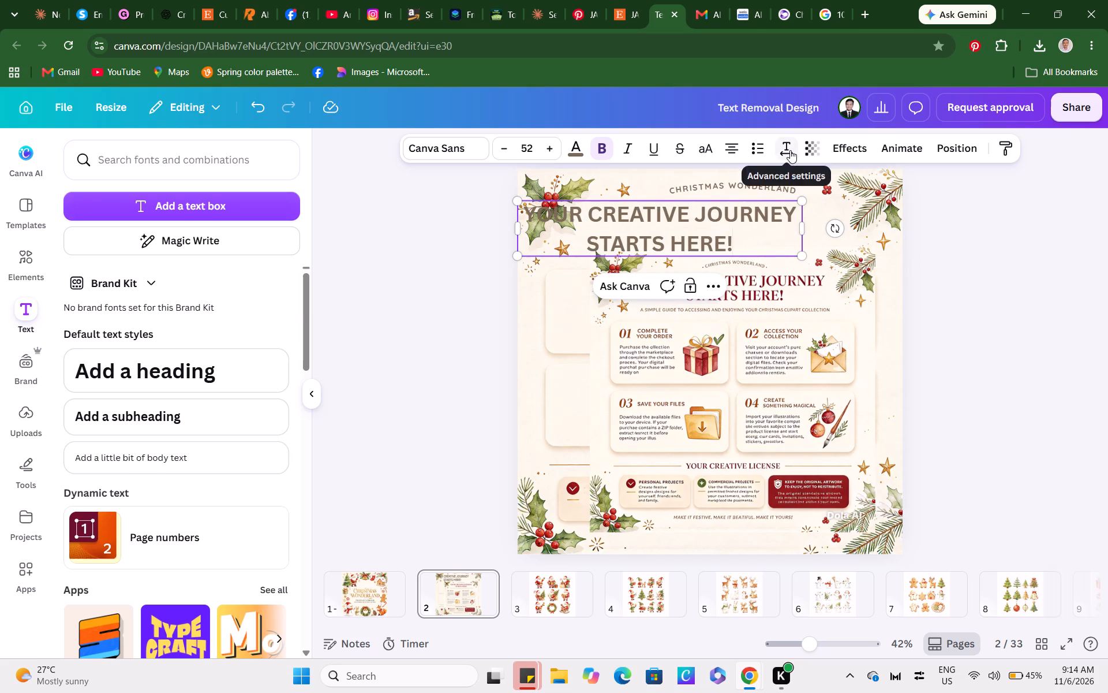
left_click(790, 150)
left_click_drag(761, 265, 736, 266)
double_click(970, 331)
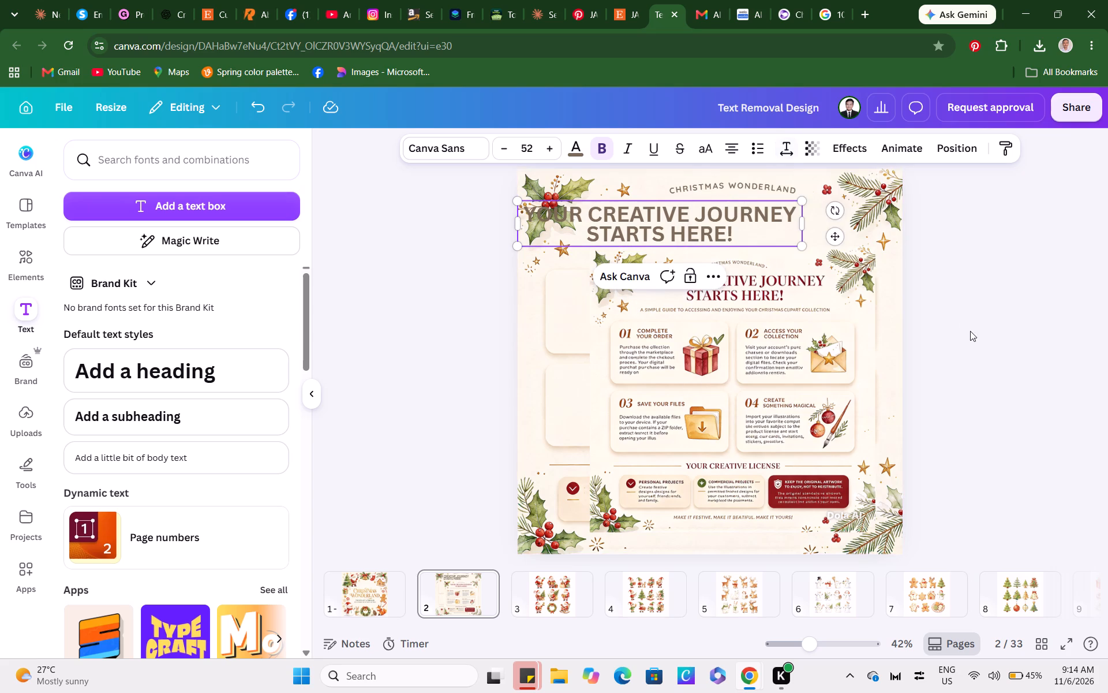
Move the YOUR CREATIVE JOURNEY STARTS HERE! headline between the holly decorations, roughly centred under CHRISTMAS WONDERLAND.
left_click_drag(675, 229, 732, 231)
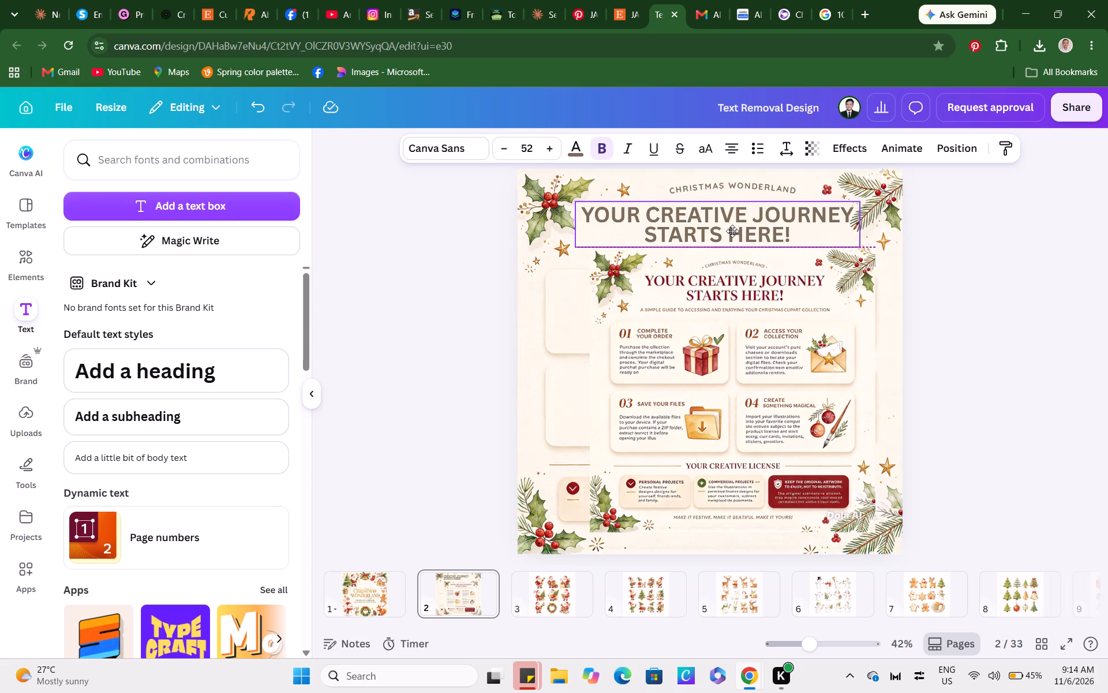
left_click_drag(732, 231, 731, 232)
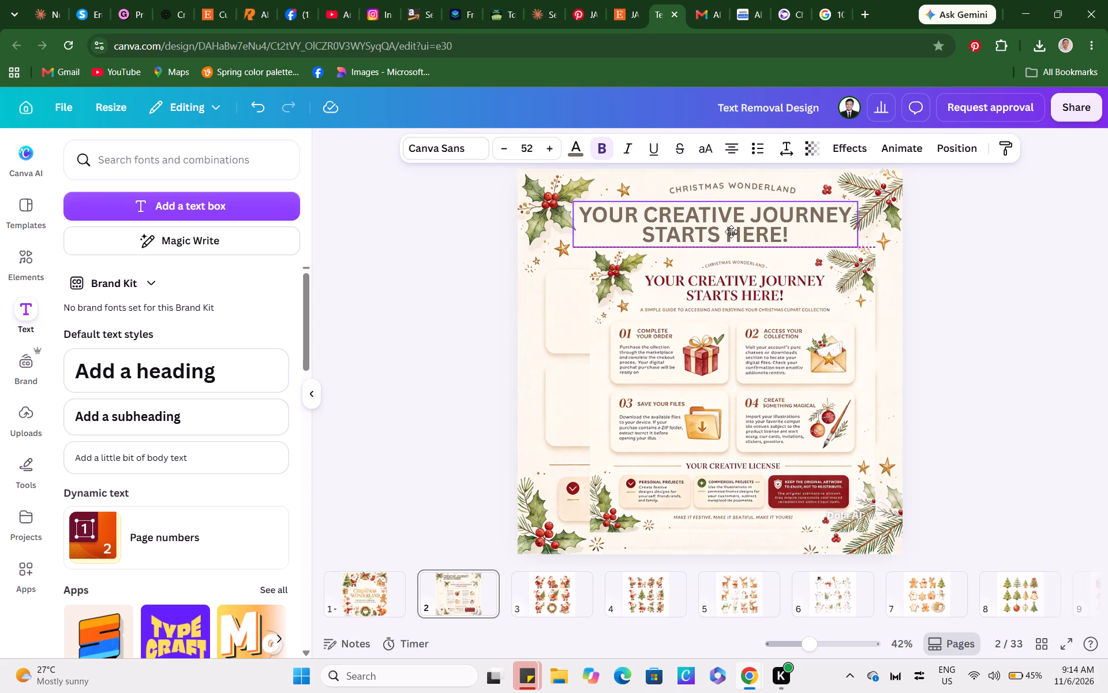
left_click_drag(731, 232, 732, 232)
left_click(732, 232)
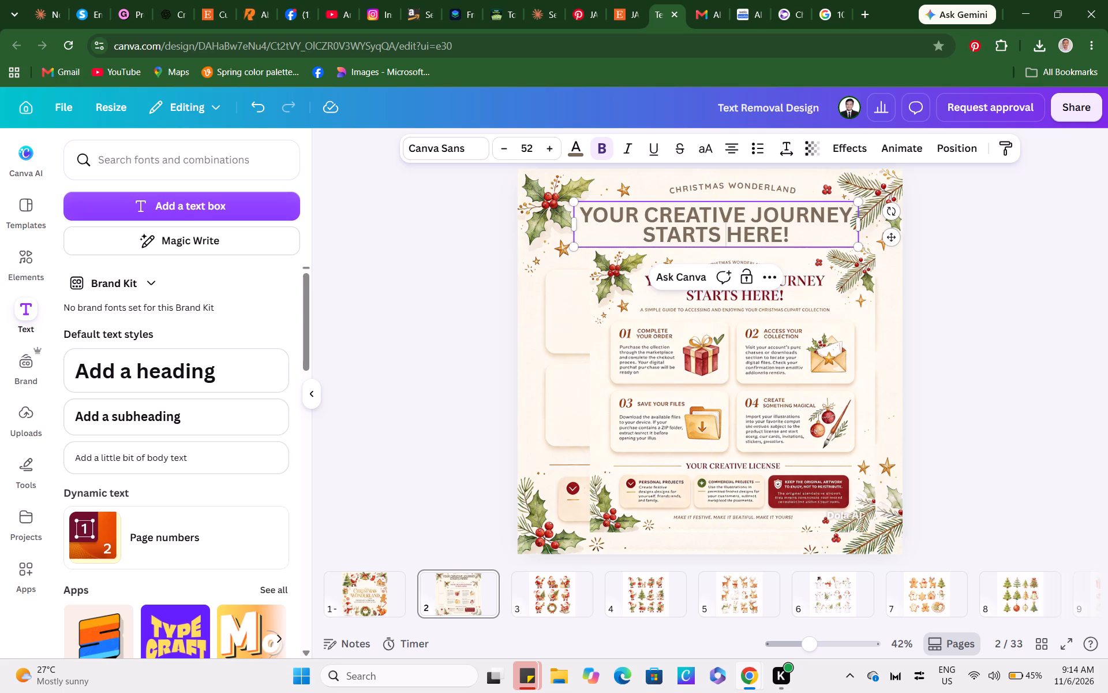
Change the headline's font to Cinzel Decorative.
left_click(422, 139)
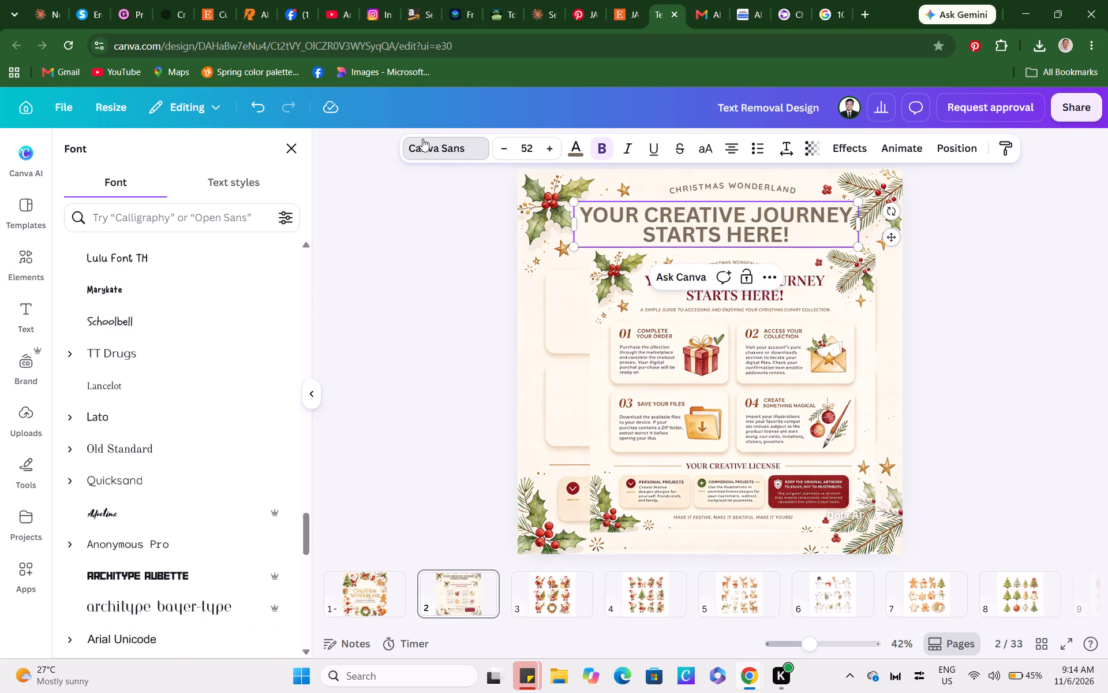
left_click_drag(305, 521, 308, 232)
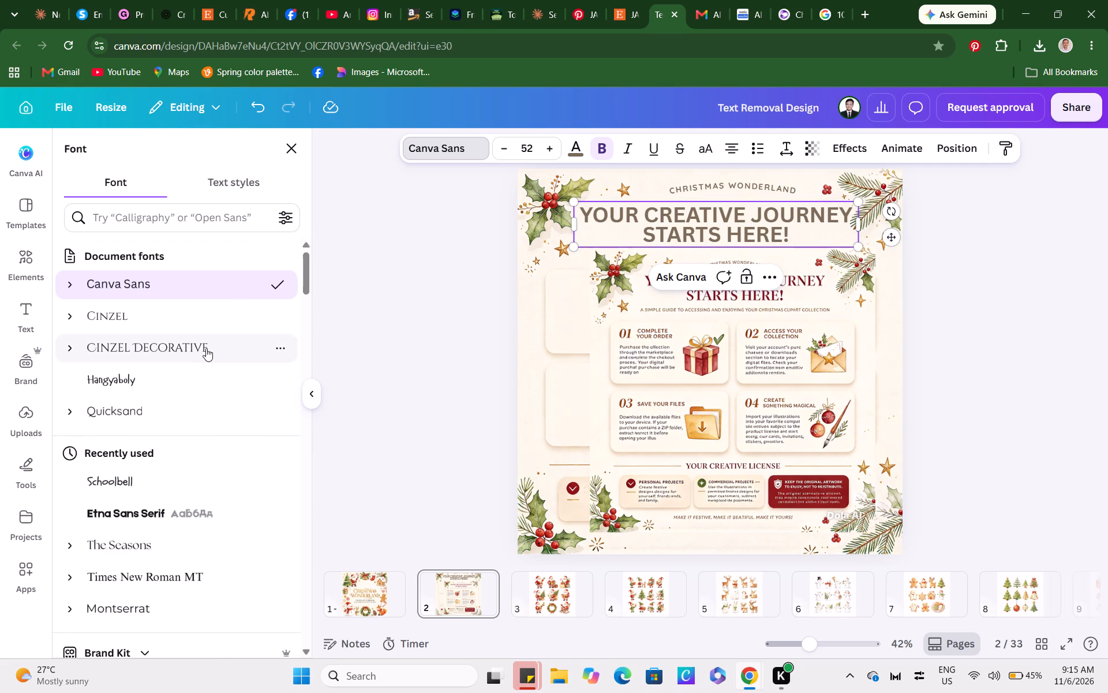
left_click(206, 348)
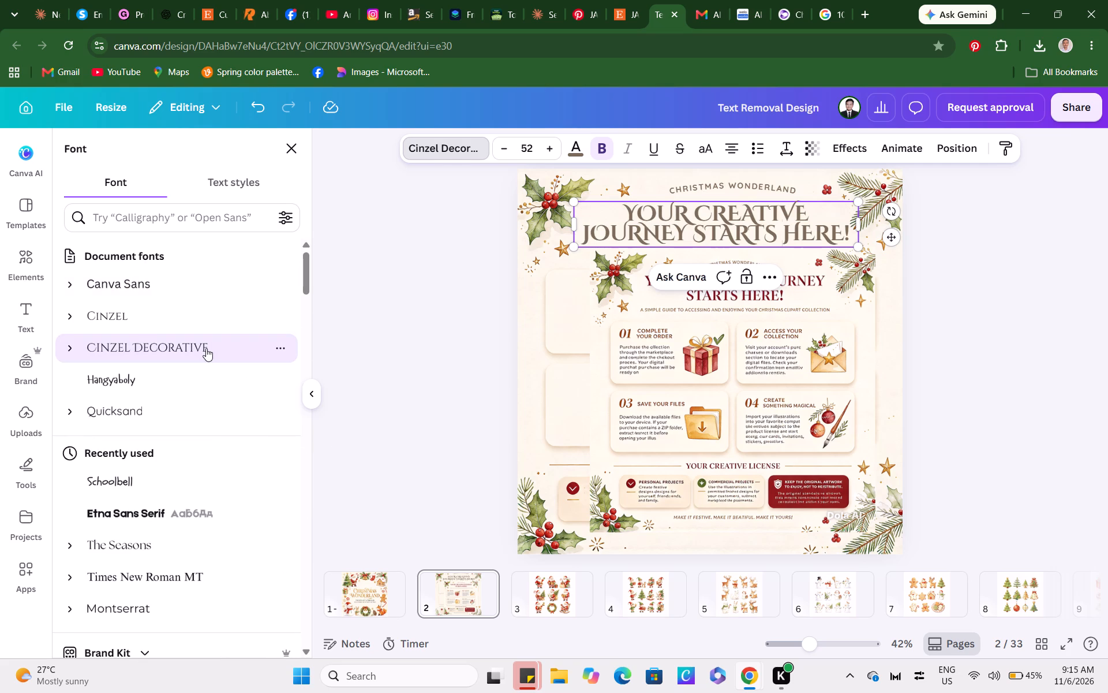
Colour the headline with the dark red taken from the reference image's photo colors.
left_click(568, 147)
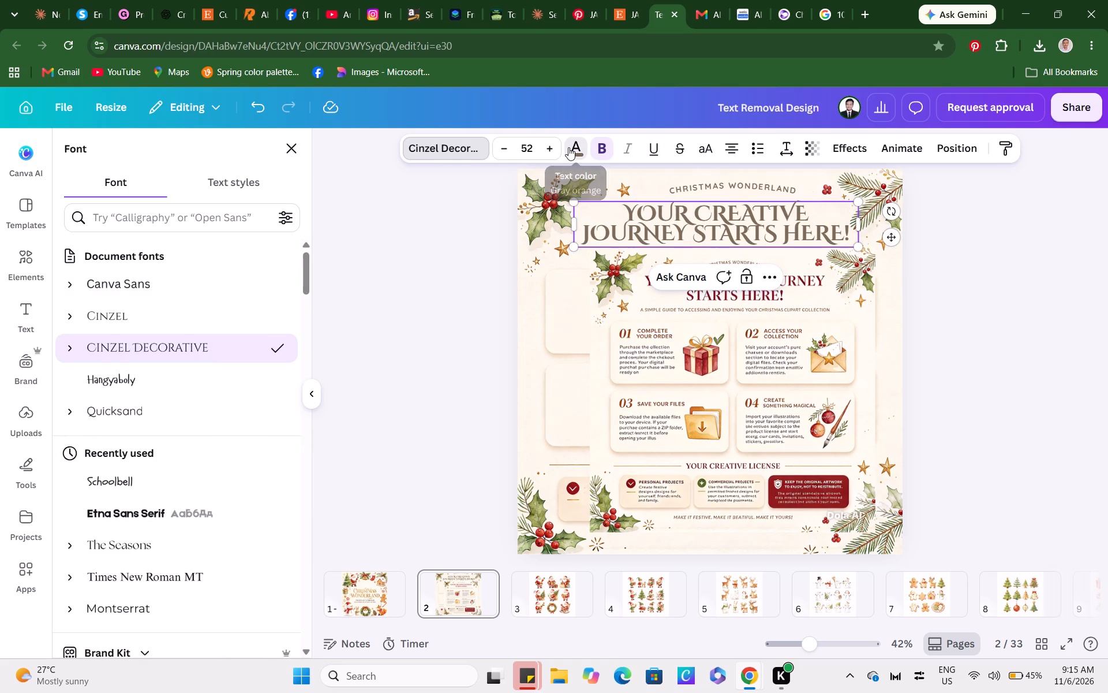
left_click(141, 251)
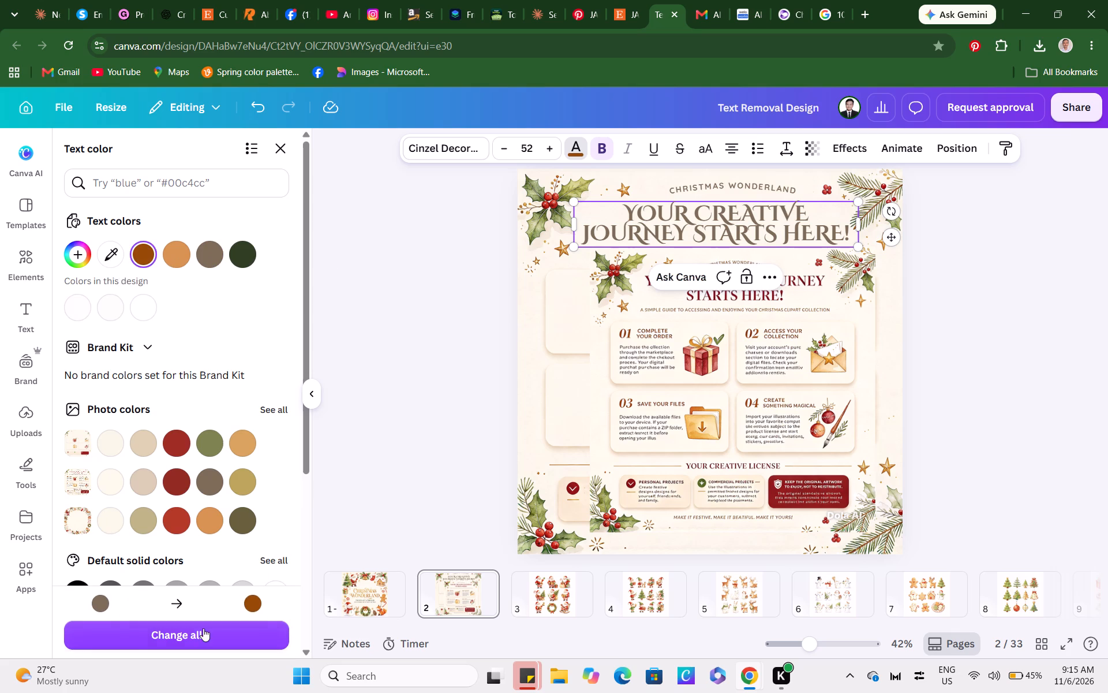
double_click(176, 483)
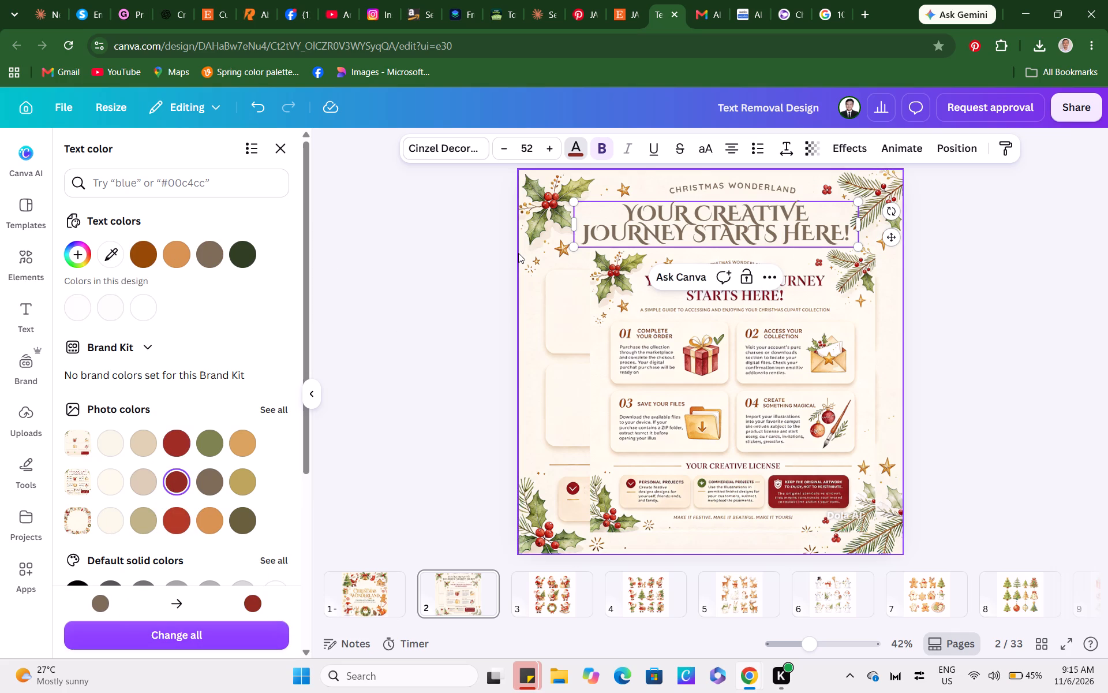
left_click(518, 253)
left_click(466, 243)
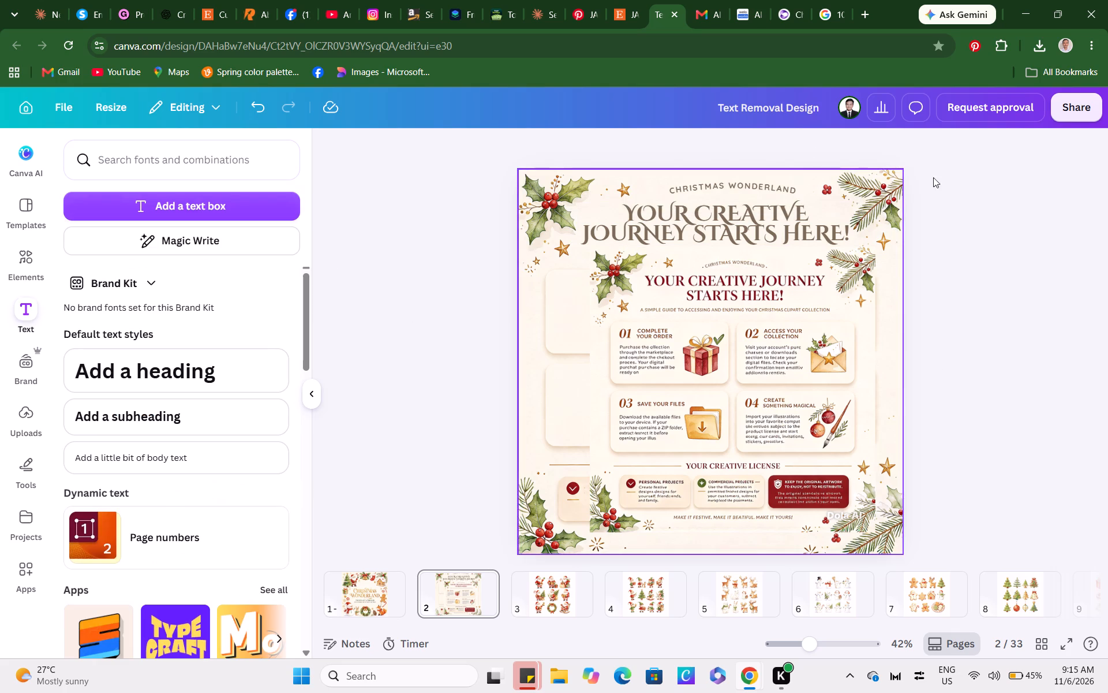
left_click(756, 223)
left_click(570, 147)
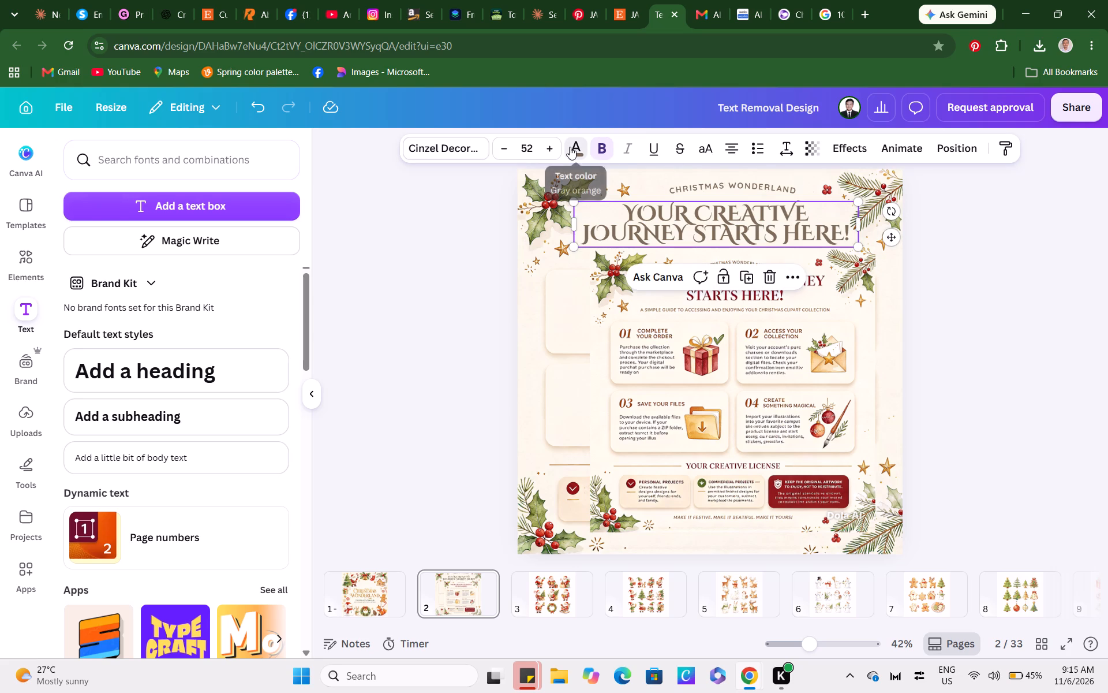
left_click(178, 479)
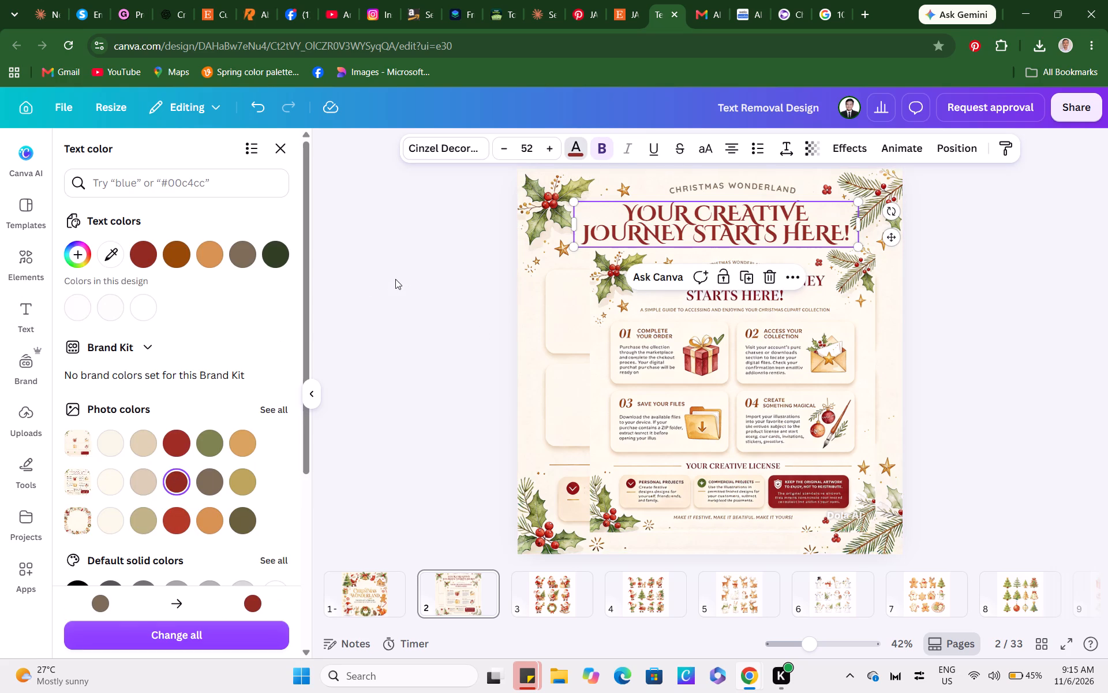
Narrow the headline's text box and insert a line break before STARTS HERE!
left_click_drag(859, 227, 828, 230)
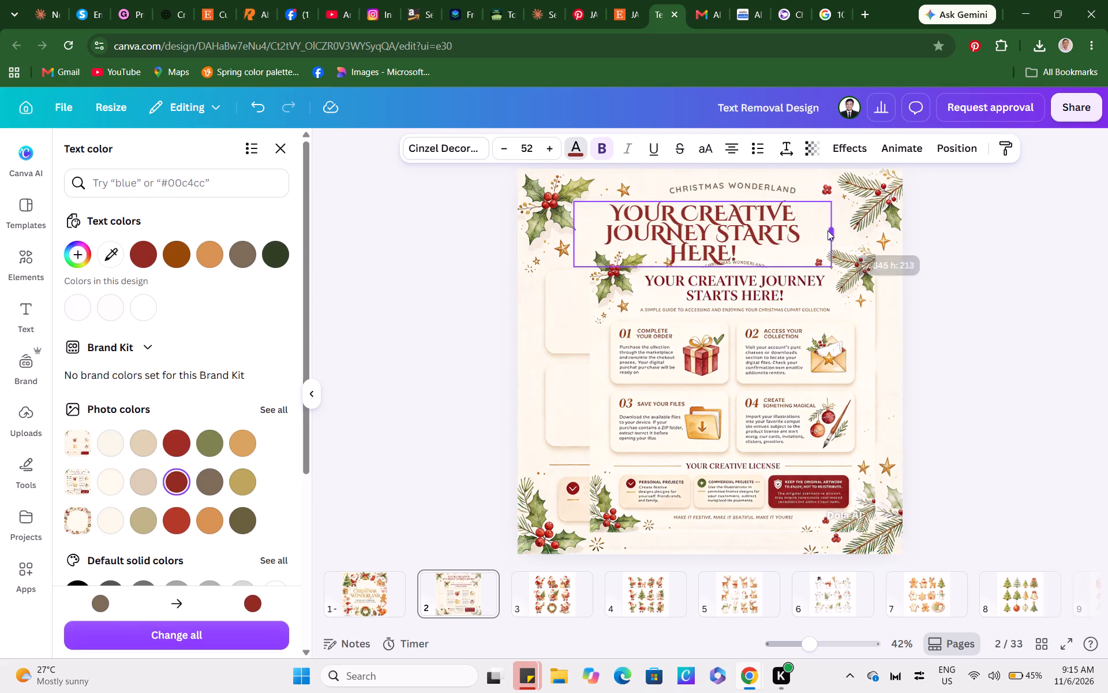
left_click_drag(828, 230, 740, 243)
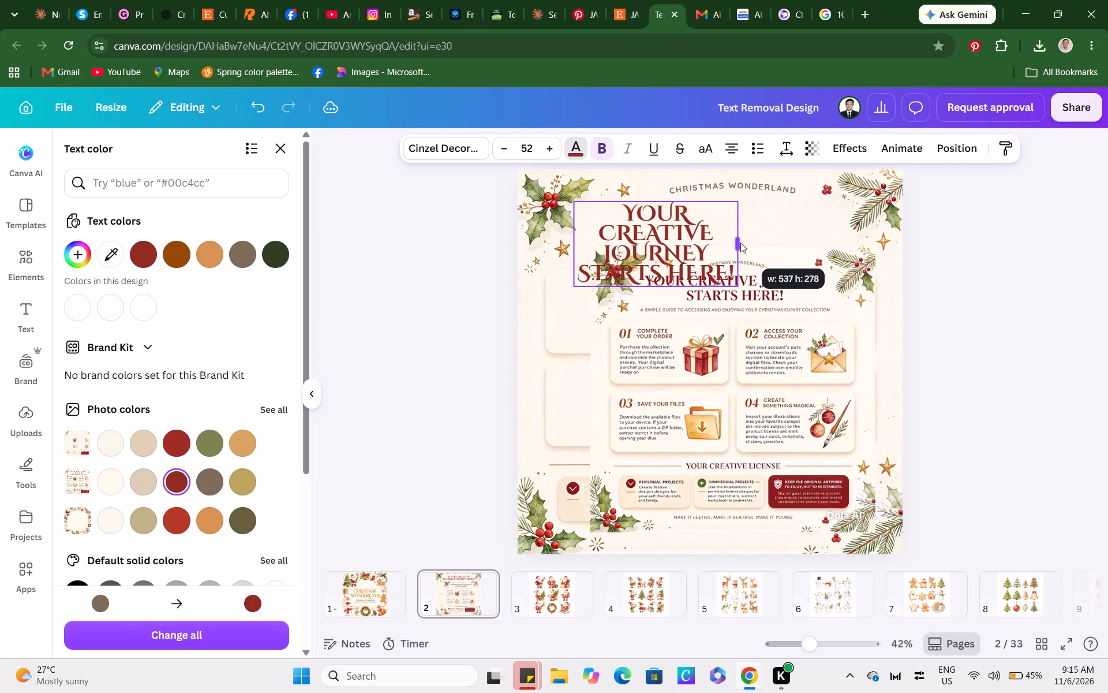
left_click_drag(740, 243, 815, 246)
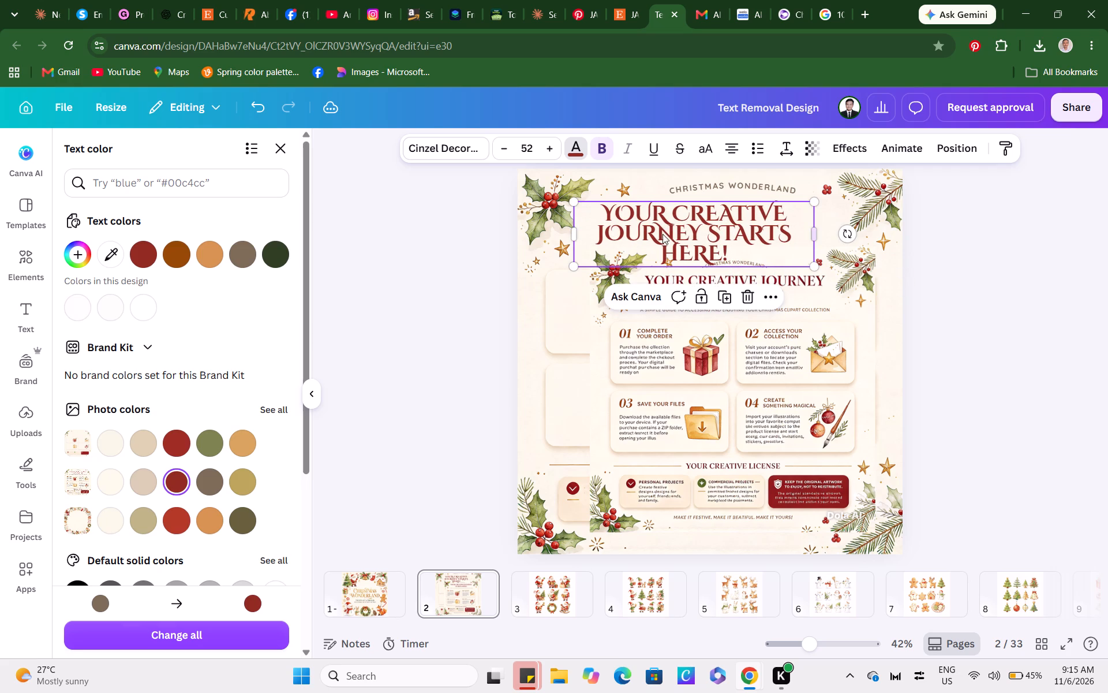
double_click(709, 236)
left_click(709, 236)
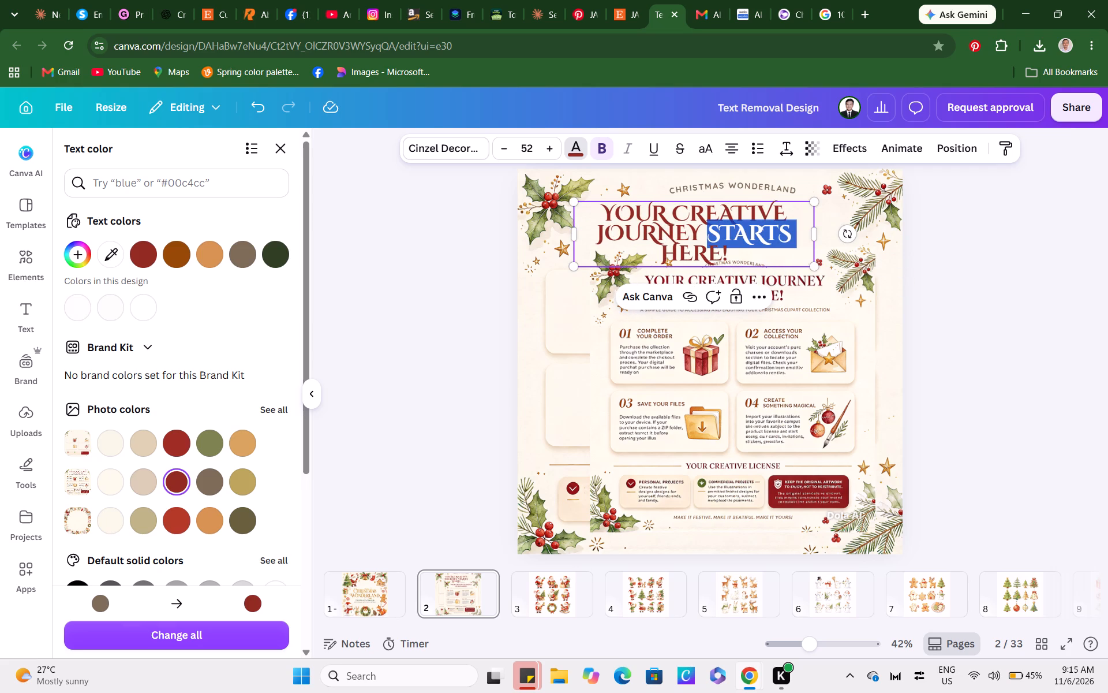
key("Return")
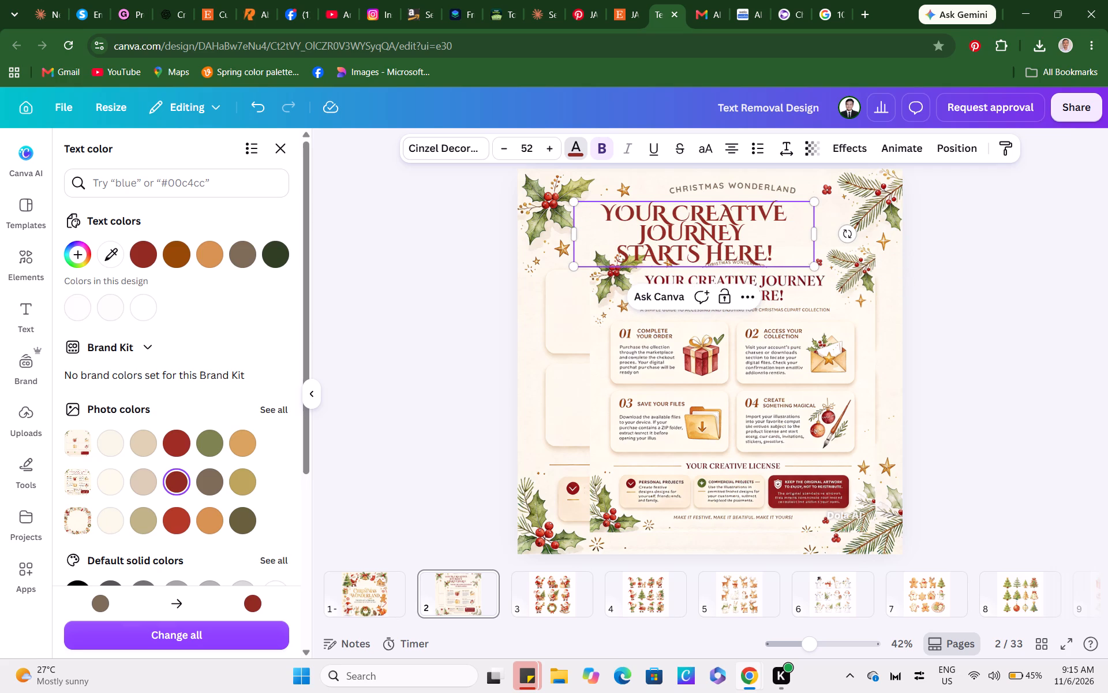
Reduce the whole headline's font size to 33.
left_click_drag(776, 254, 590, 225)
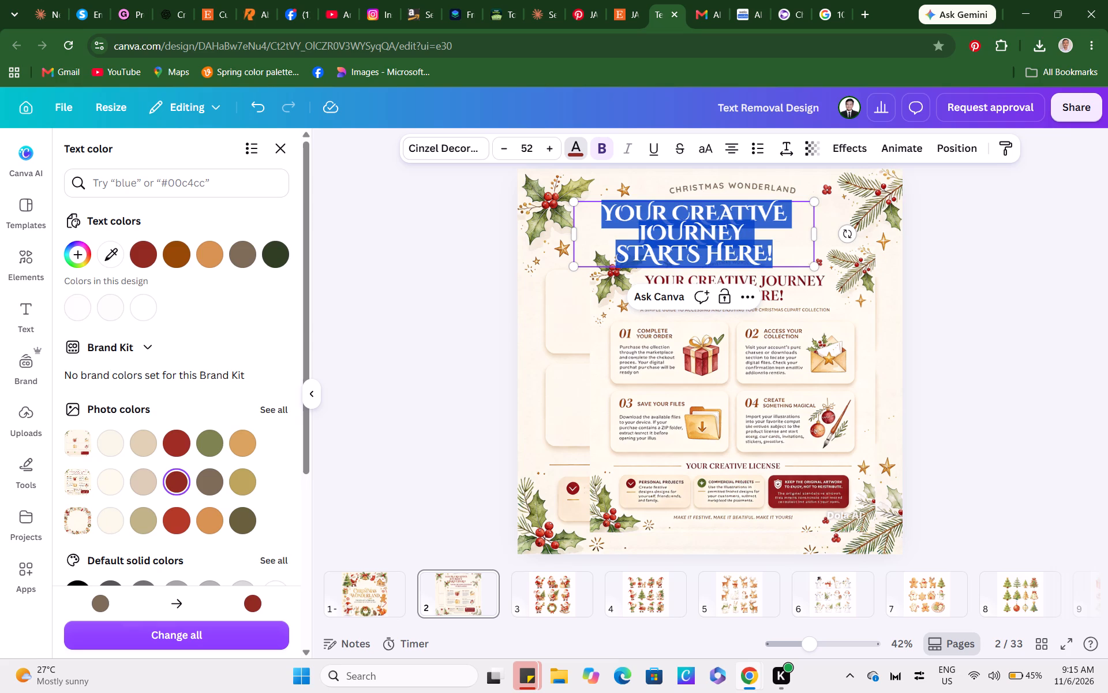
left_click_drag(590, 225, 595, 224)
triple_click(510, 154)
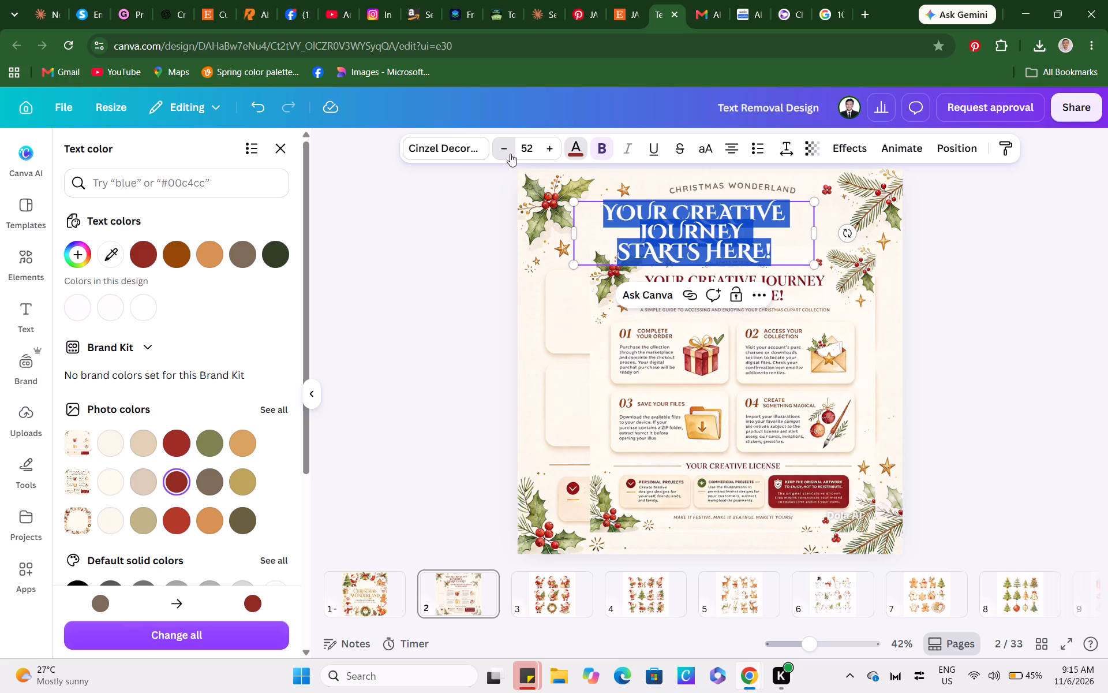
triple_click(510, 154)
triple_click(510, 154)
triple_click(510, 154)
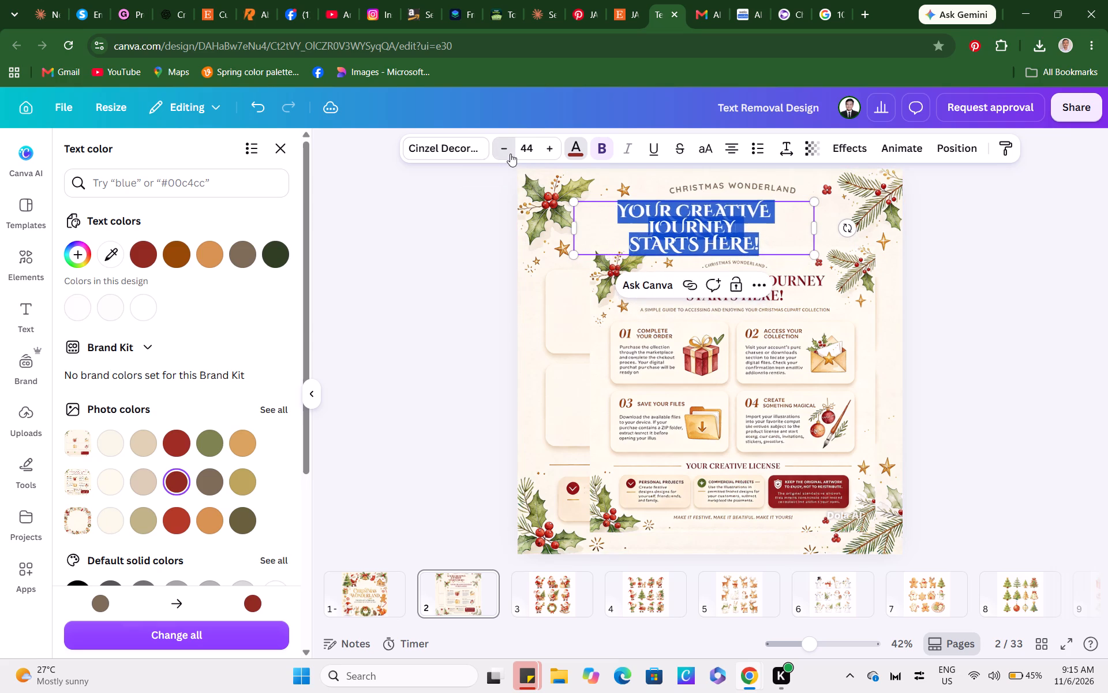
left_click(510, 154)
triple_click(510, 154)
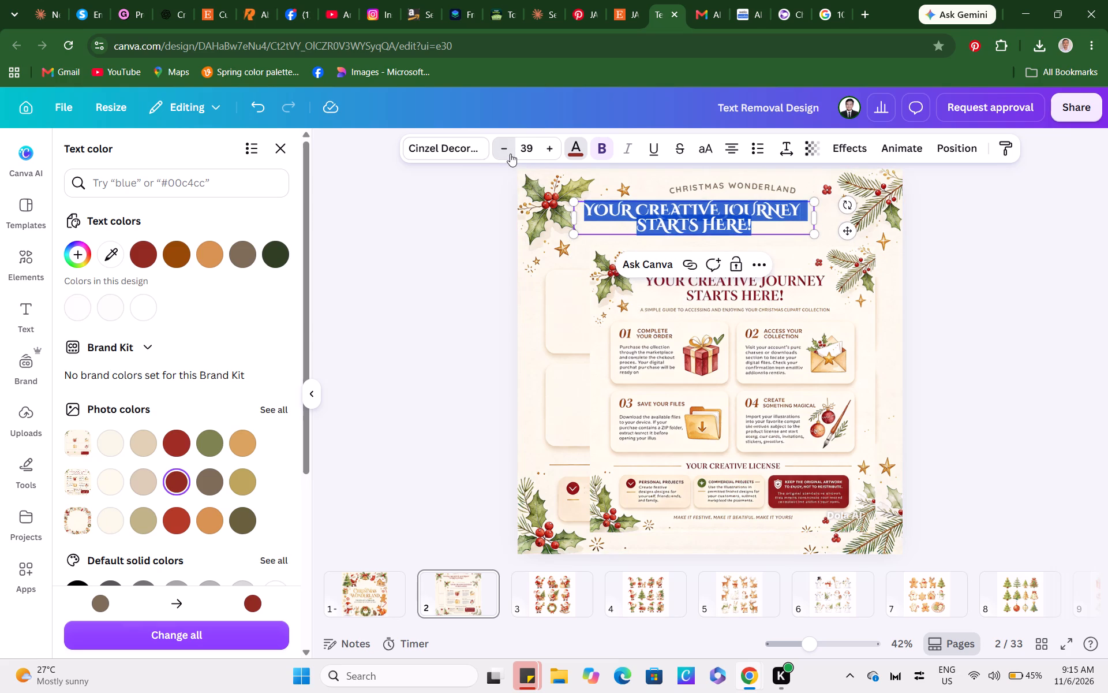
double_click(510, 154)
left_click(510, 154)
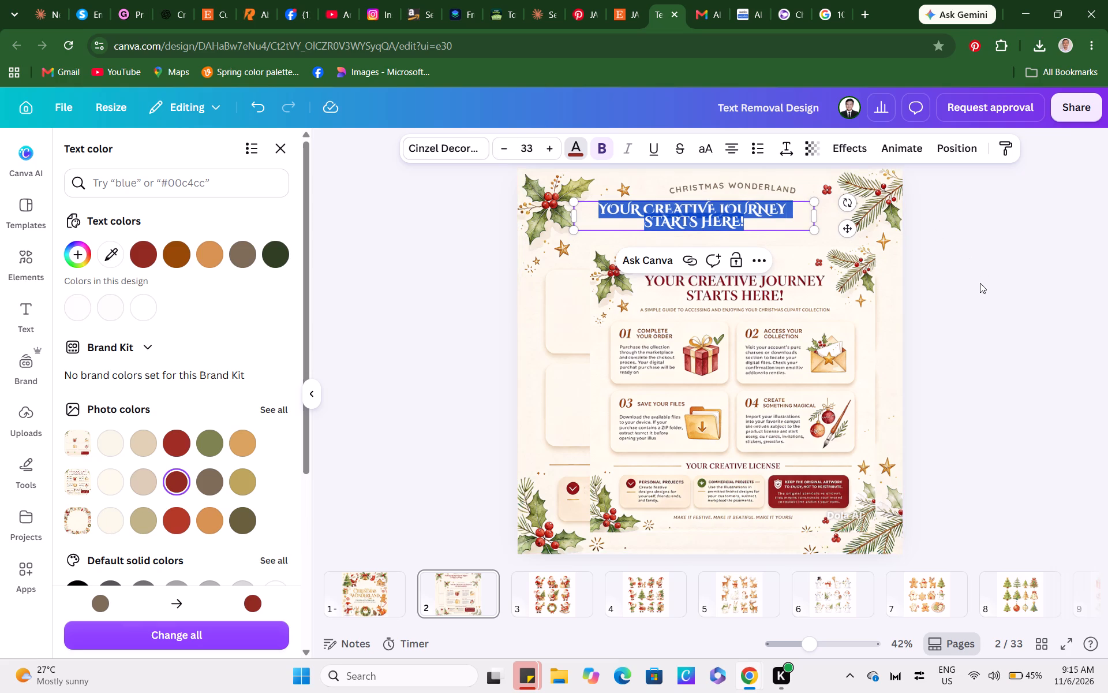
Move the resized headline slightly across and down to sit centred beneath CHRISTMAS WONDERLAND.
double_click(980, 283)
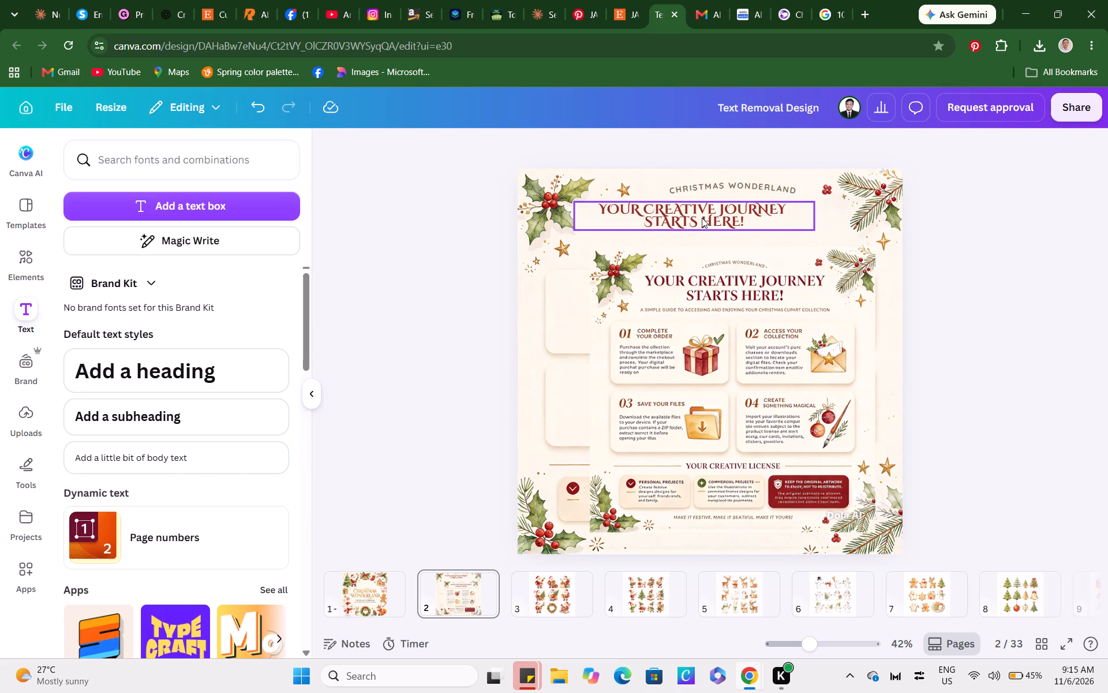
left_click_drag(702, 218, 718, 220)
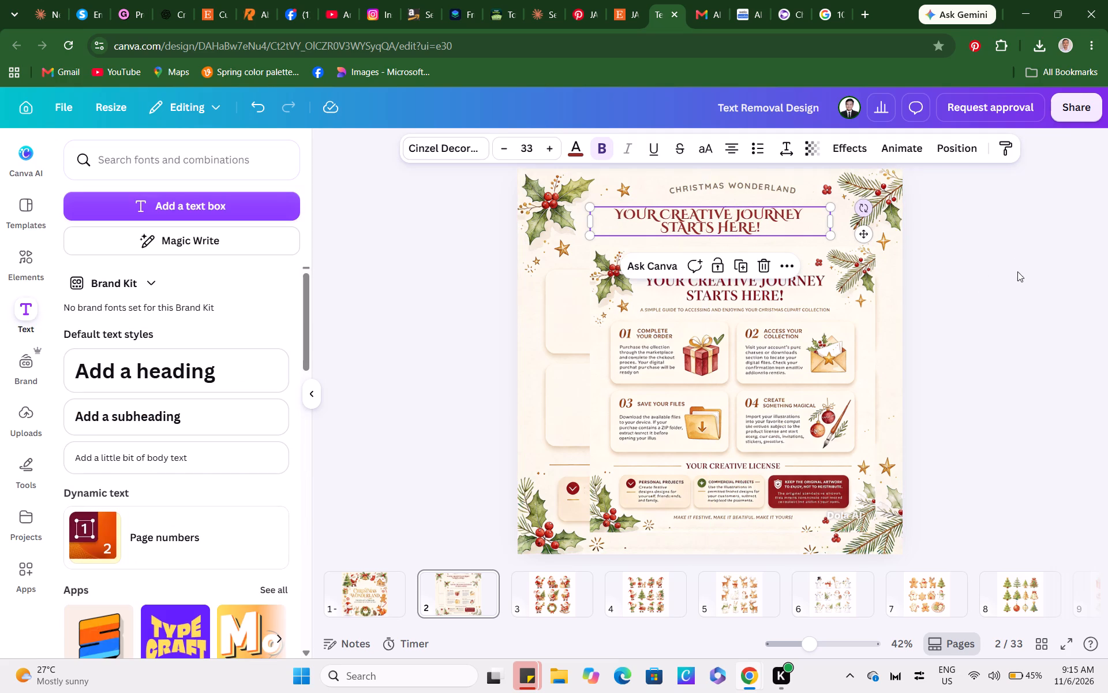
double_click(1016, 272)
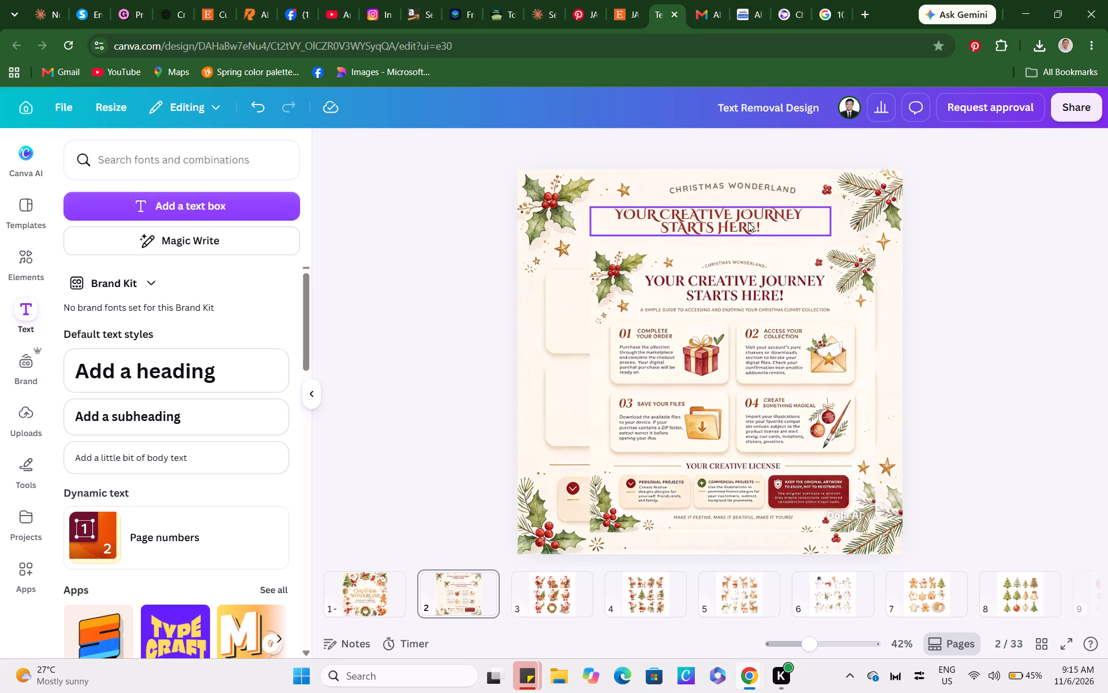
Move the curved CHRISTMAS WONDERLAND text slightly across so it sits centred above the headline.
left_click_drag(756, 193, 740, 195)
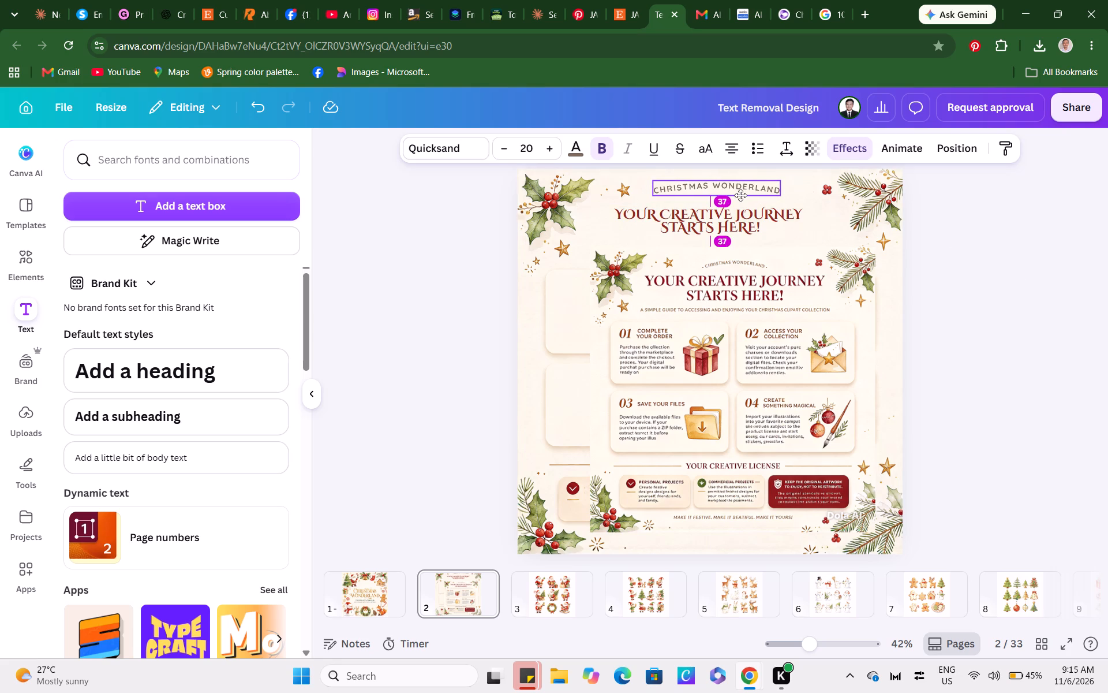
left_click_drag(740, 195, 740, 193)
double_click(967, 289)
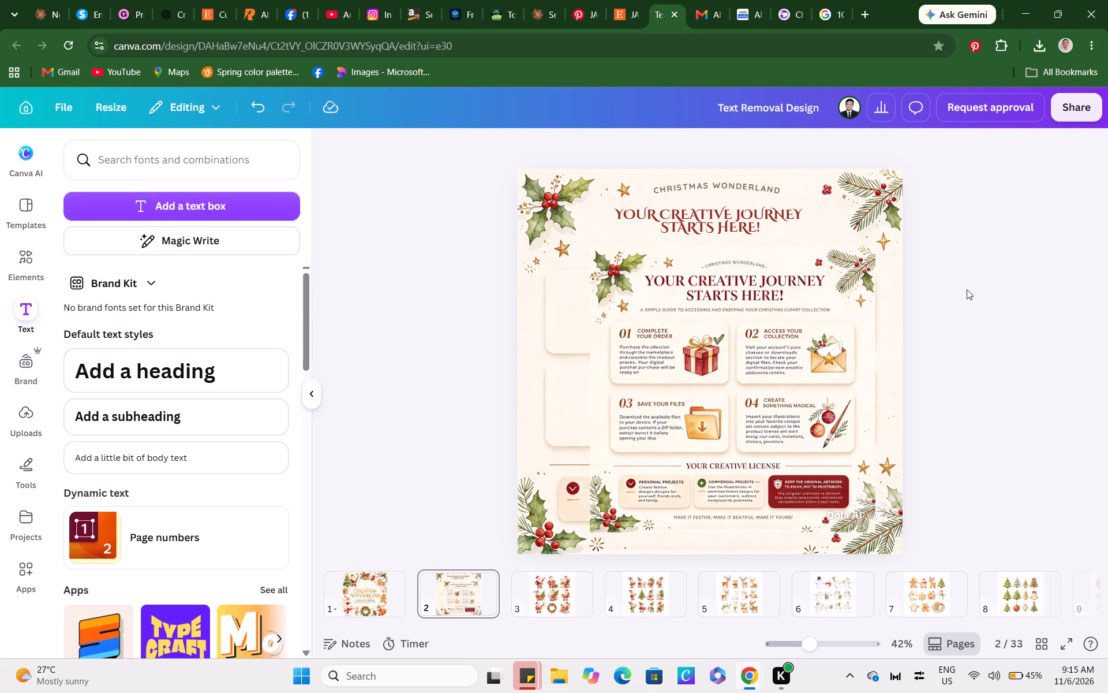
Recolour the curved CHRISTMAS WONDERLAND text to the brown #964906 from the design's text colors.
left_click(734, 193)
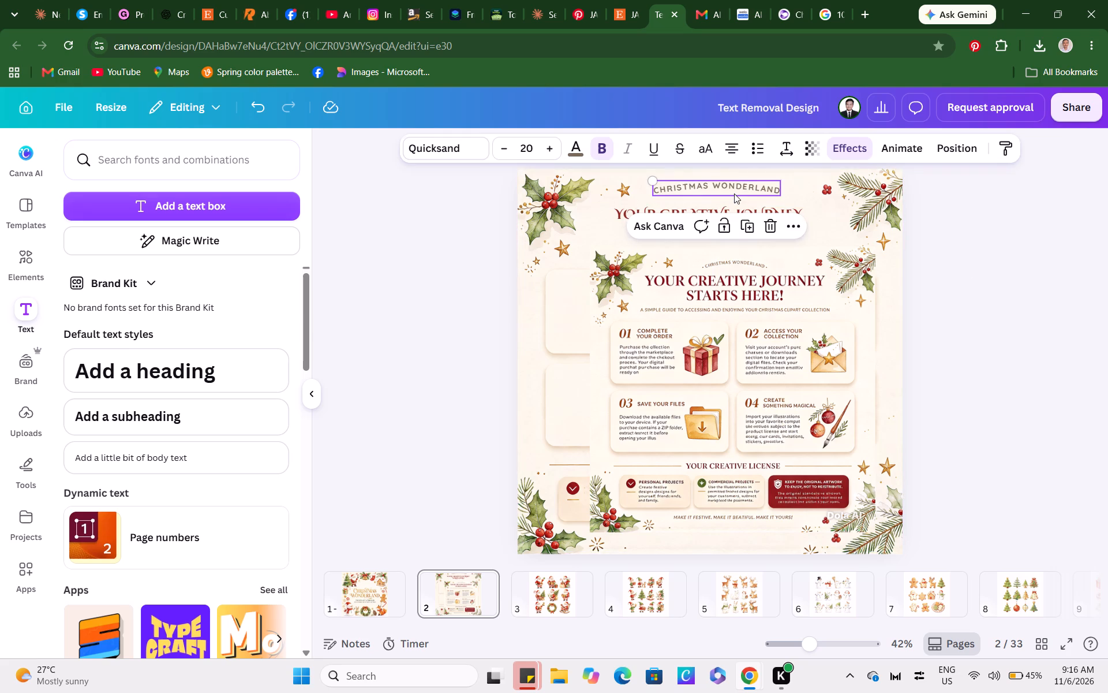
left_click(573, 150)
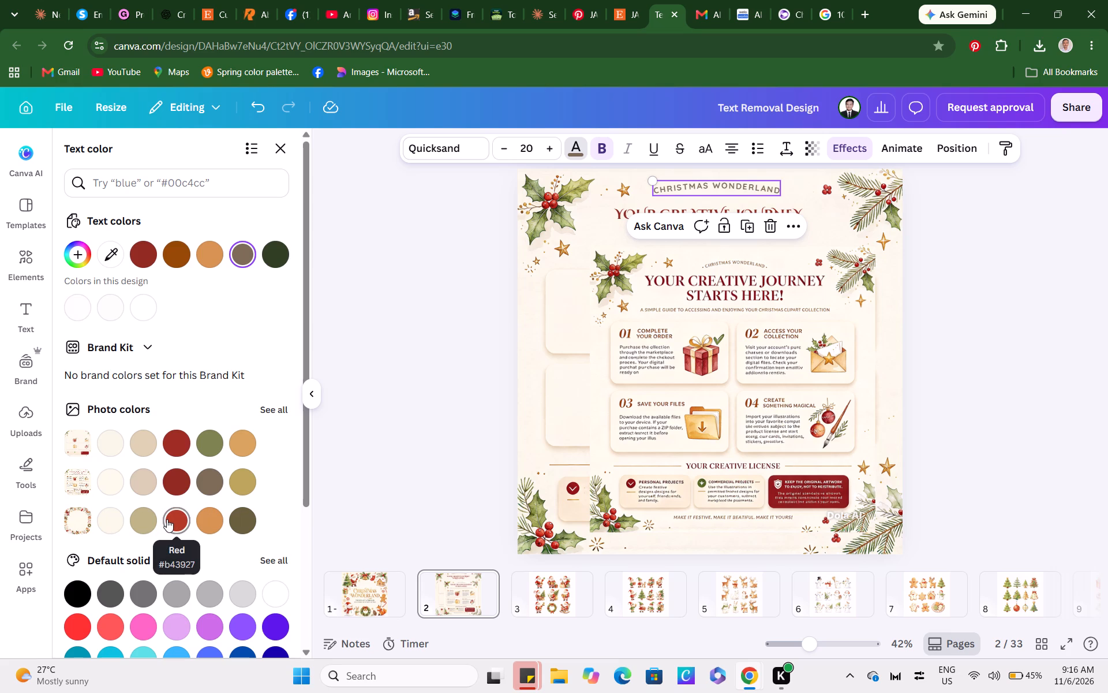
left_click(183, 255)
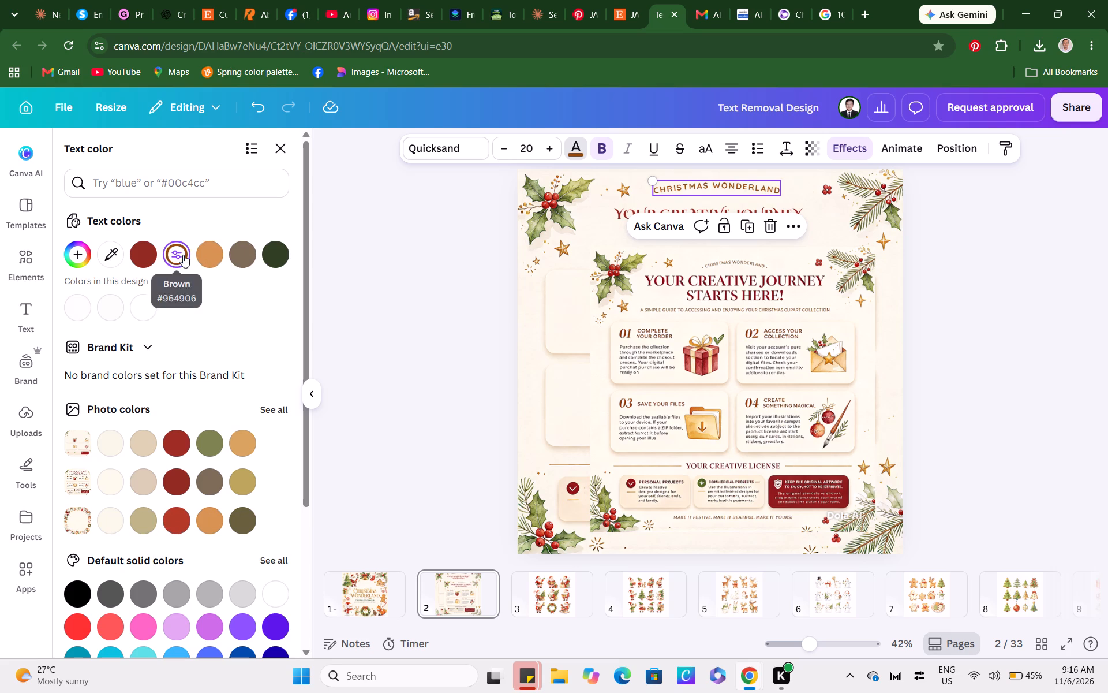
double_click(397, 234)
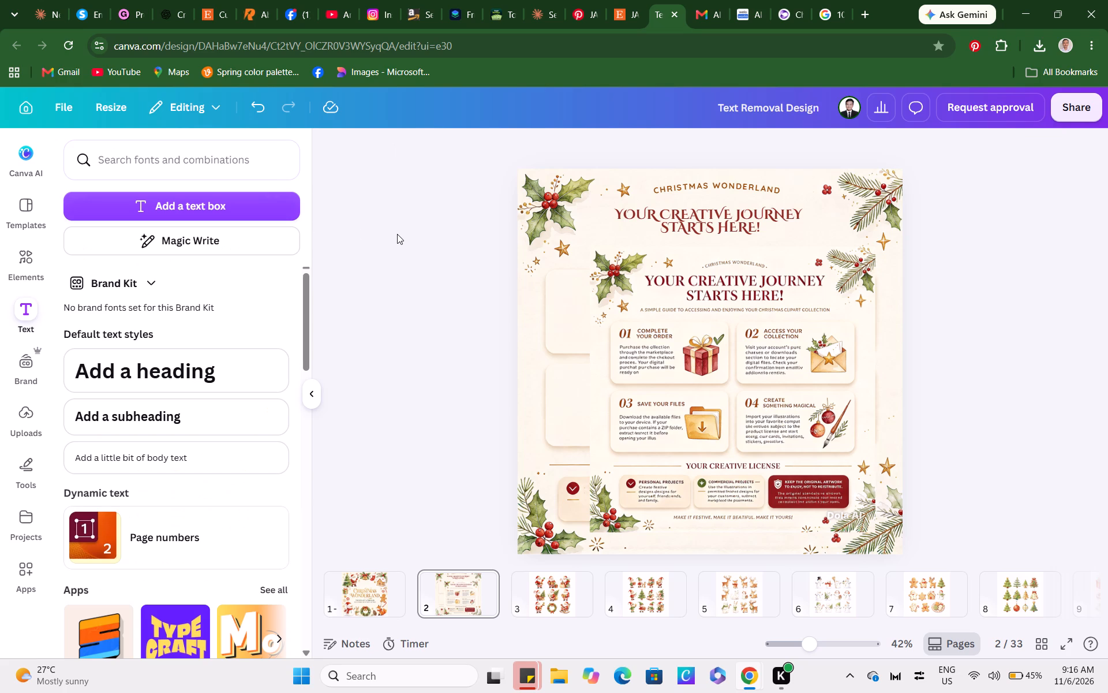
left_click(729, 185)
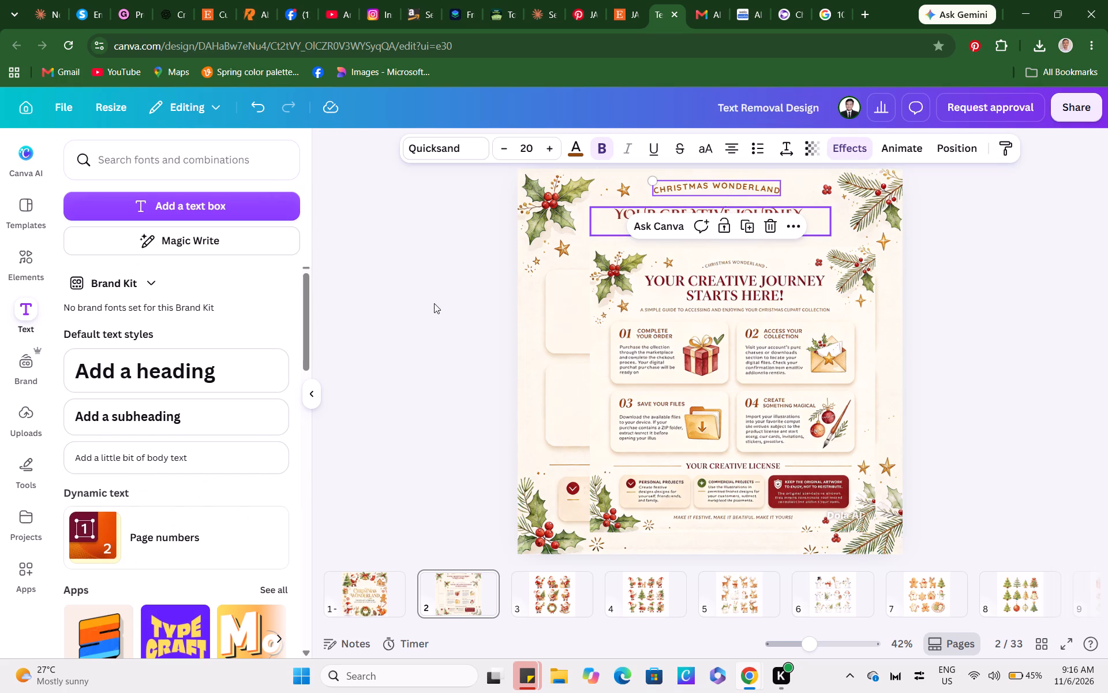
left_click(439, 301)
Add a body text box and place it just beneath the headline.
left_click(211, 461)
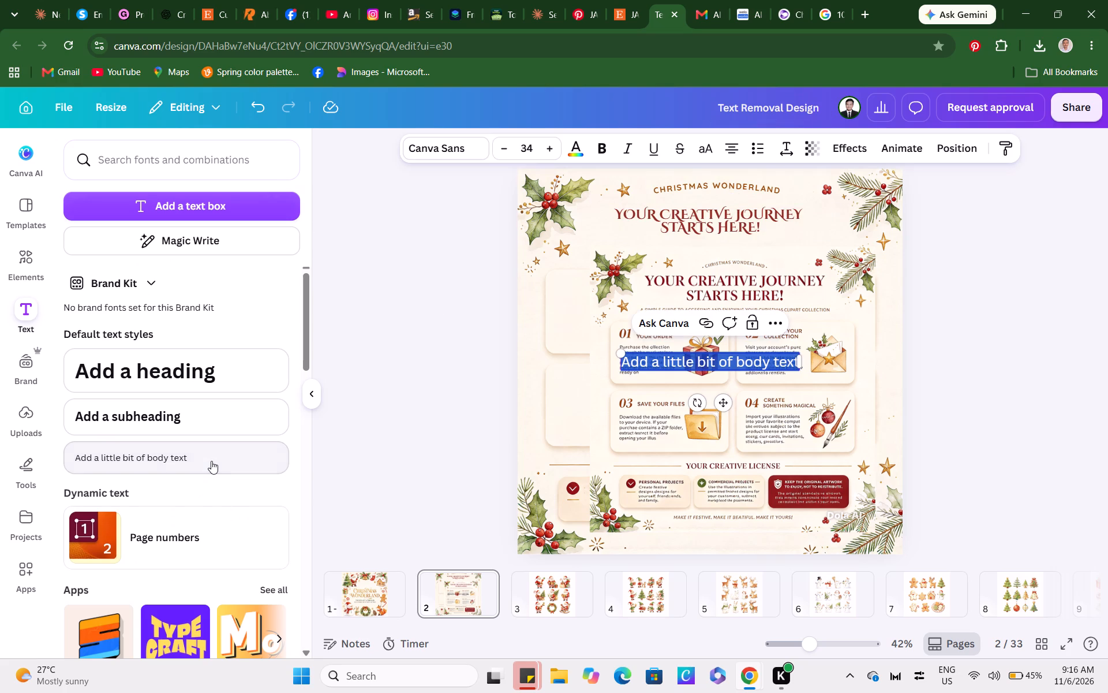
left_click_drag(721, 405, 931, 300)
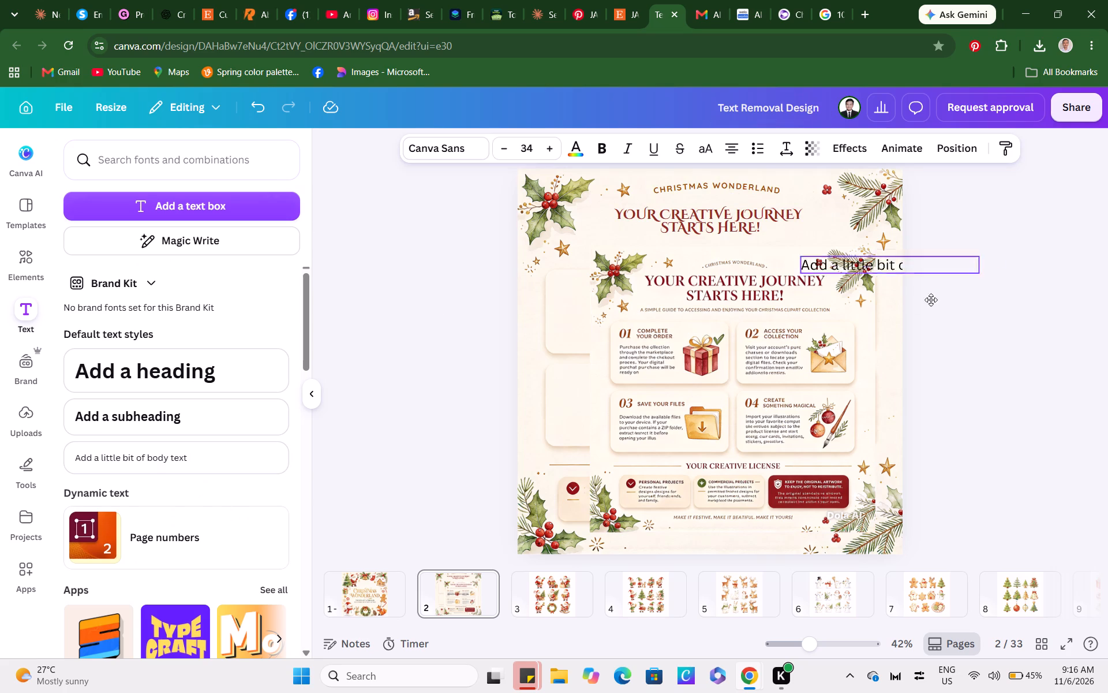
left_click_drag(931, 300, 946, 334)
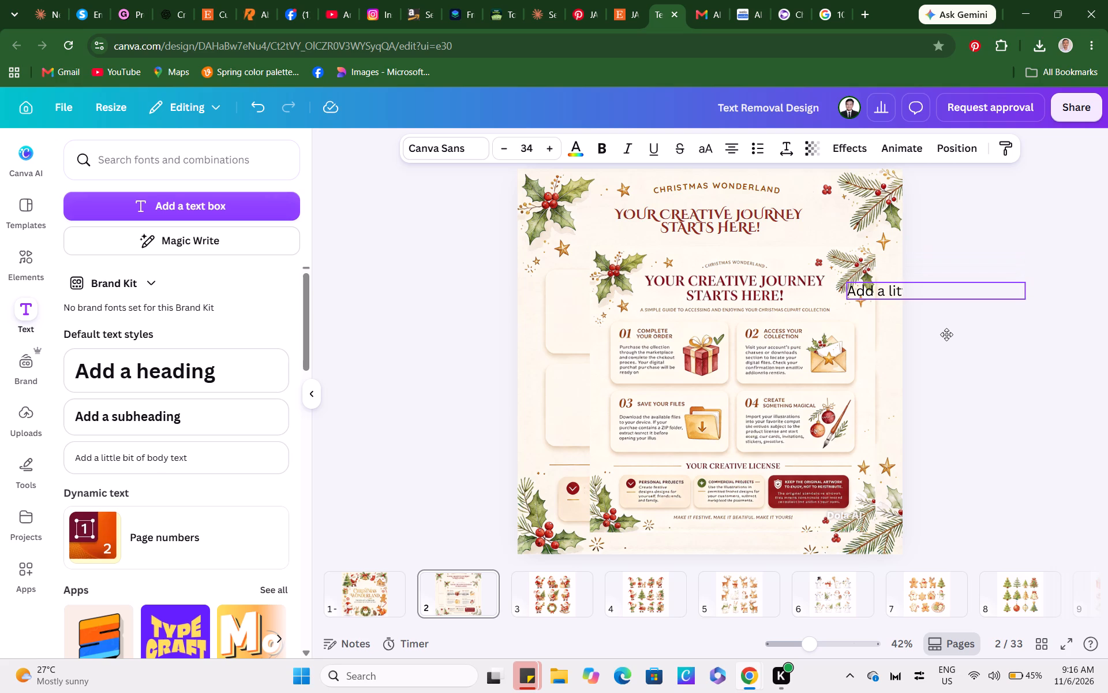
left_click_drag(946, 334, 789, 303)
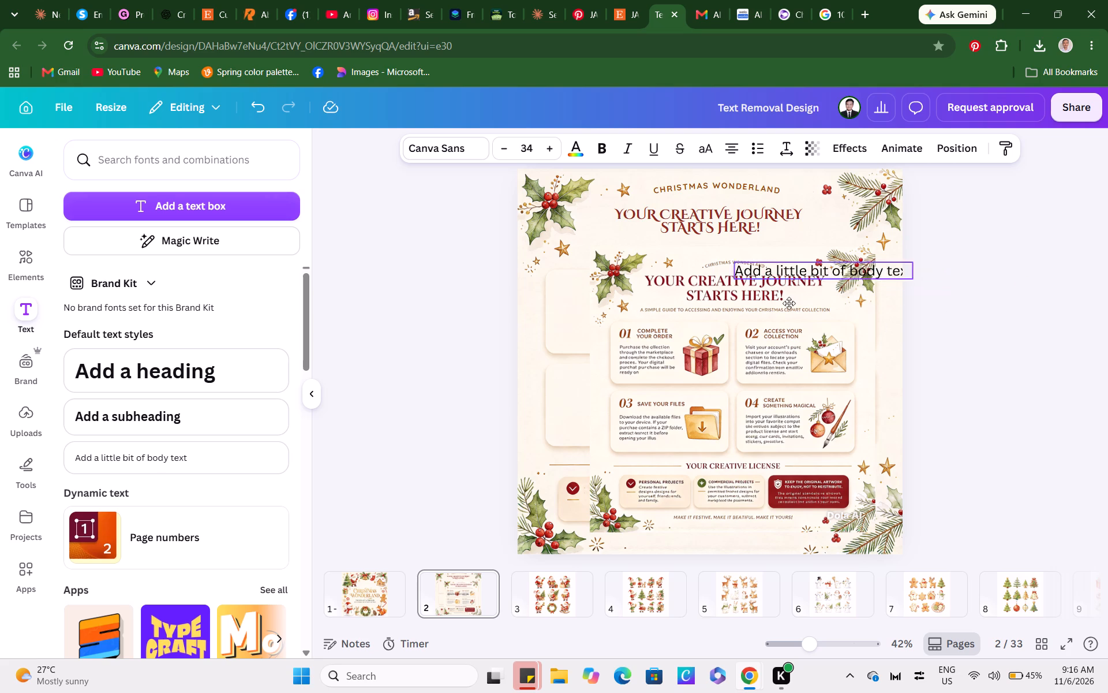
left_click_drag(789, 303, 686, 291)
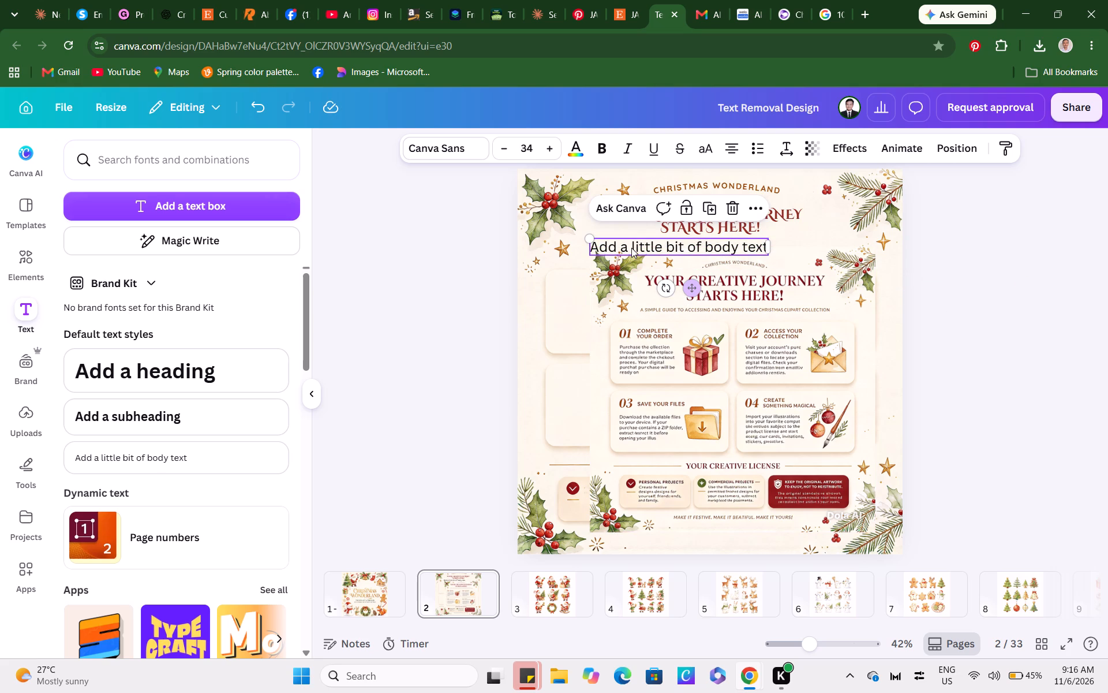
Replace the placeholder with the tagline "A simple guide to accessing and enjoying your Christmas Clipart Collection".
double_click(631, 248)
type("A")
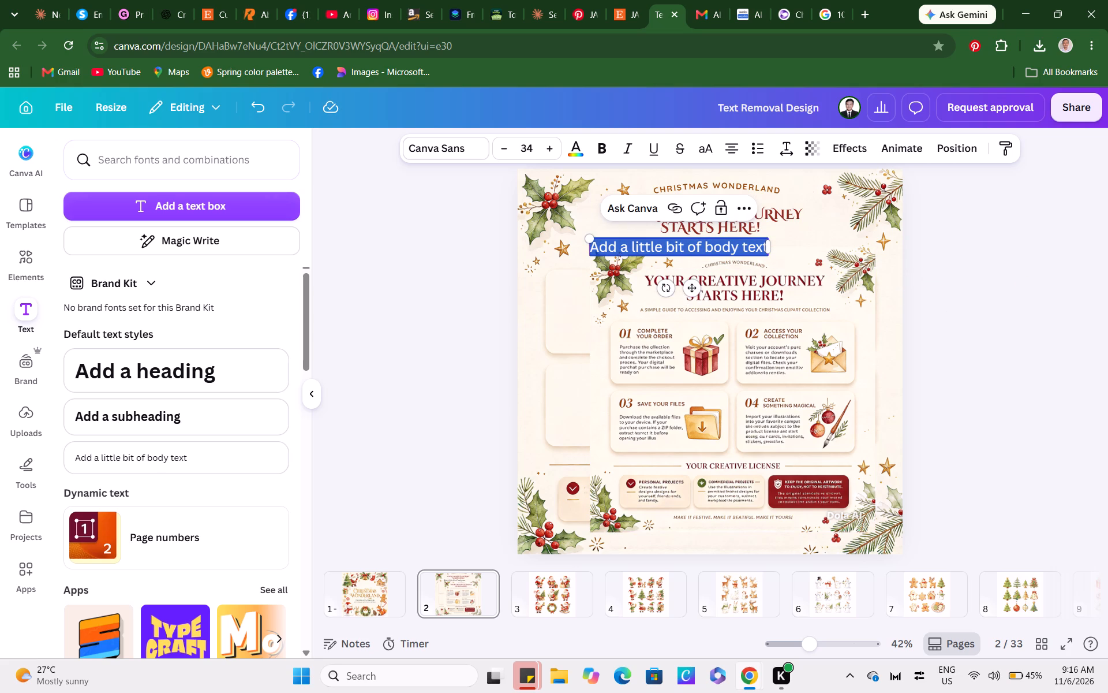
key("space")
type("simple")
key("space")
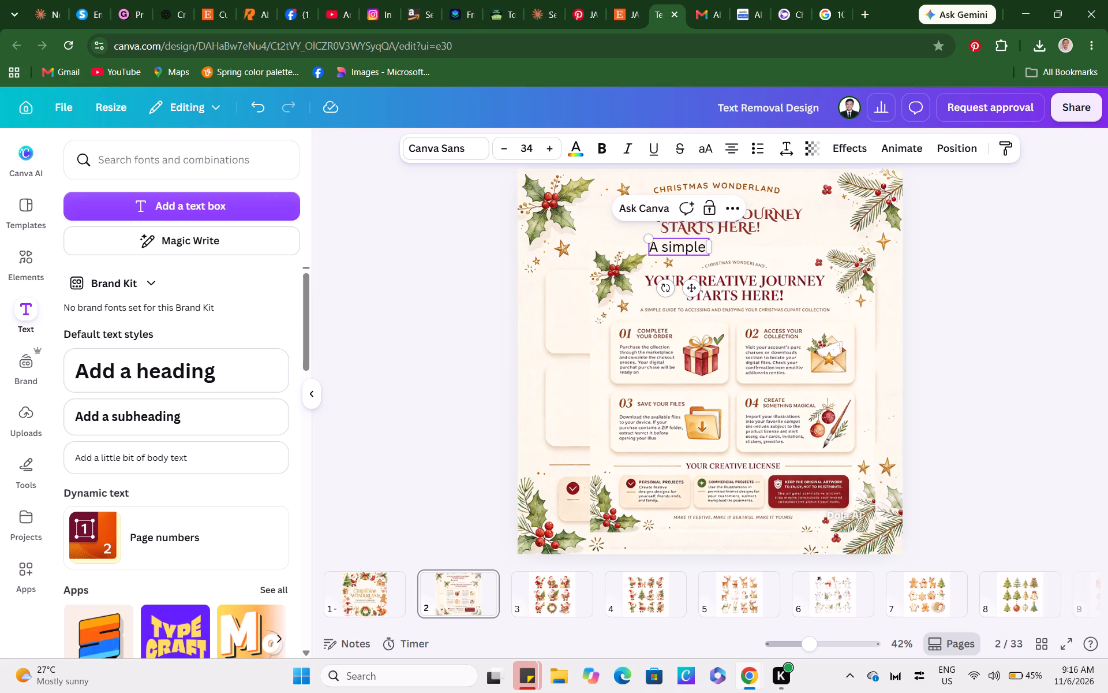
type("guide")
key("space")
type("to accessing")
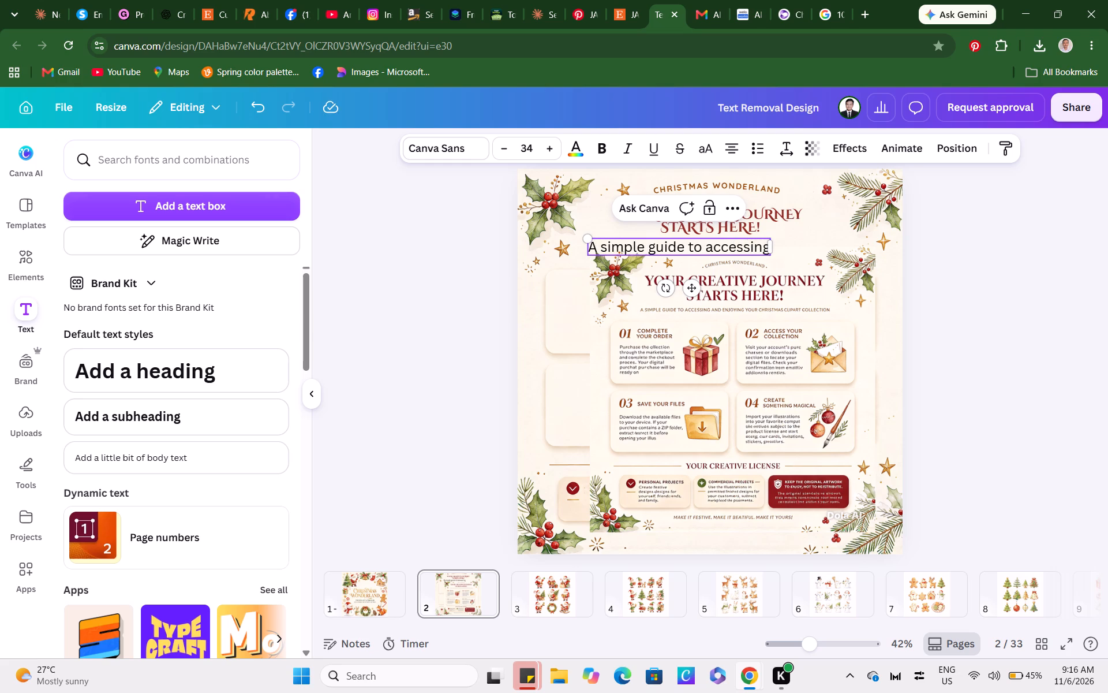
key("space")
type("and enjoying")
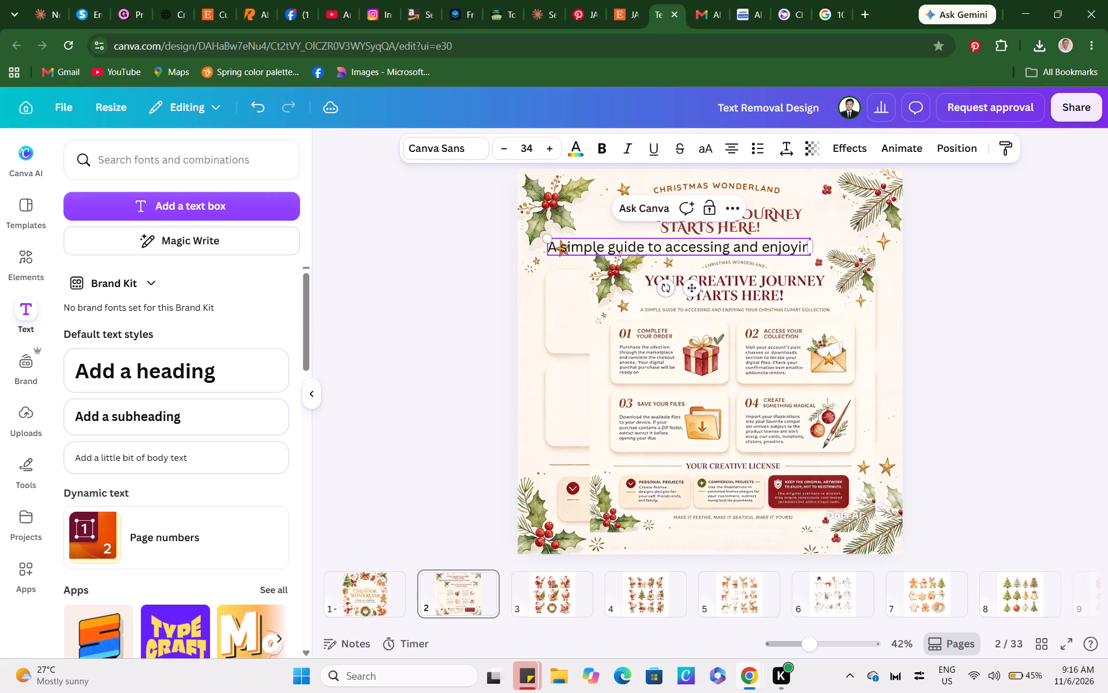
key("space")
type("your")
key("space")
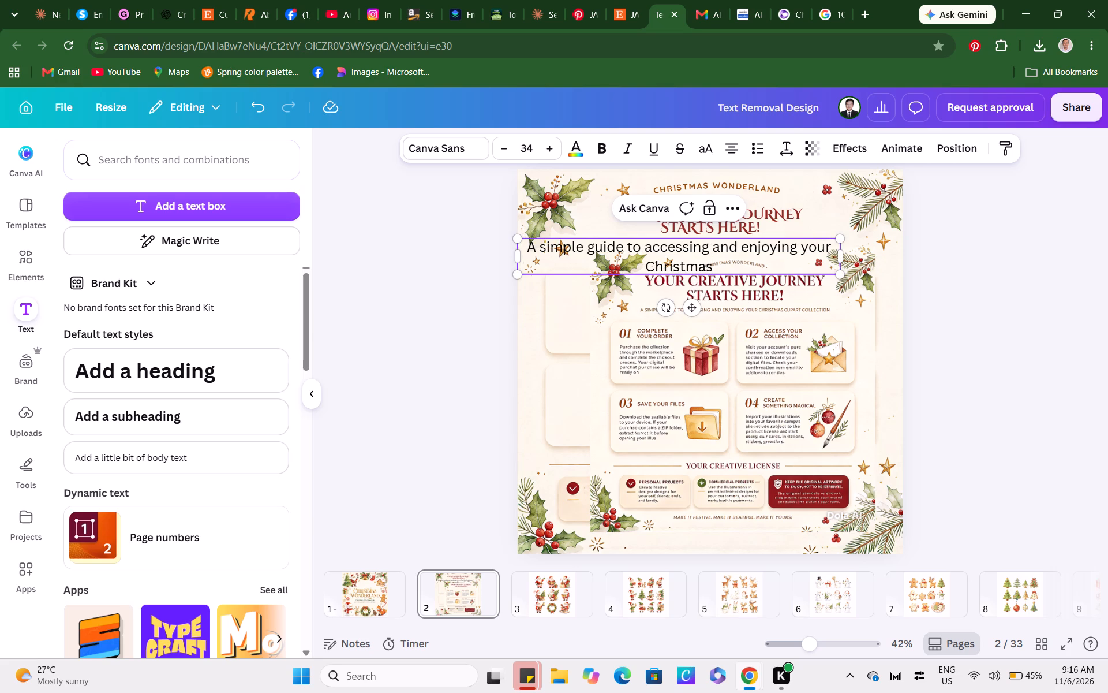
key("space")
type("lipart")
key("space")
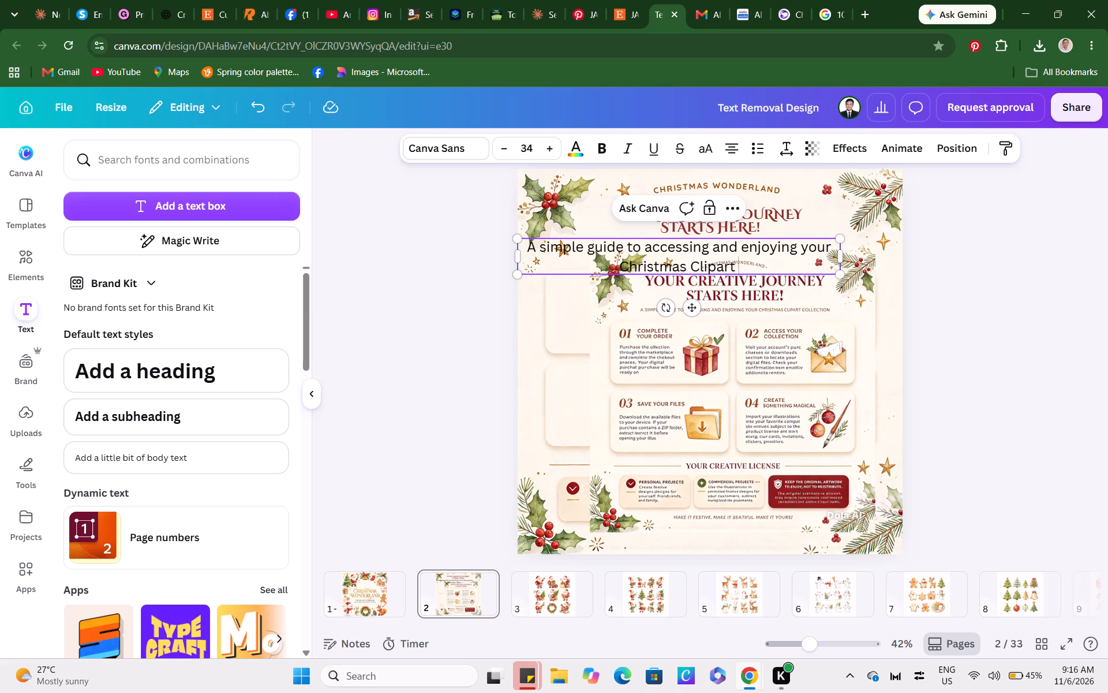
type("ollection")
Reduce the whole tagline's font size to 20.
key("ctrl+a")
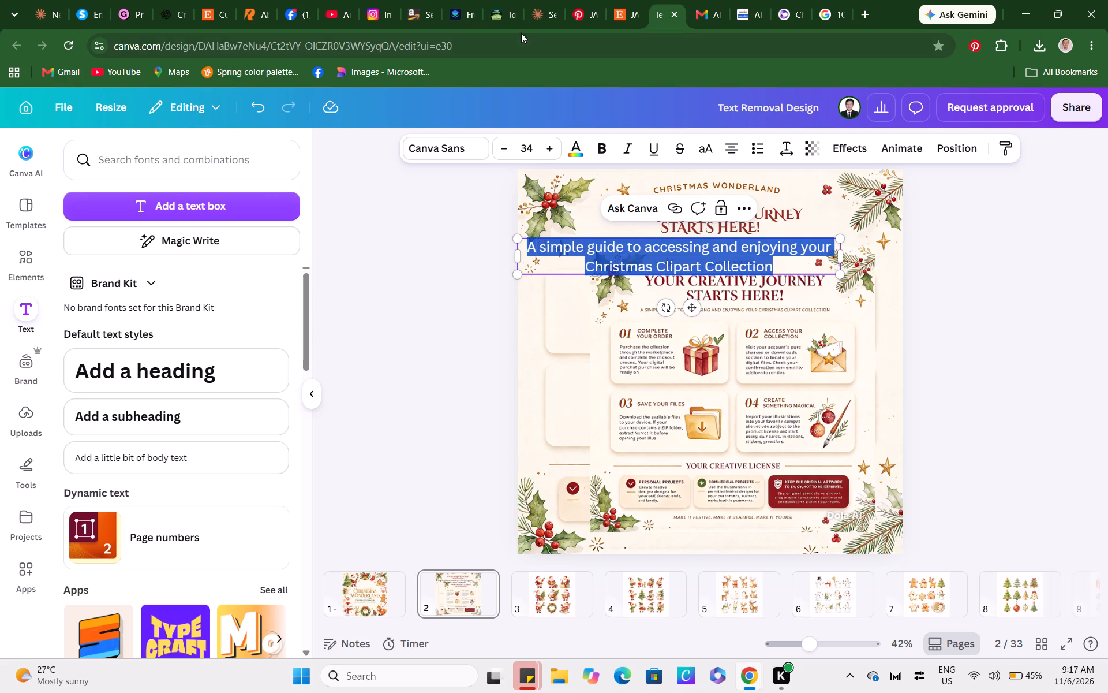
triple_click(502, 153)
triple_click(502, 153)
triple_click(502, 153)
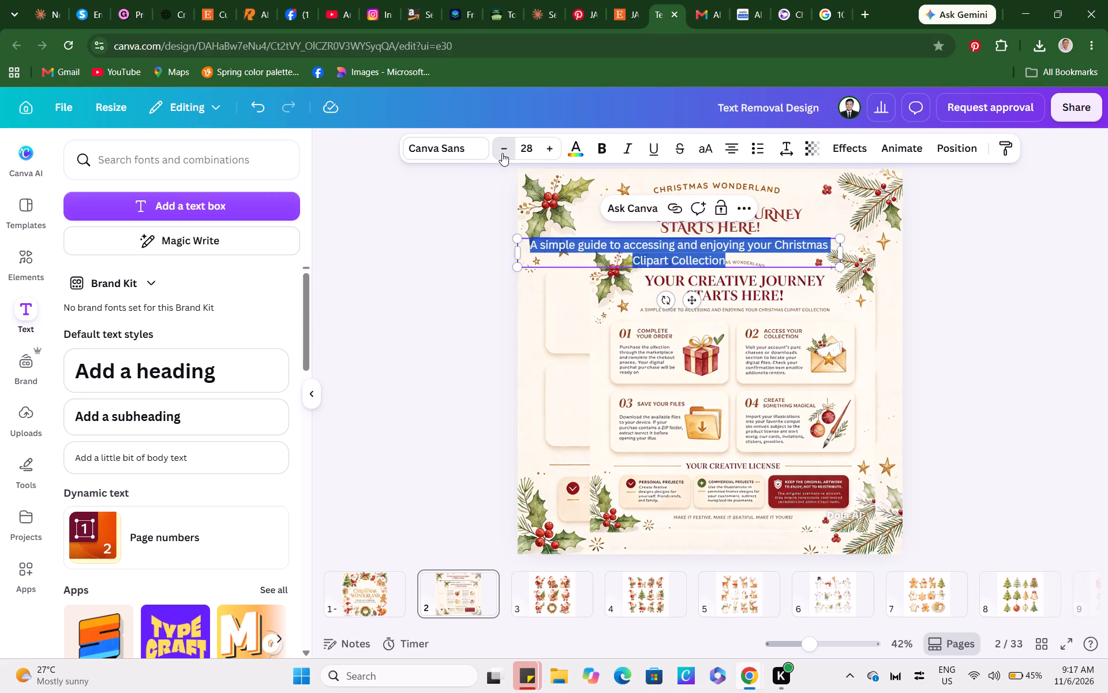
triple_click(502, 153)
left_click(502, 153)
left_click(502, 153)
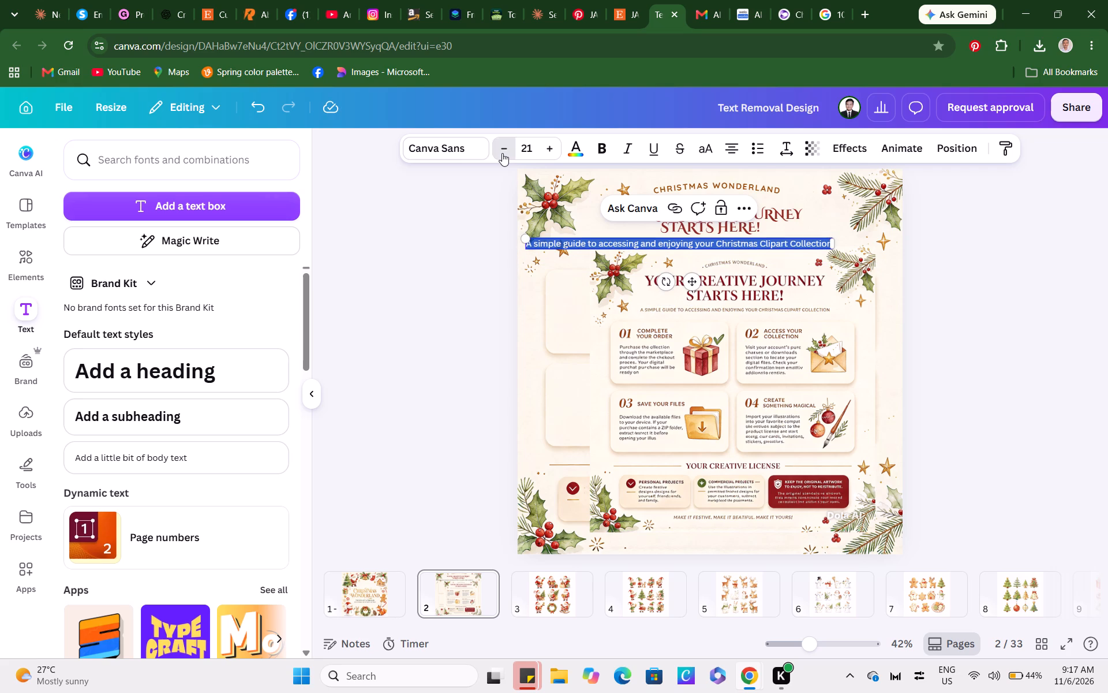
Move the reference image down the page, clear of the area beneath the headline.
left_click(761, 386)
left_click_drag(761, 386, 699, 449)
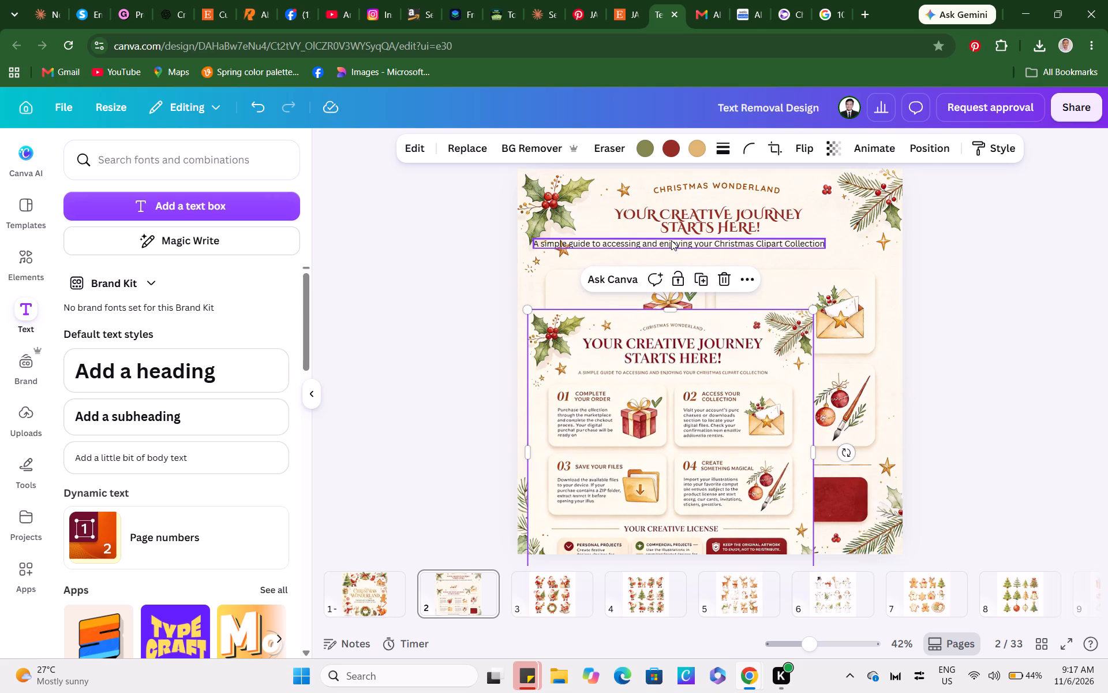
Move the tagline across and slightly down to sit centred beneath the headline.
left_click_drag(671, 241, 706, 247)
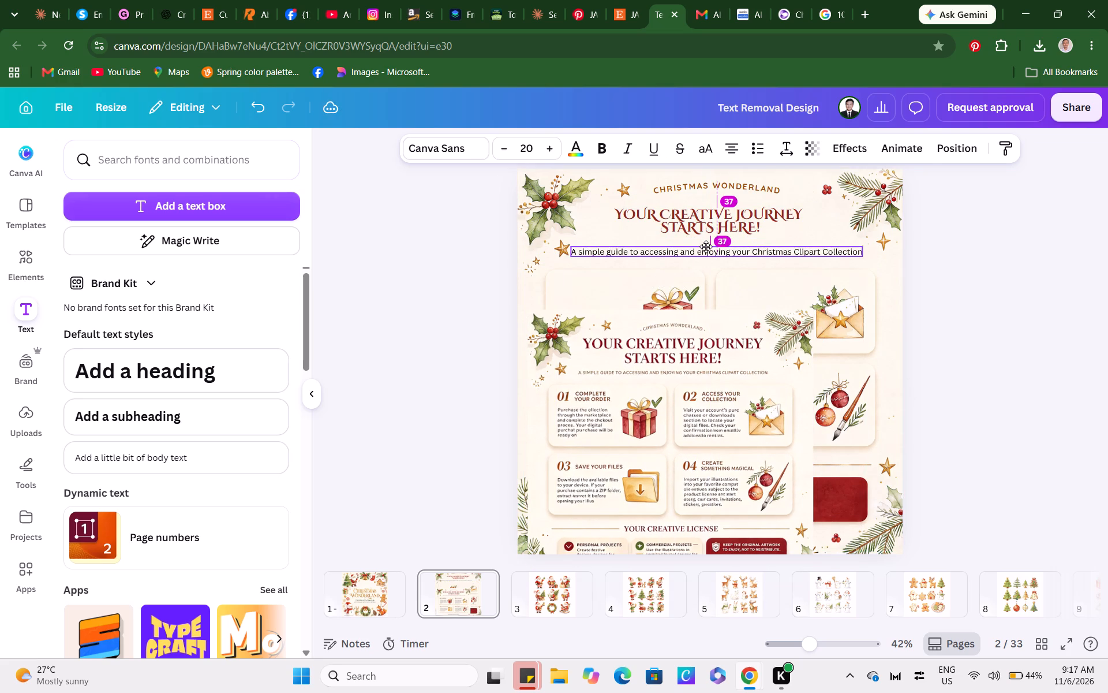
left_click_drag(706, 247, 713, 246)
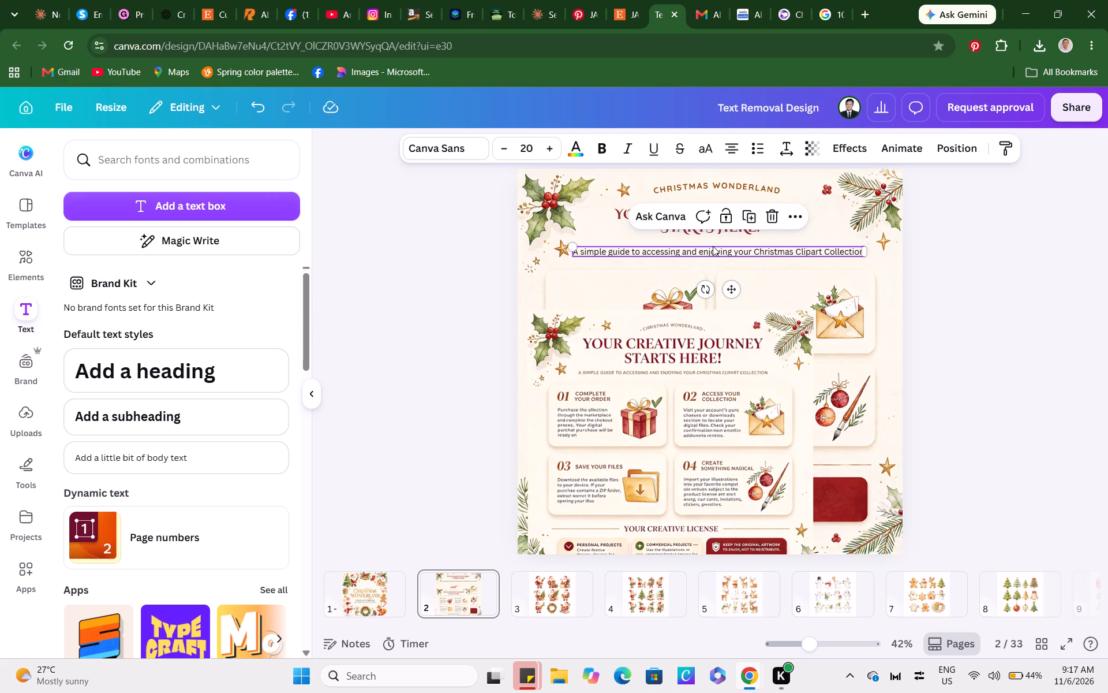
Convert the tagline to all uppercase and reduce its font size to 15.
double_click(500, 152)
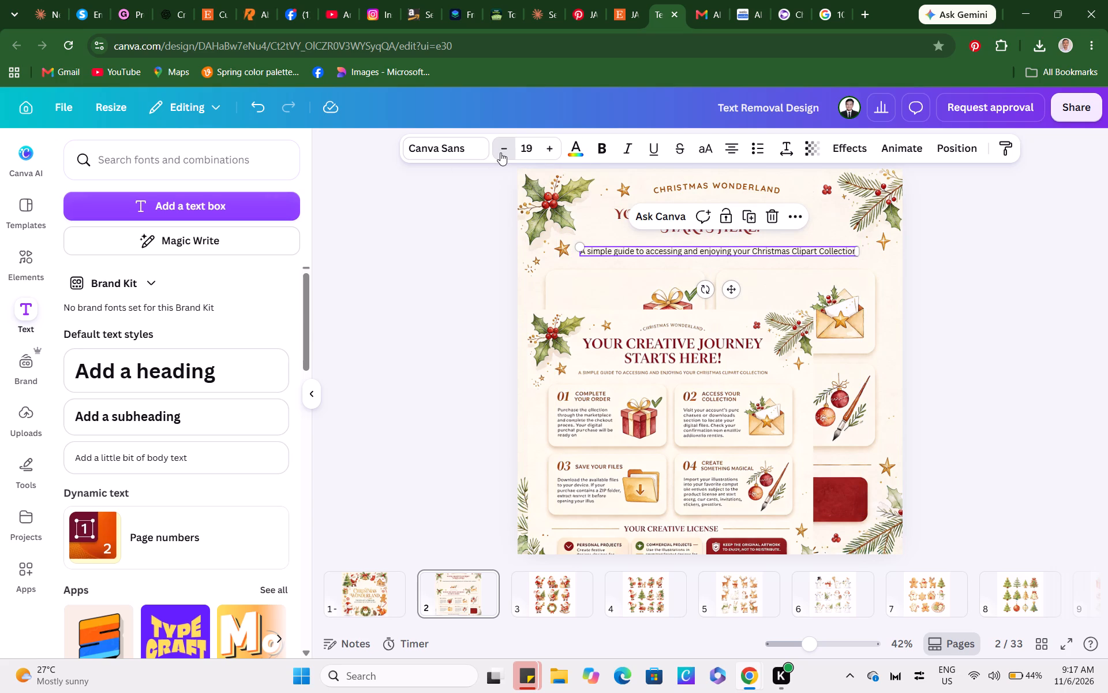
double_click(391, 276)
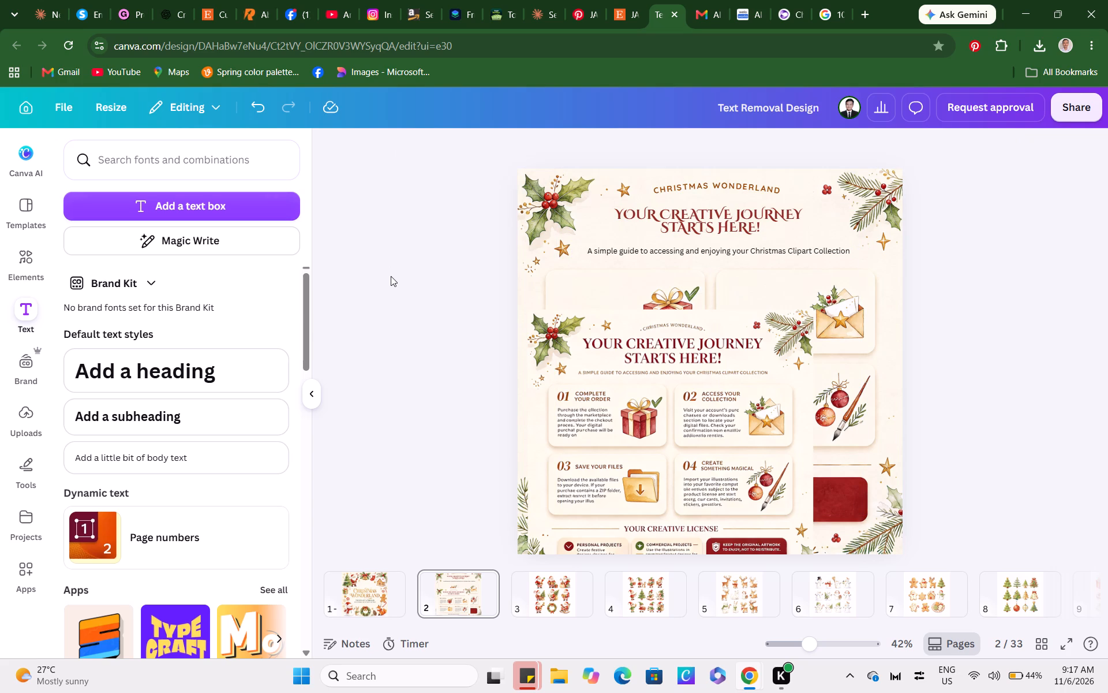
left_click(651, 254)
left_click(709, 148)
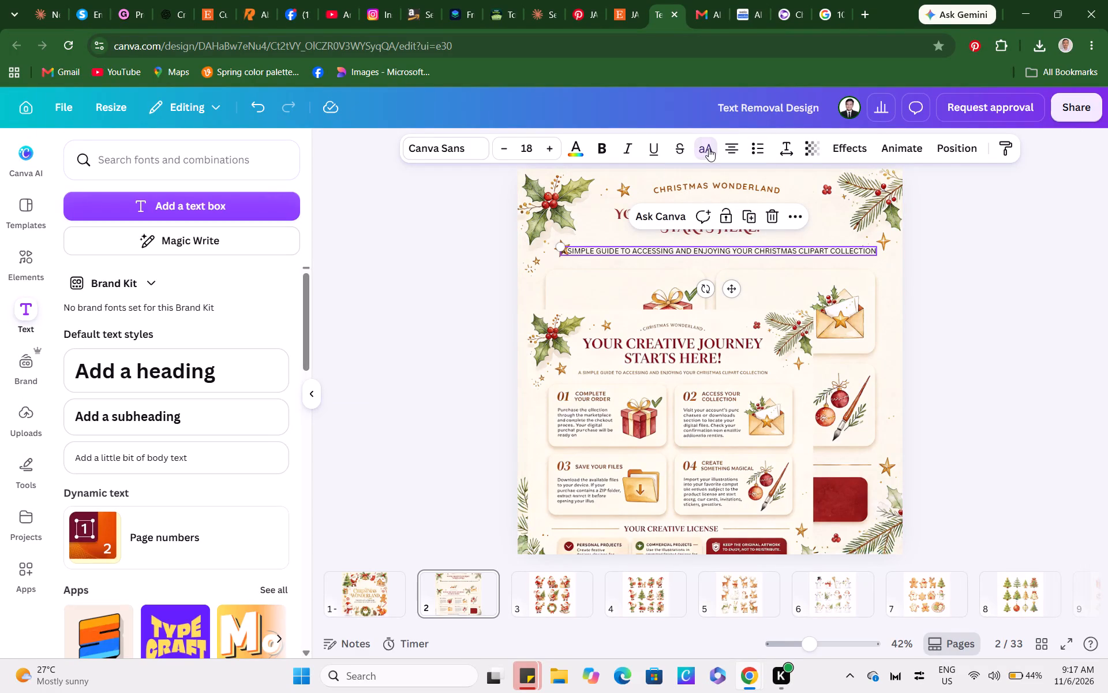
double_click(501, 151)
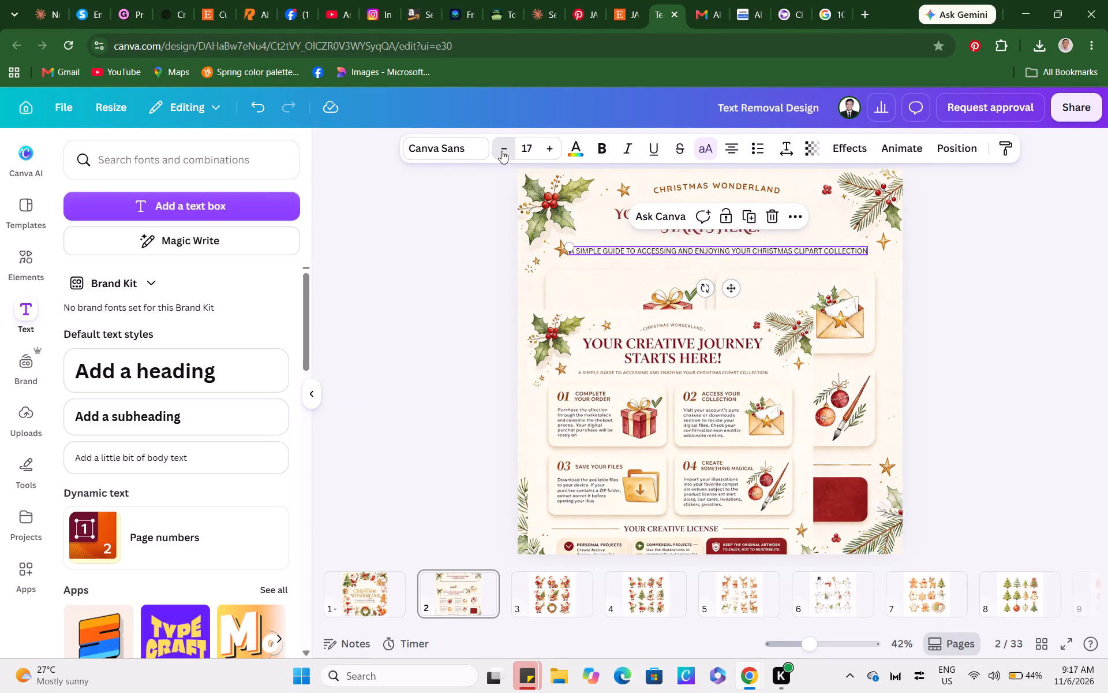
left_click(501, 151)
left_click(501, 151)
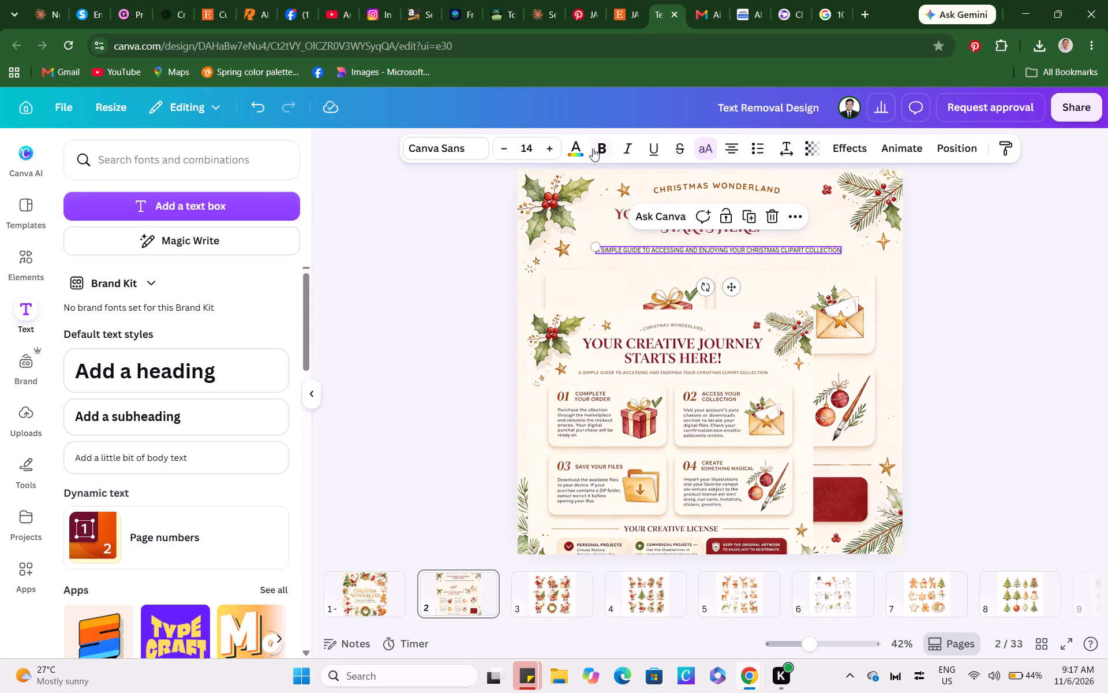
left_click(549, 146)
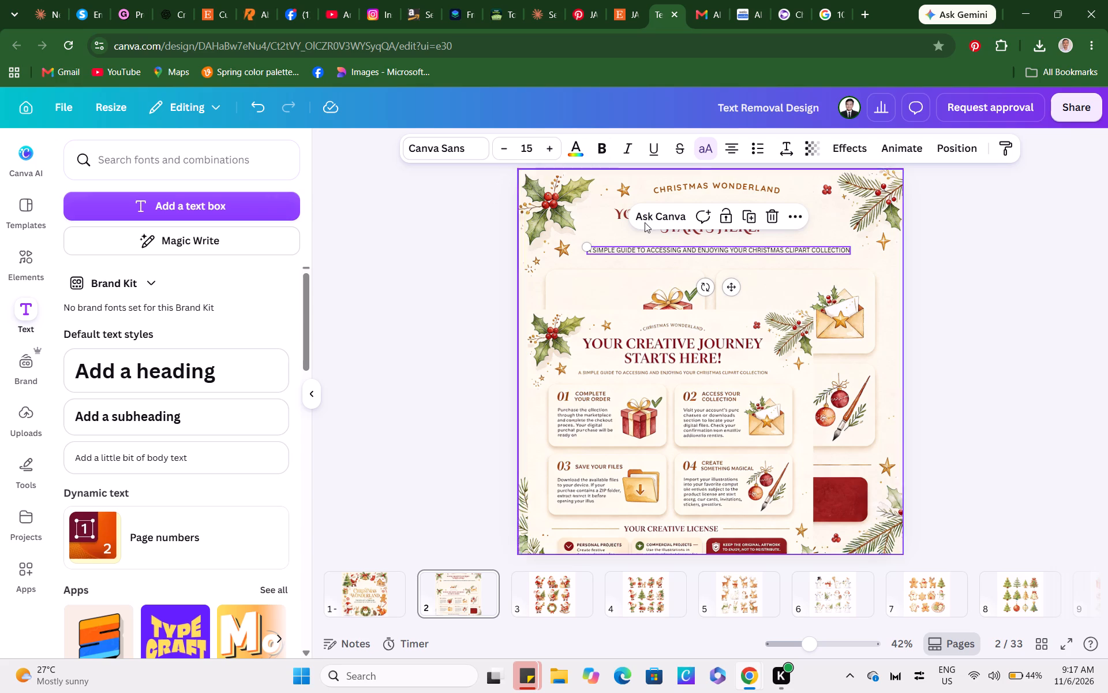
Colour the tagline with the grey-brown from the reference image's photo colors and make it bold.
left_click(577, 151)
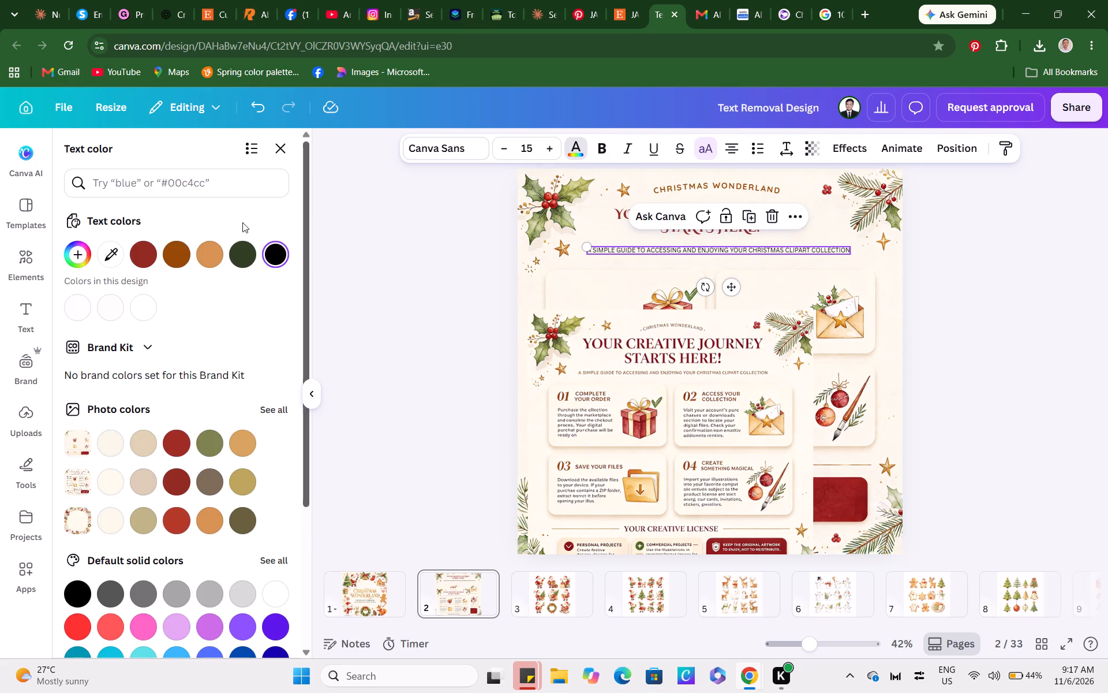
left_click(207, 256)
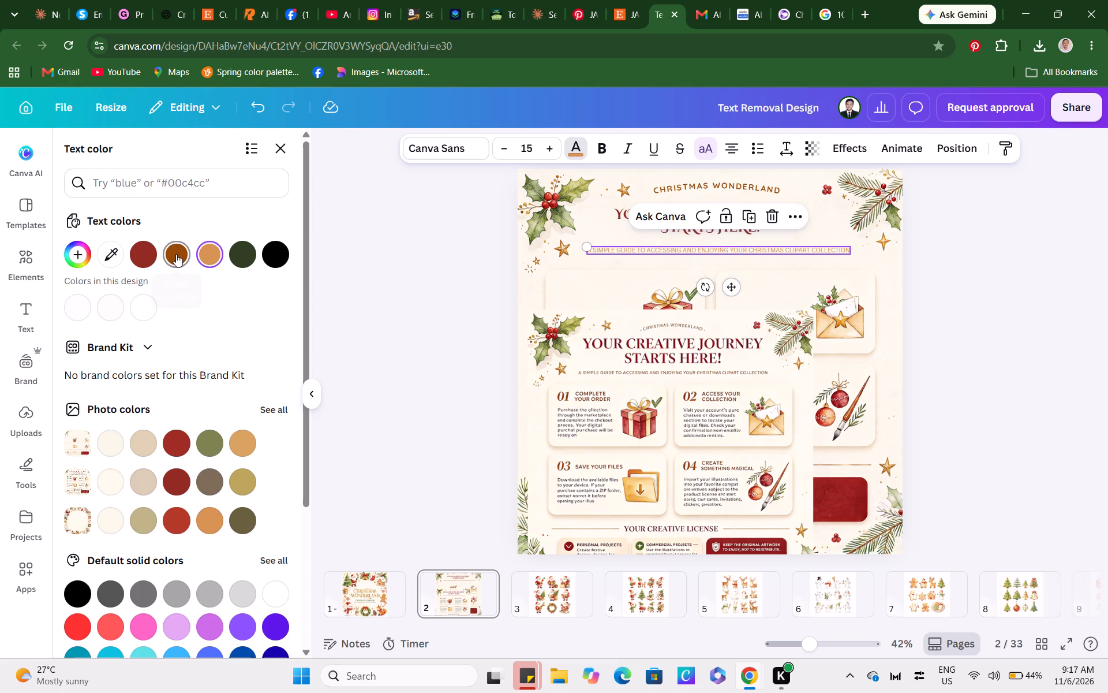
left_click(205, 482)
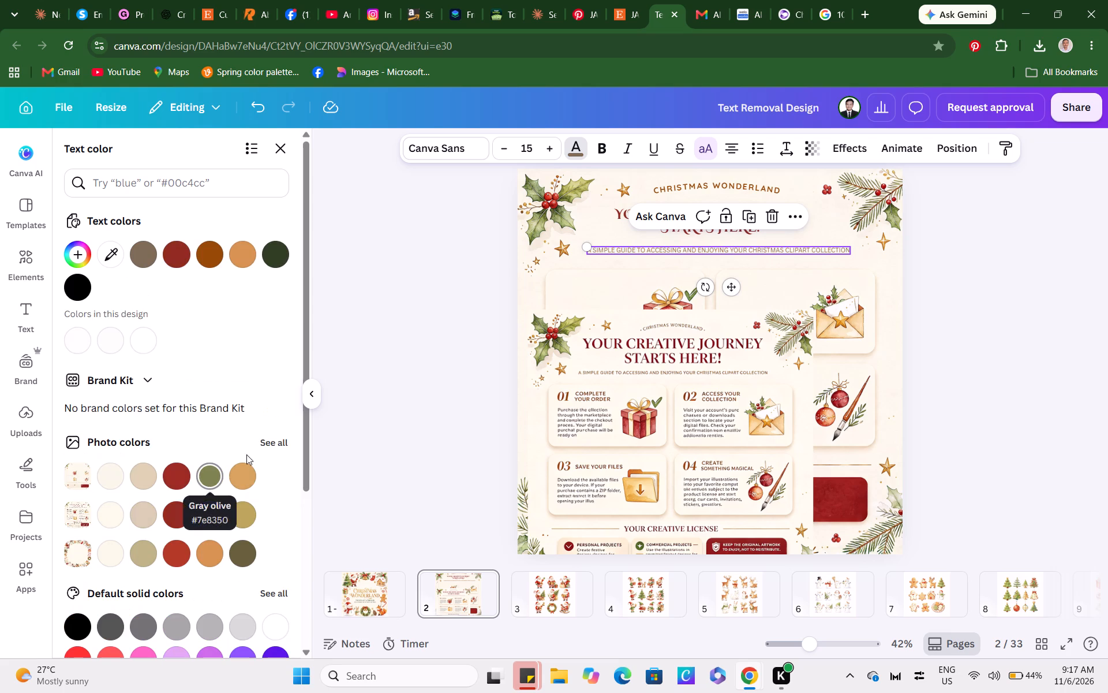
left_click(605, 154)
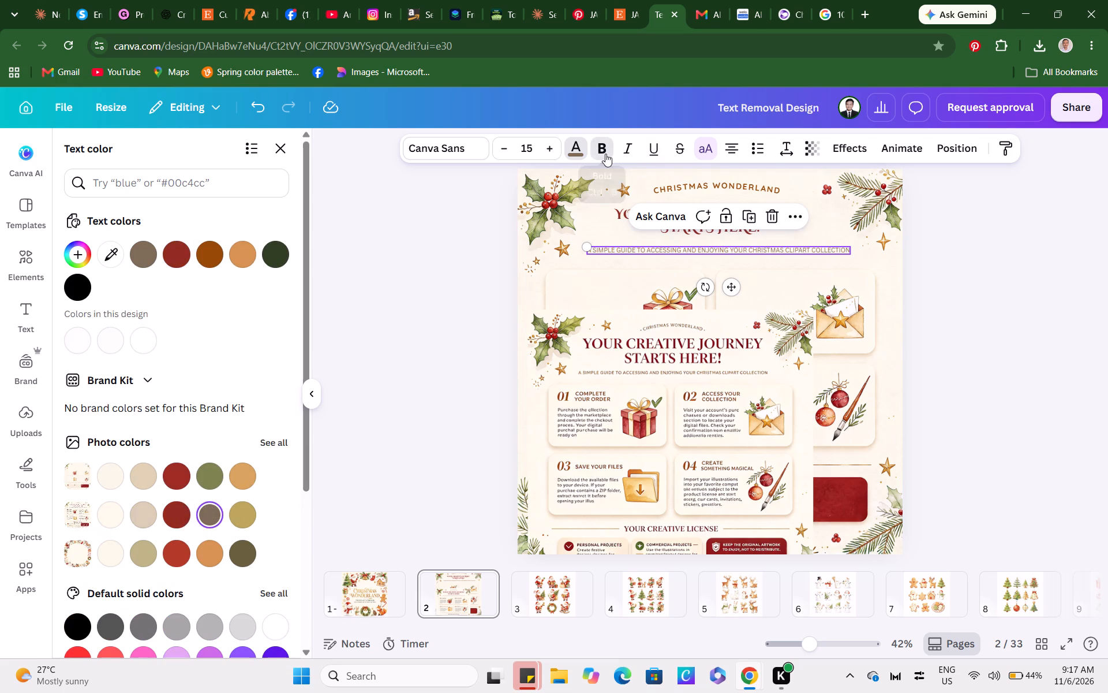
double_click(428, 307)
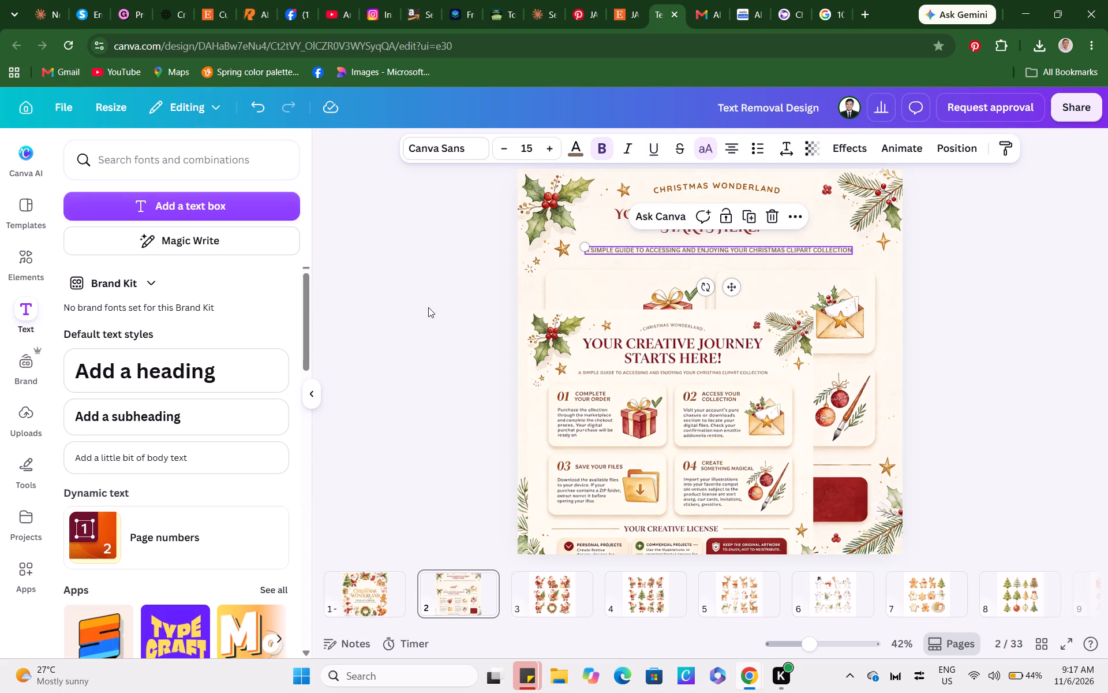
Change the tagline's font to Quicksand and increase its size to 17.
left_click(709, 183)
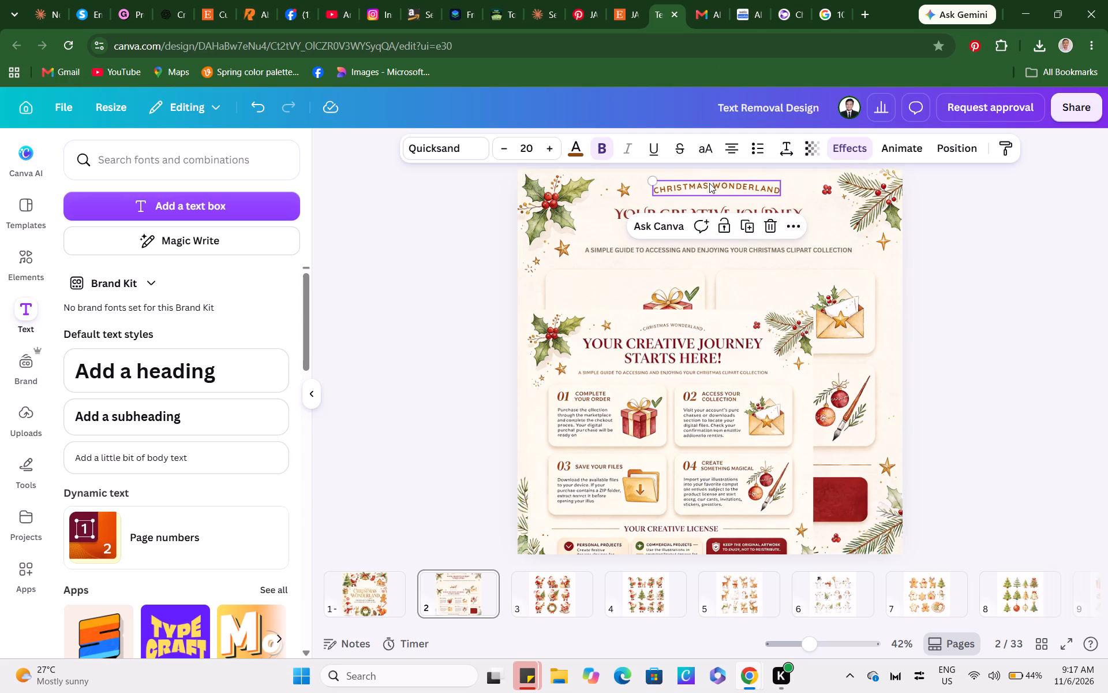
left_click(658, 253)
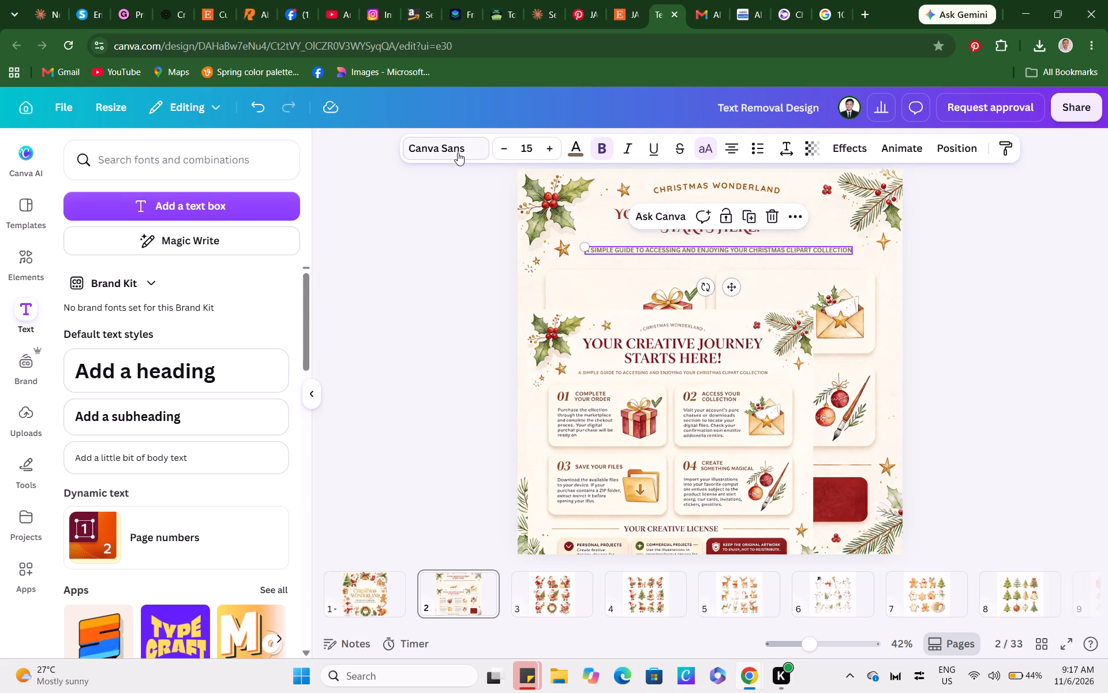
left_click(458, 152)
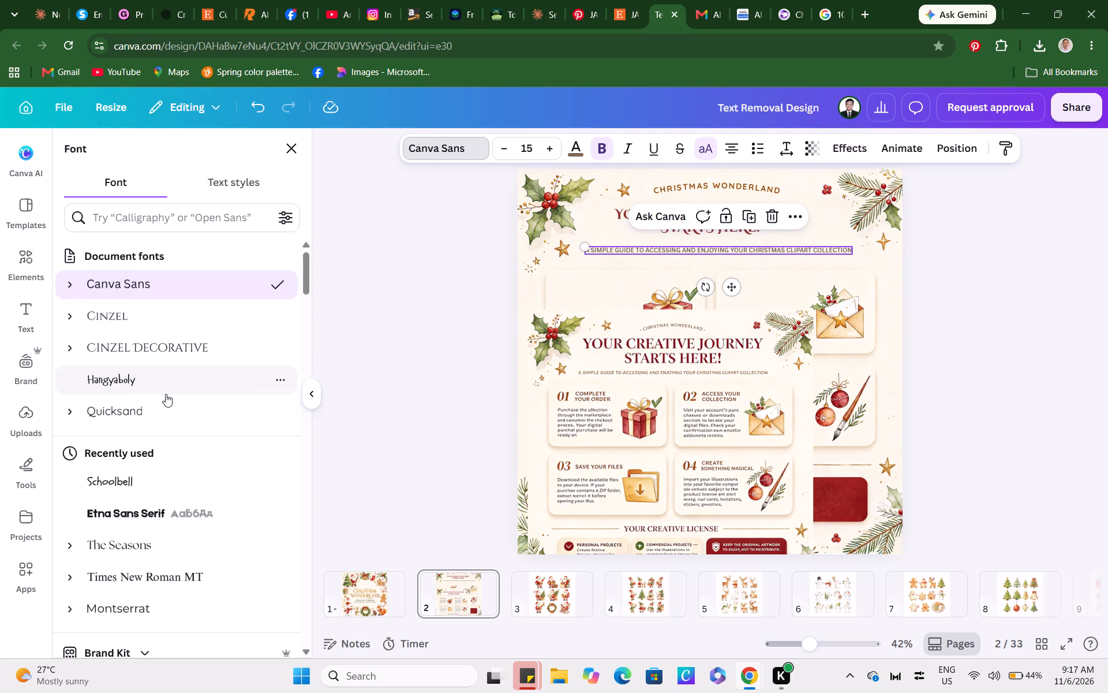
left_click(164, 403)
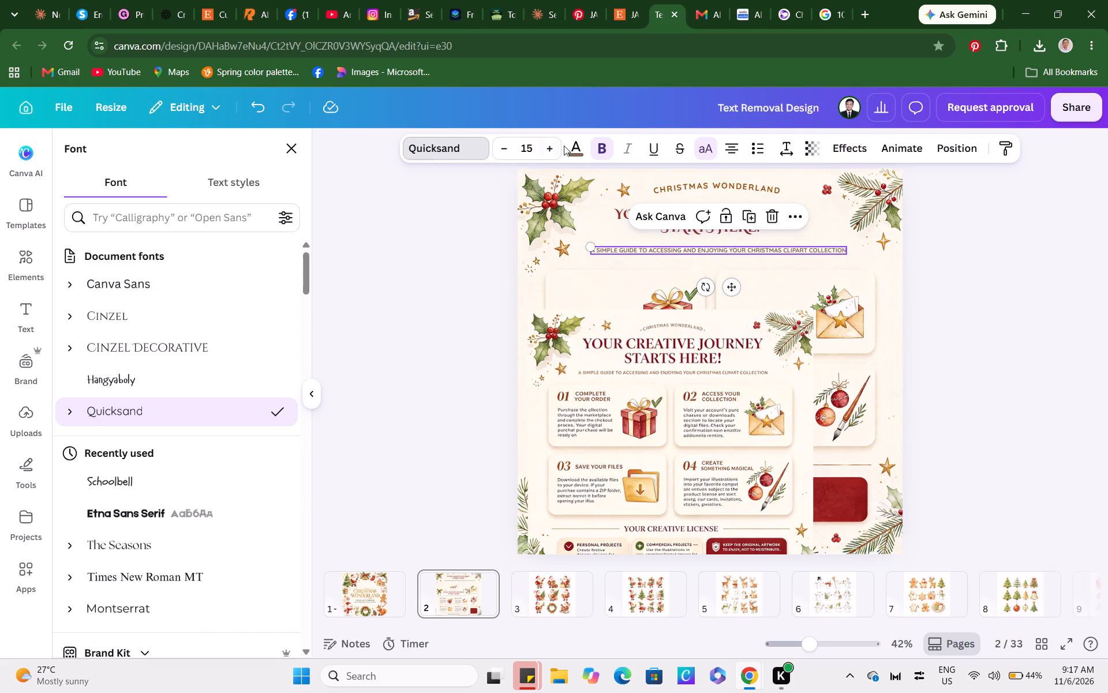
double_click(546, 154)
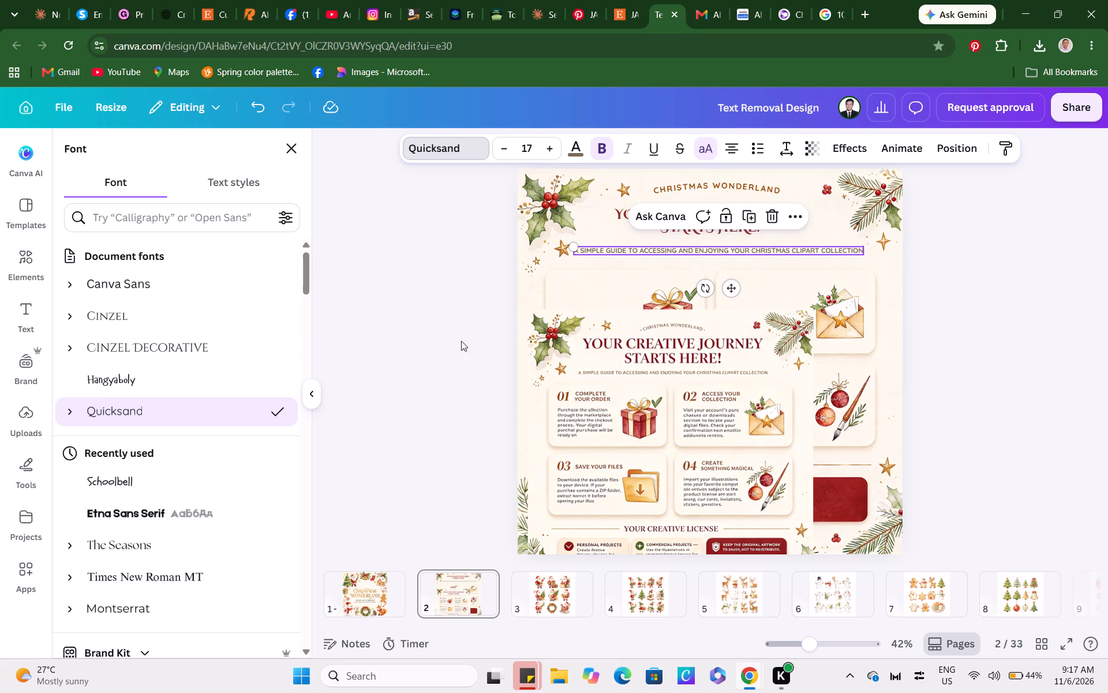
double_click(462, 348)
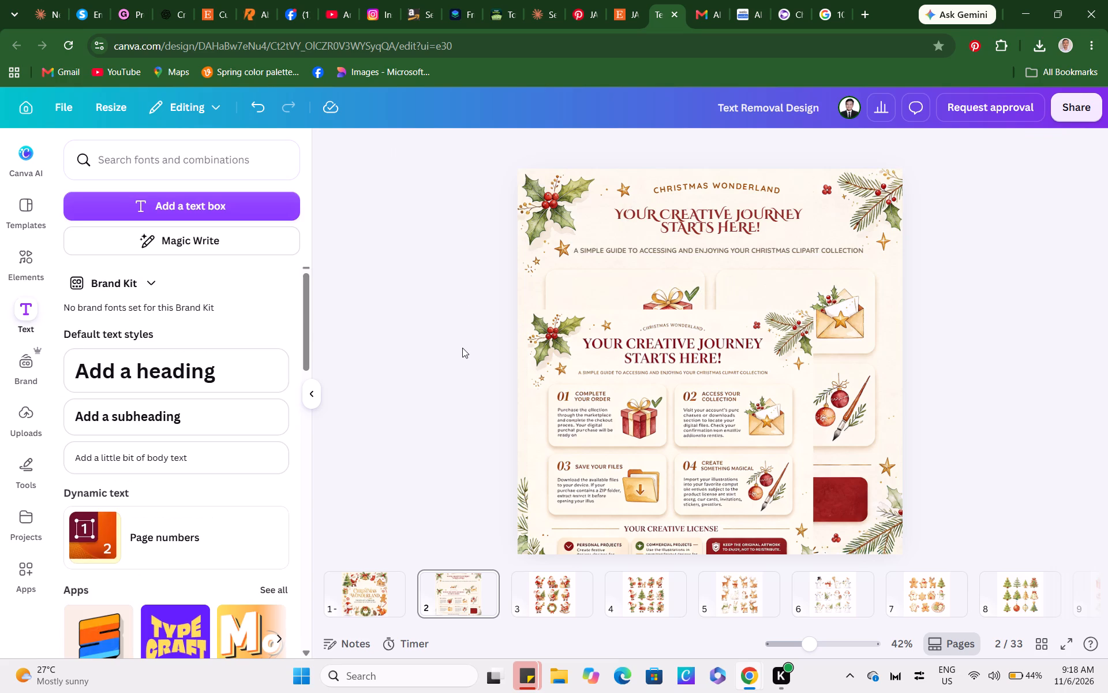
Move the reference image up and over the page's right edge, uncovering the gift-box and folder cards.
left_click_drag(669, 380, 888, 296)
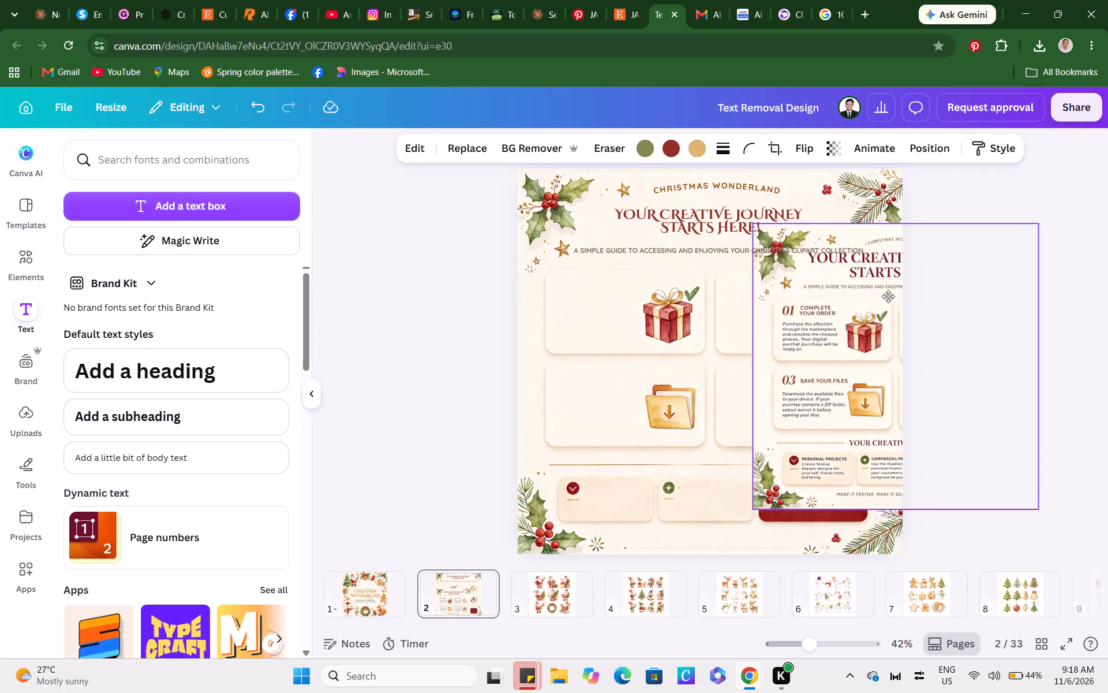
left_click_drag(888, 296, 863, 296)
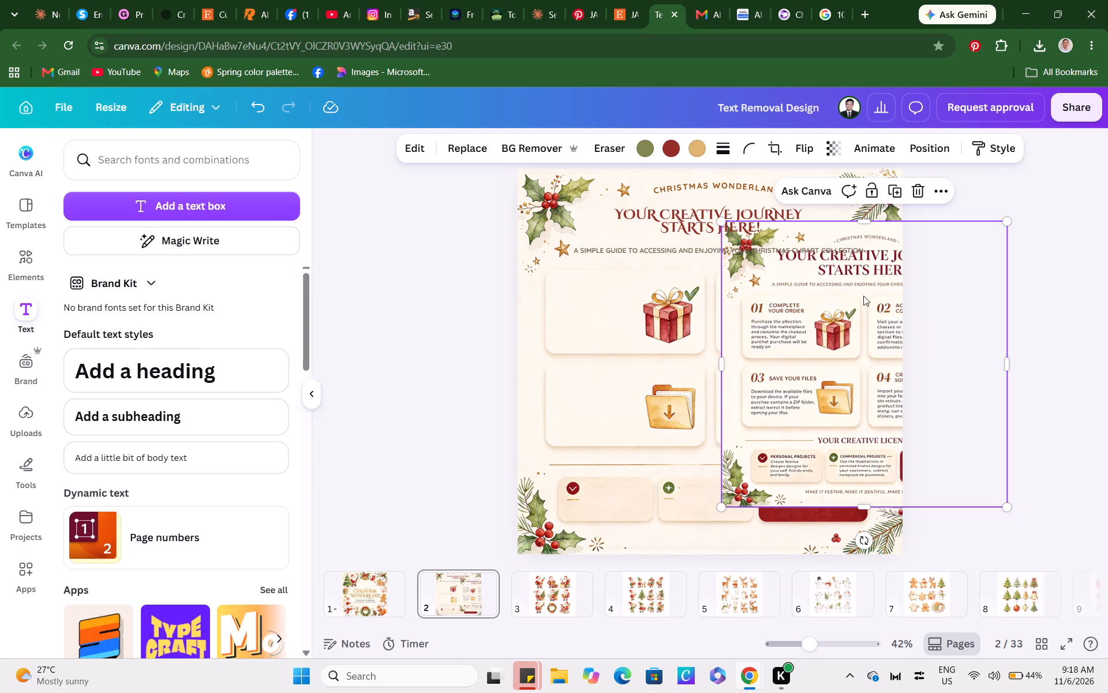
left_click(446, 370)
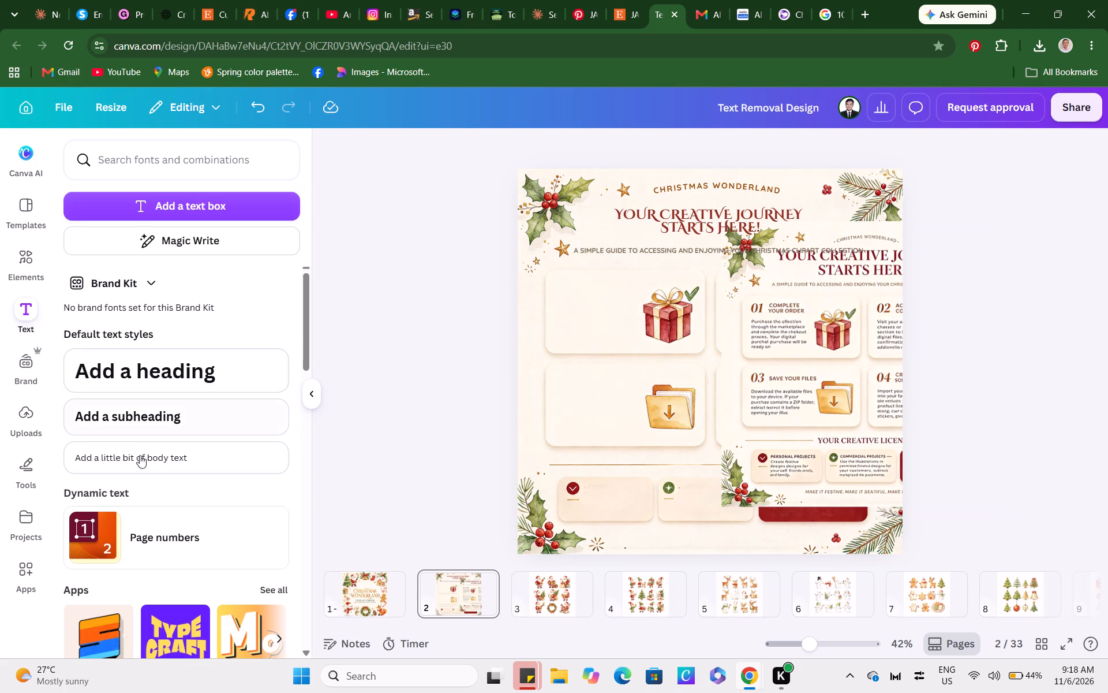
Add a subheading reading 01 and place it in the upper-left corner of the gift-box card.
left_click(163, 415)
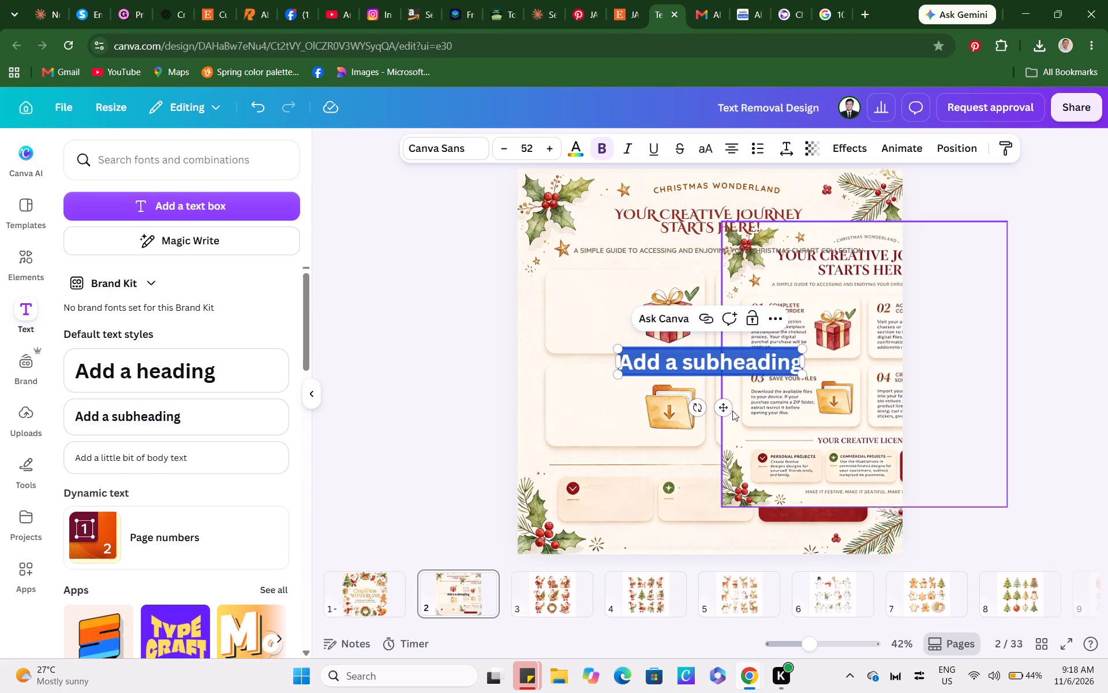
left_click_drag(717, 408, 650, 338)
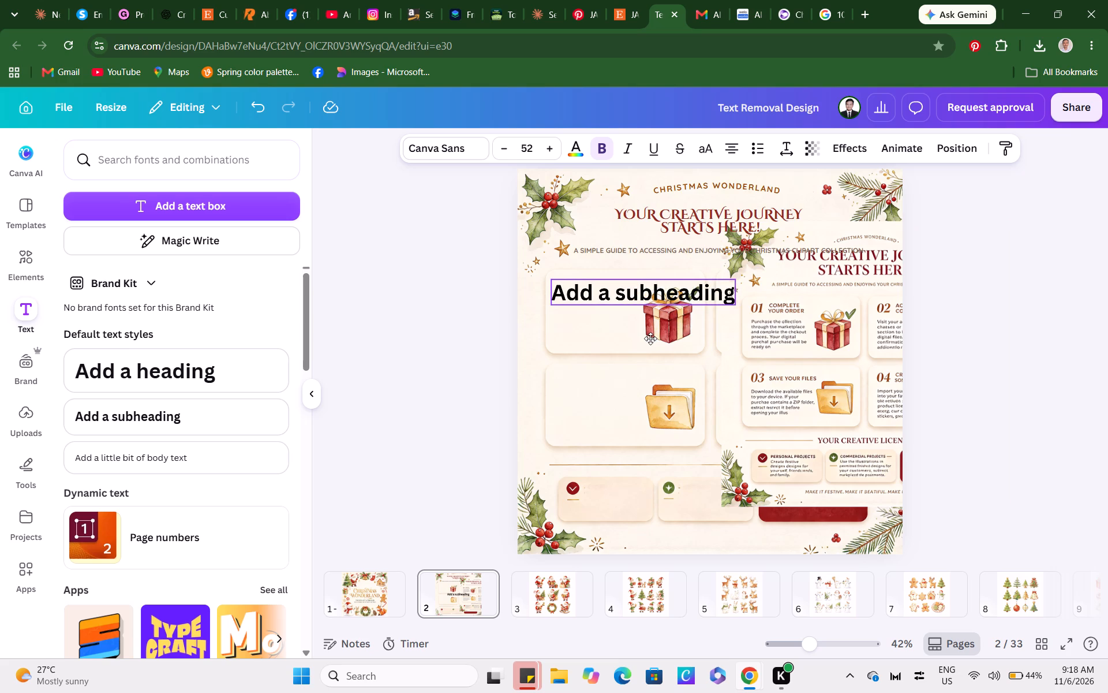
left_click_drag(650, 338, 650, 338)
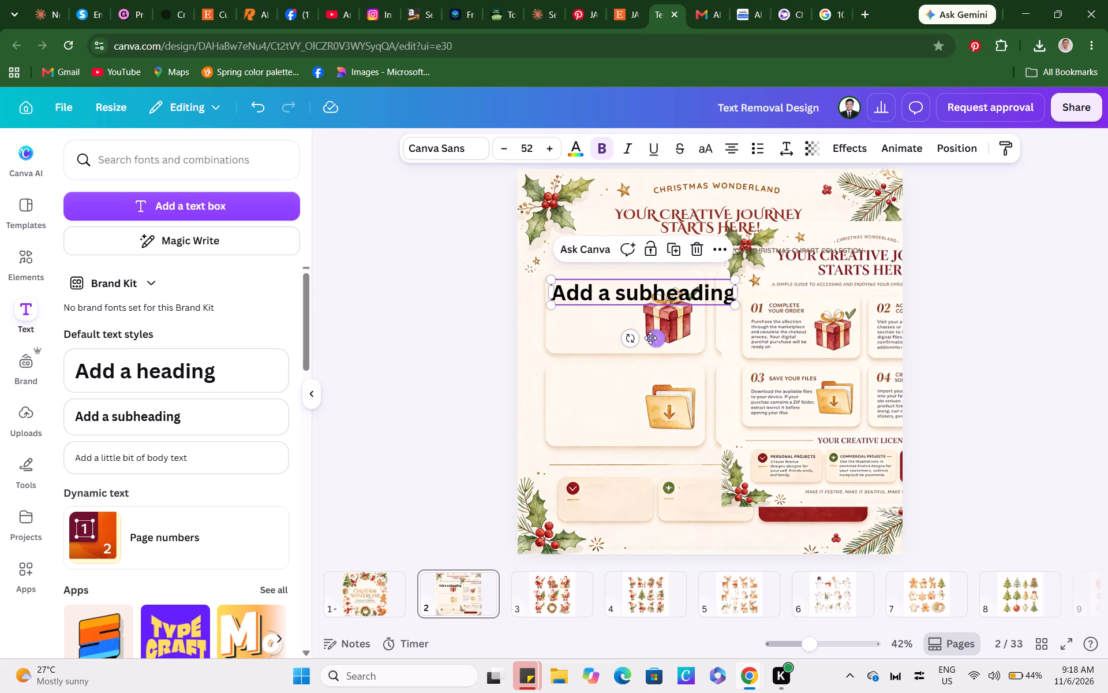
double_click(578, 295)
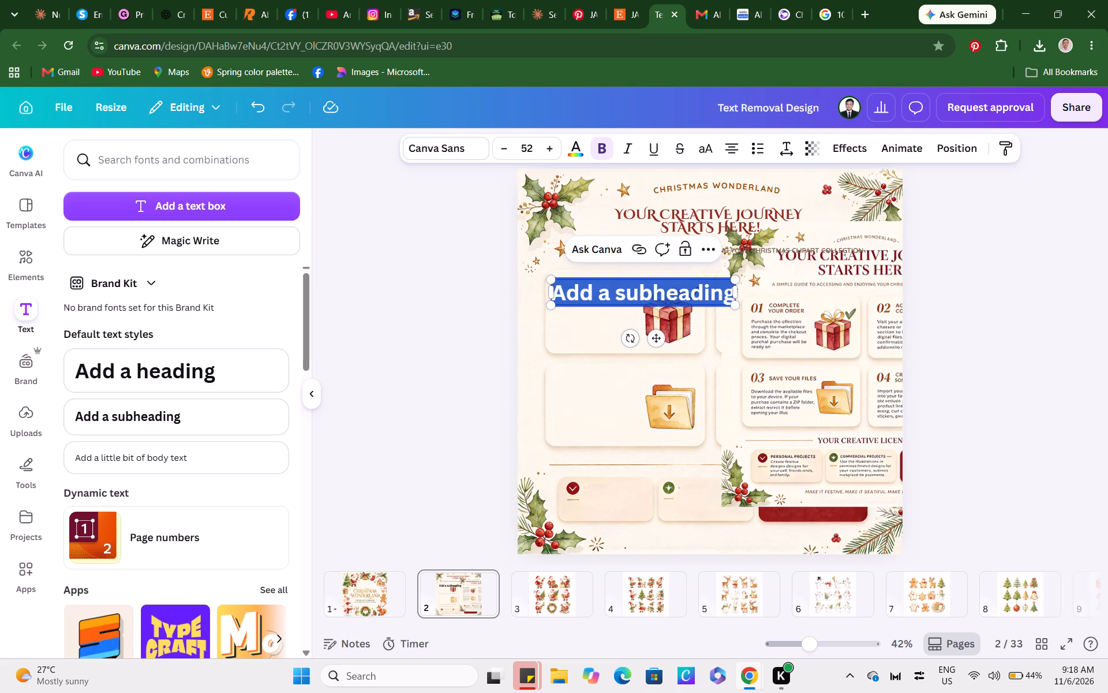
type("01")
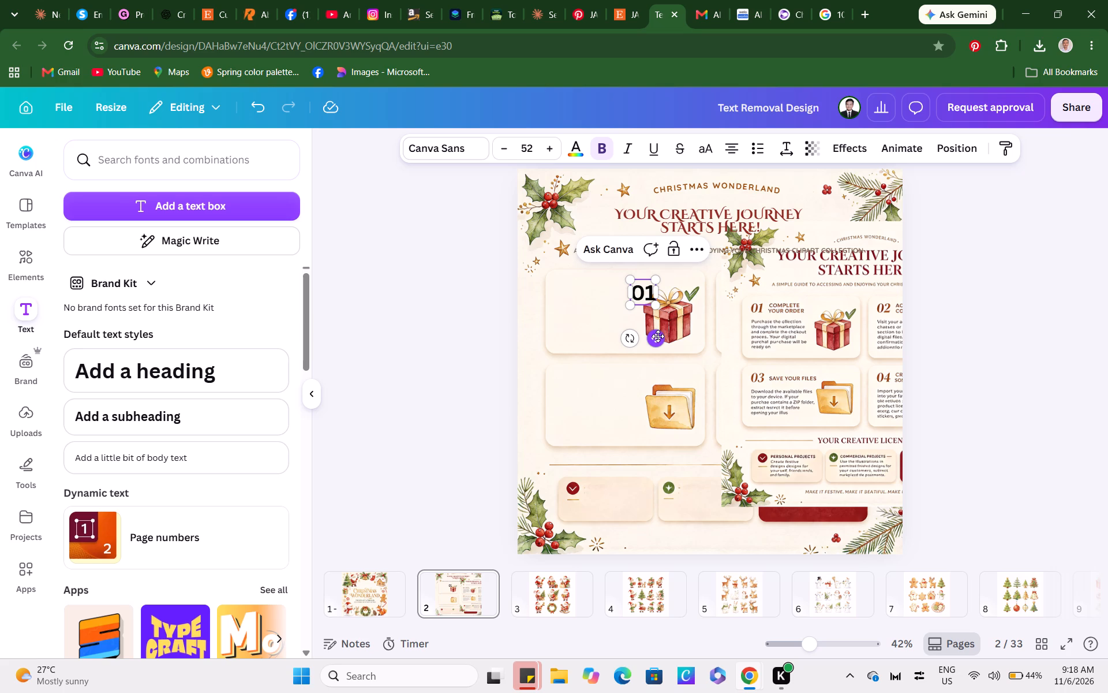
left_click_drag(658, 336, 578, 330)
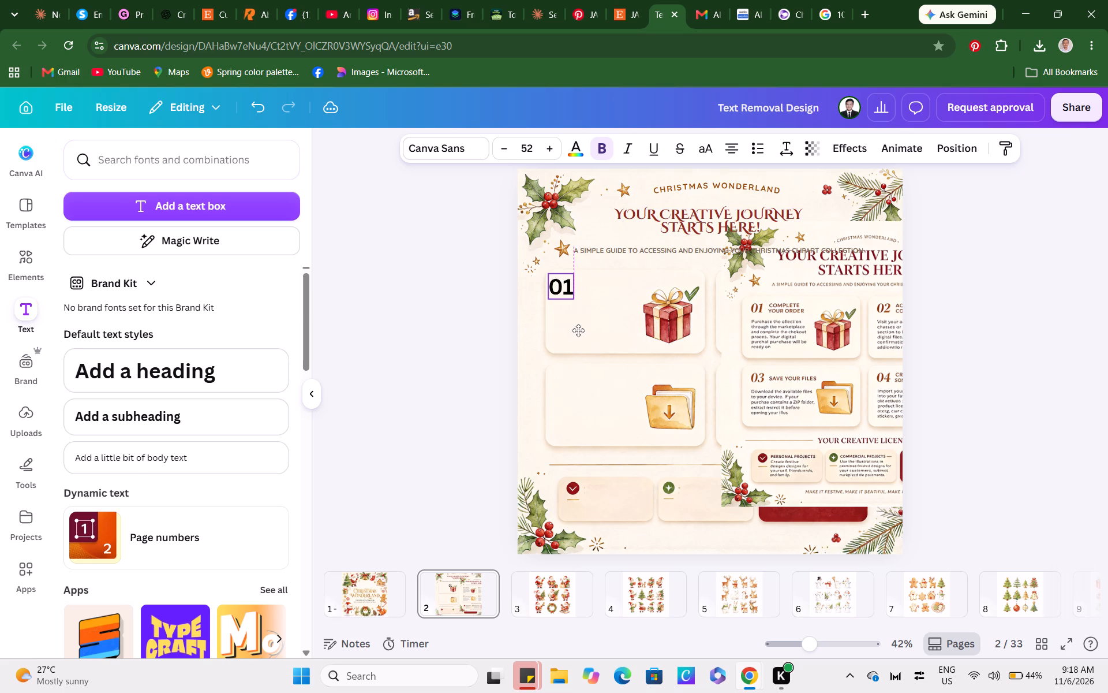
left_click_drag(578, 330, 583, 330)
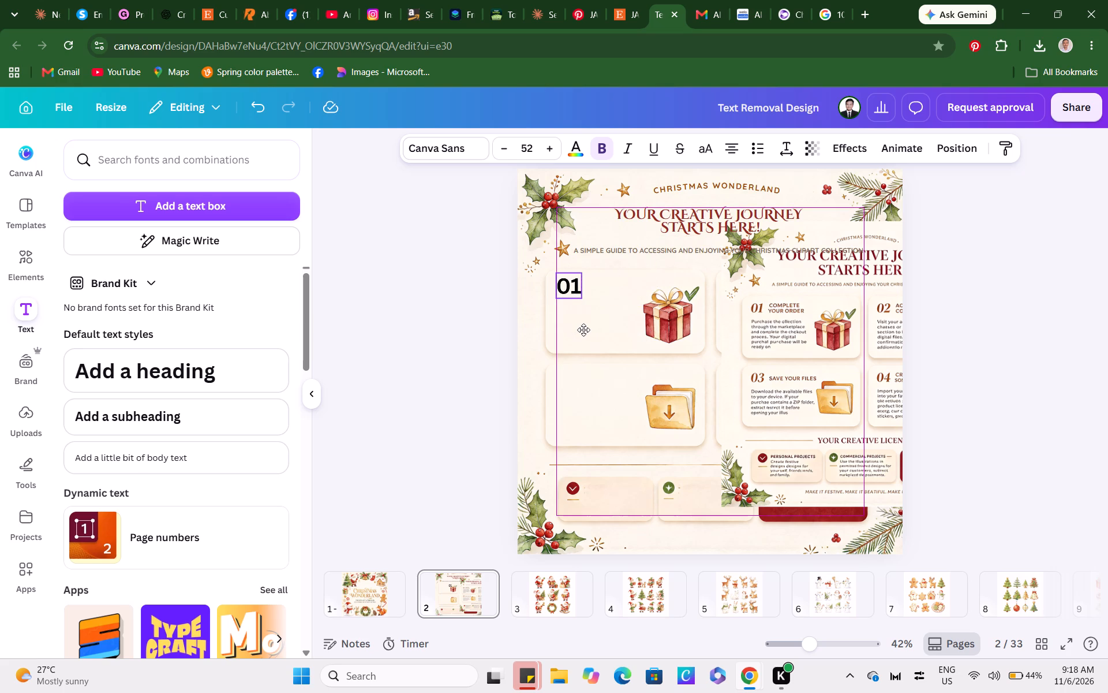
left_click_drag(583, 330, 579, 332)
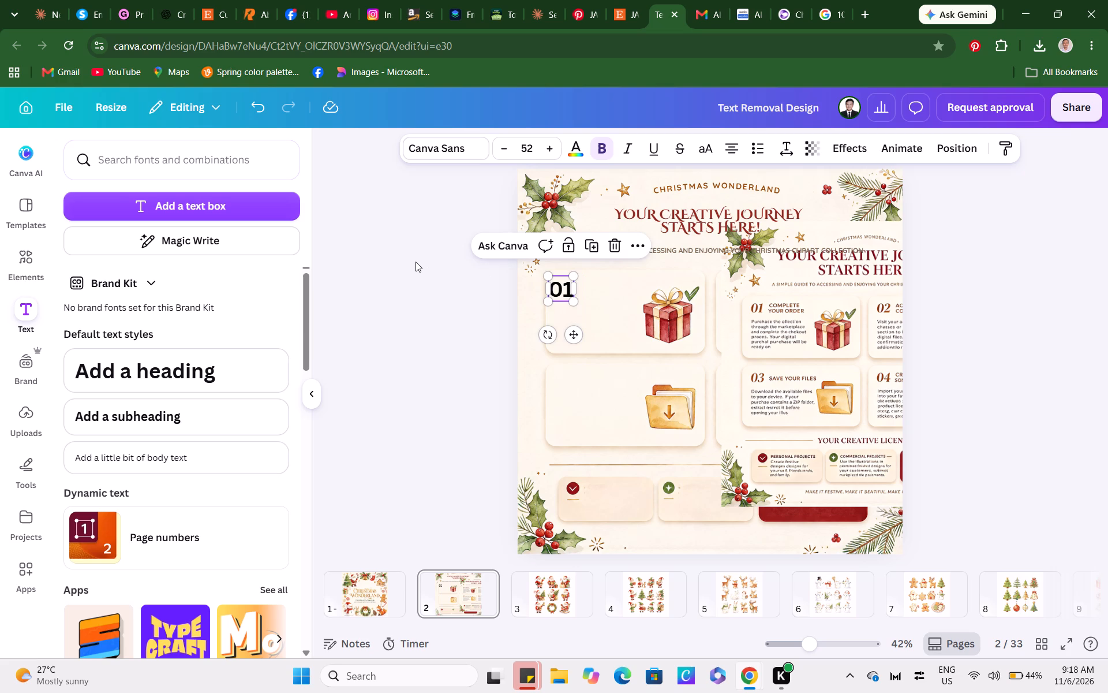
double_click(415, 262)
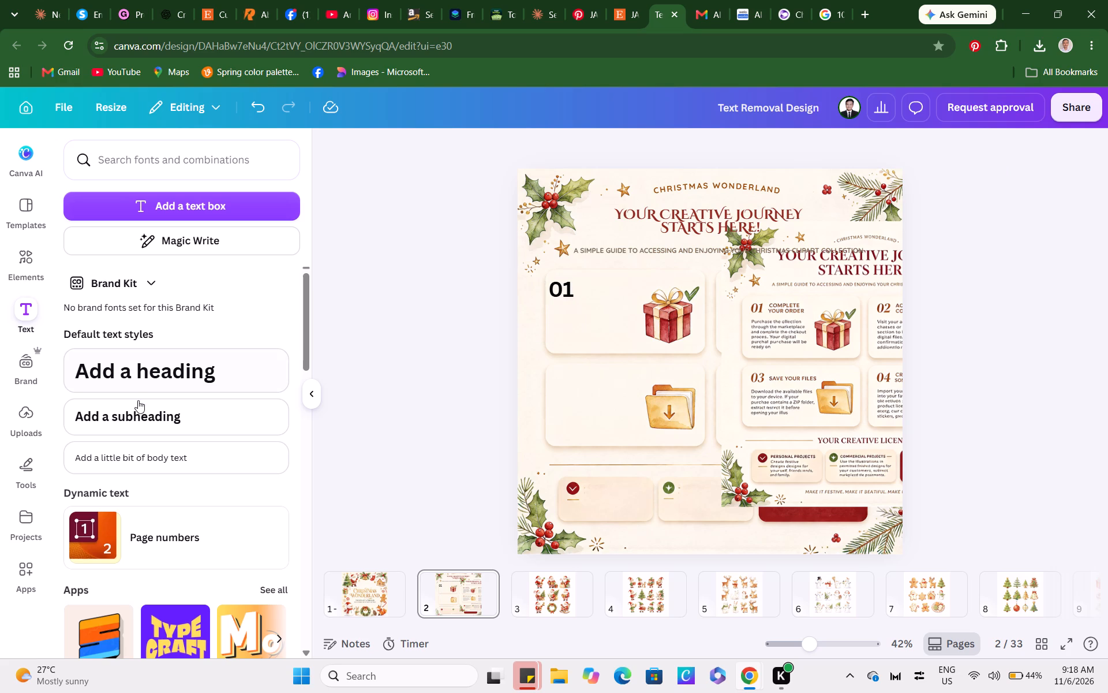
Add a solid circle from the recommended elements and colour it with the dark orange-brown already used in the design.
left_click(27, 283)
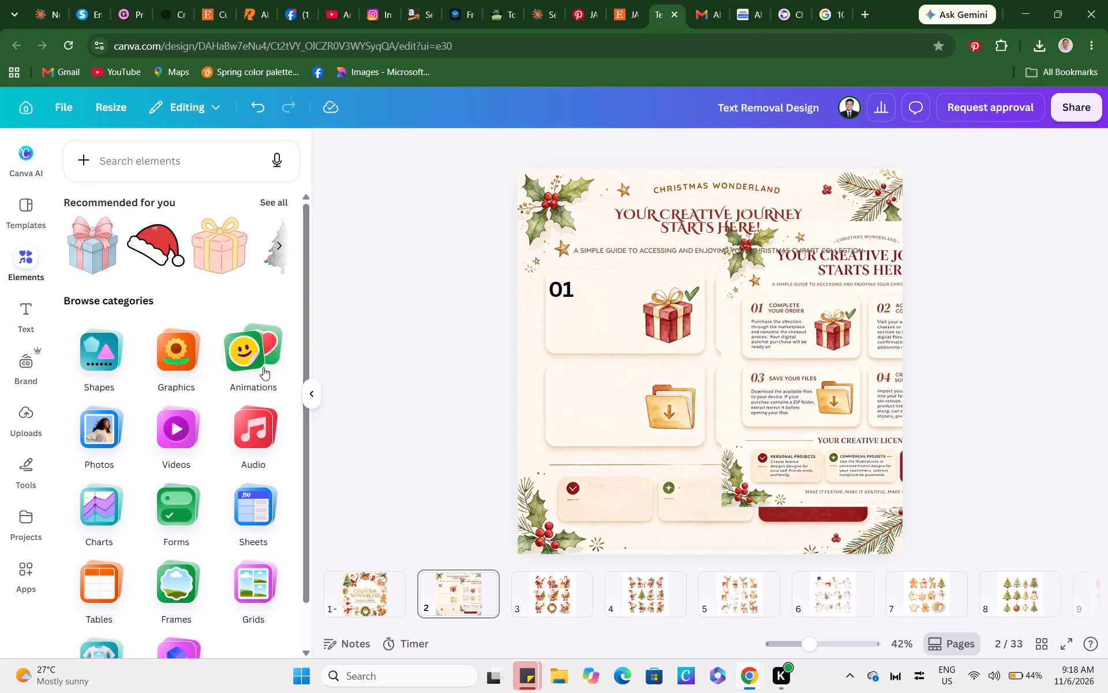
left_click(280, 202)
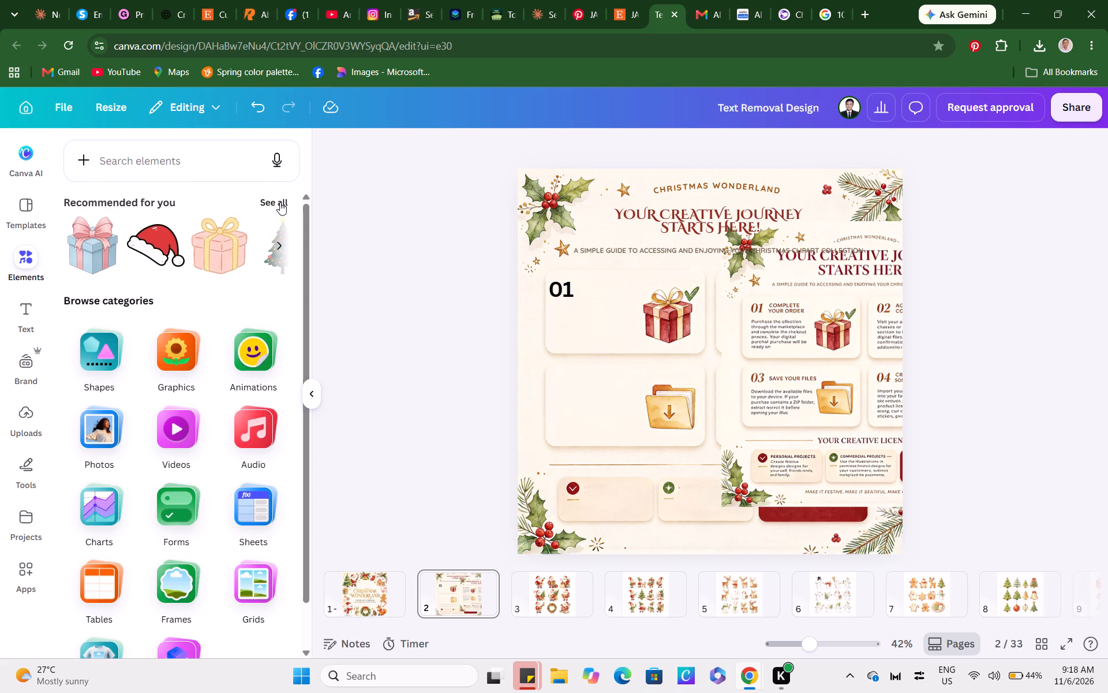
left_click_drag(307, 252, 307, 258)
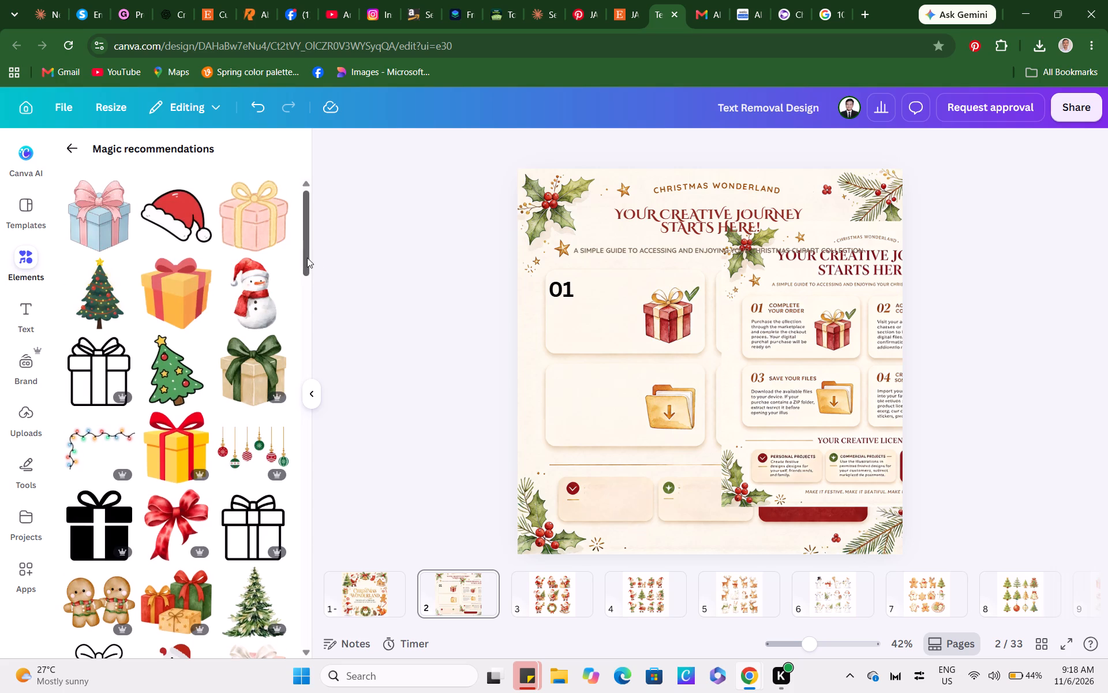
left_click_drag(307, 258, 298, 445)
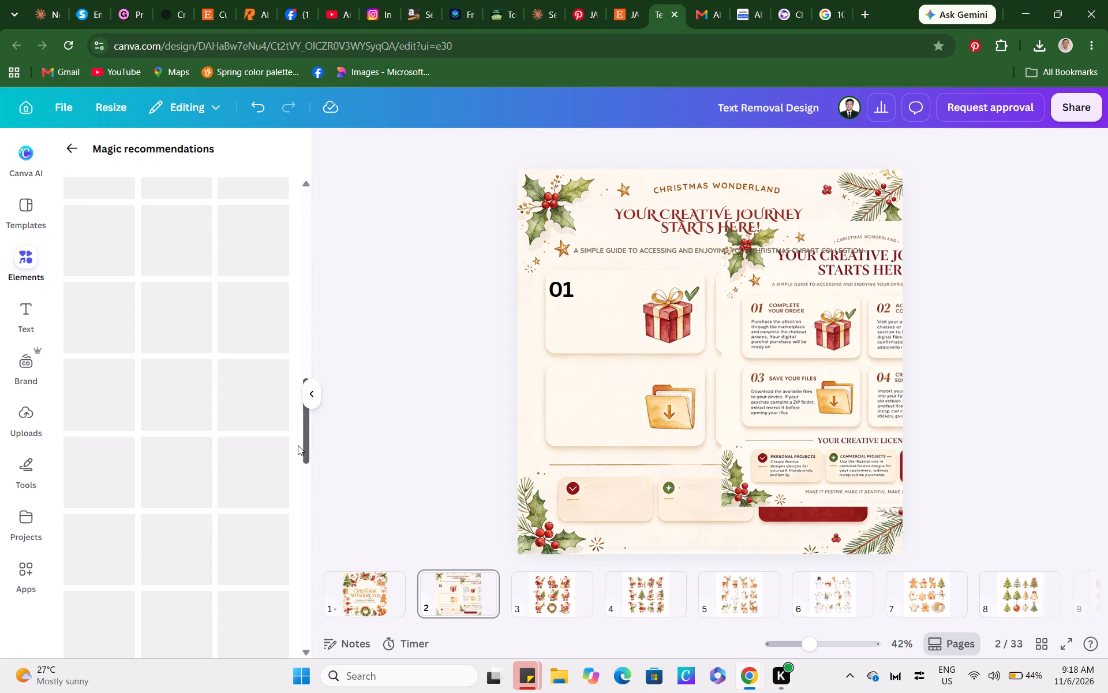
left_click_drag(298, 445, 293, 479)
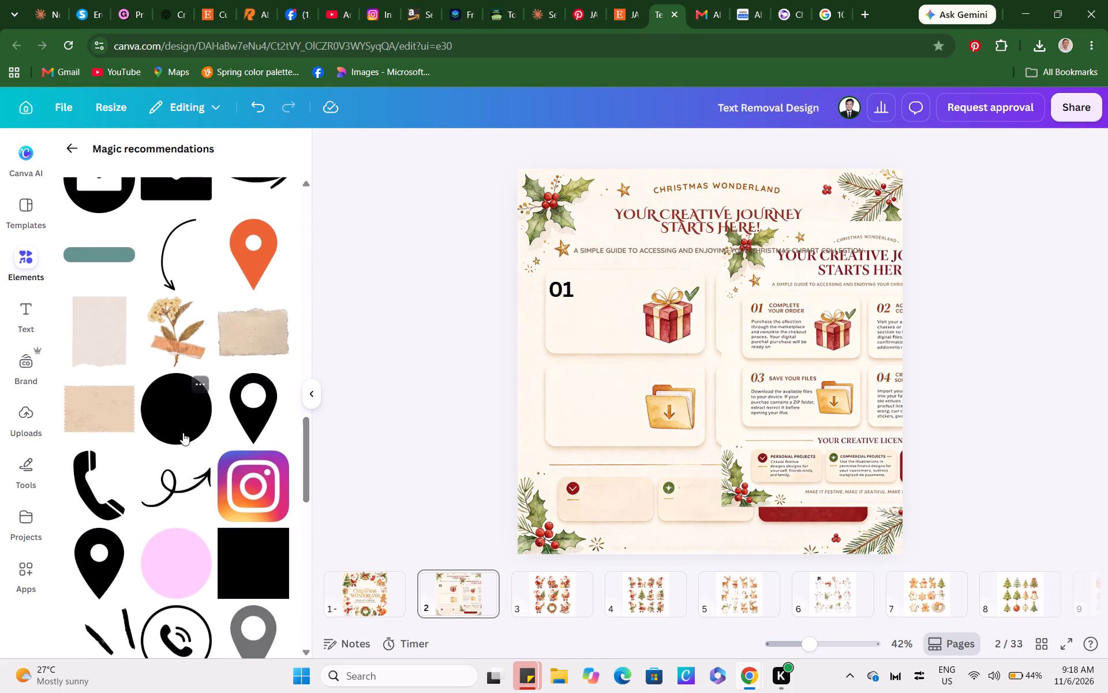
left_click(183, 433)
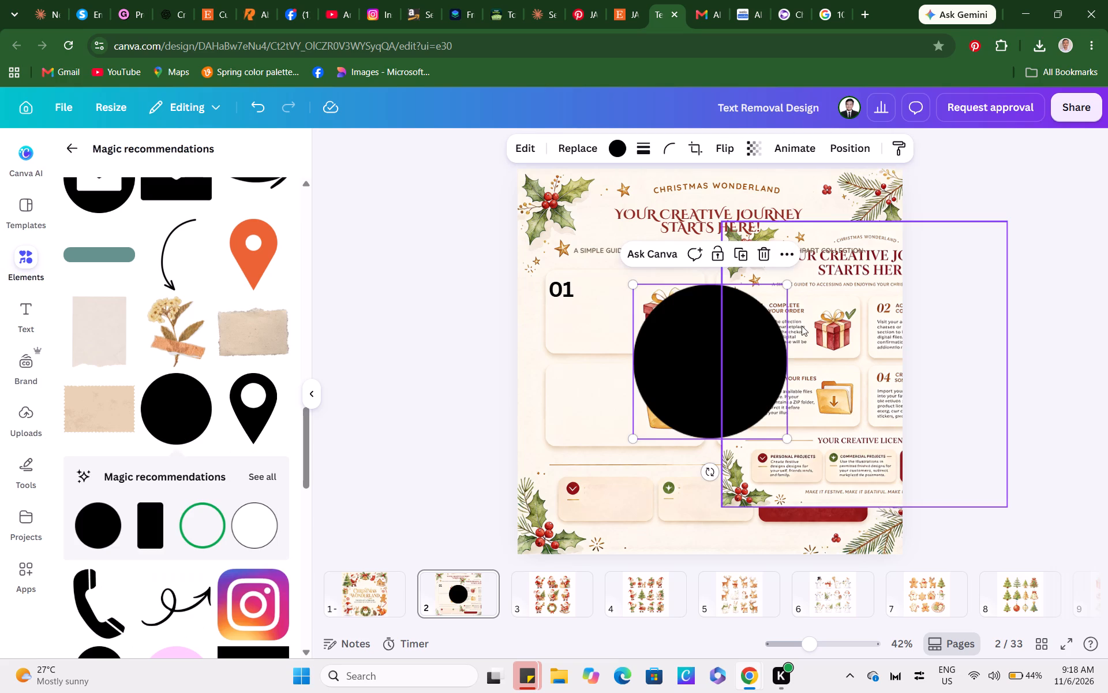
left_click(597, 145)
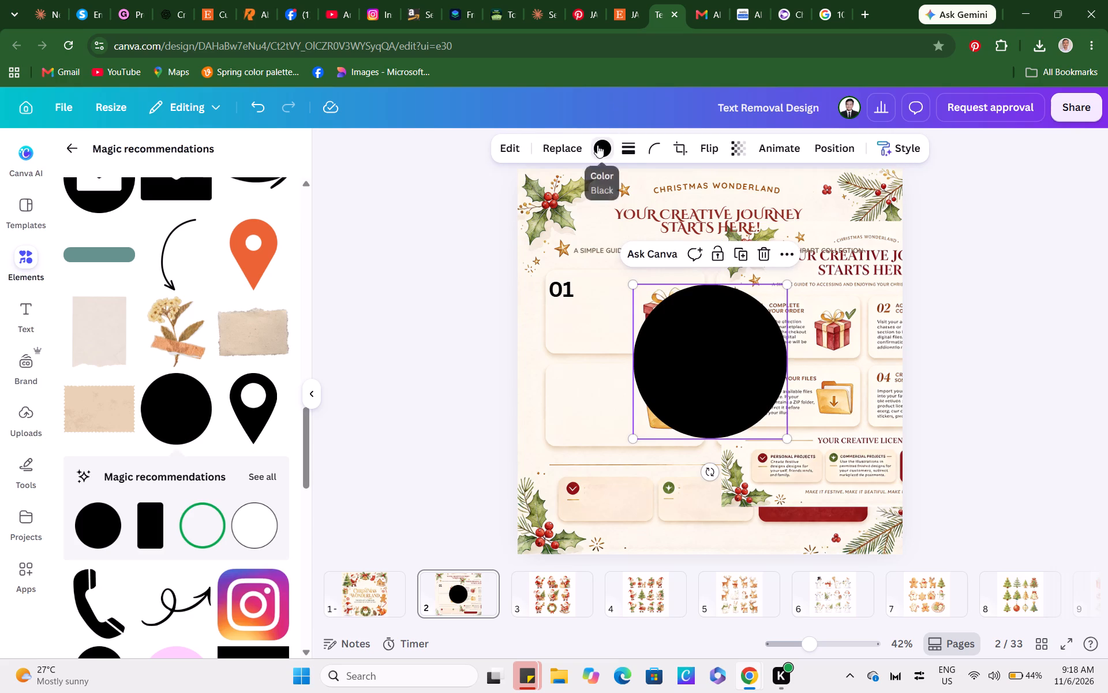
left_click(107, 311)
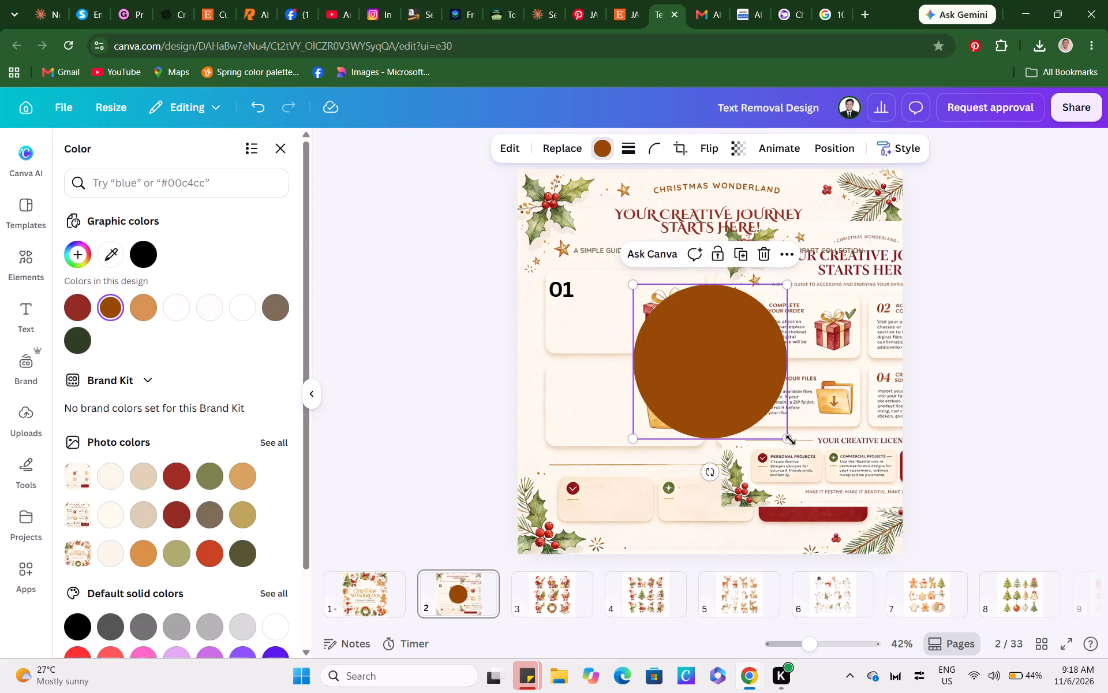
Shrink the brown circle to a small number badge and place it in the upper-left corner of the gift-box card.
left_click_drag(790, 439, 655, 316)
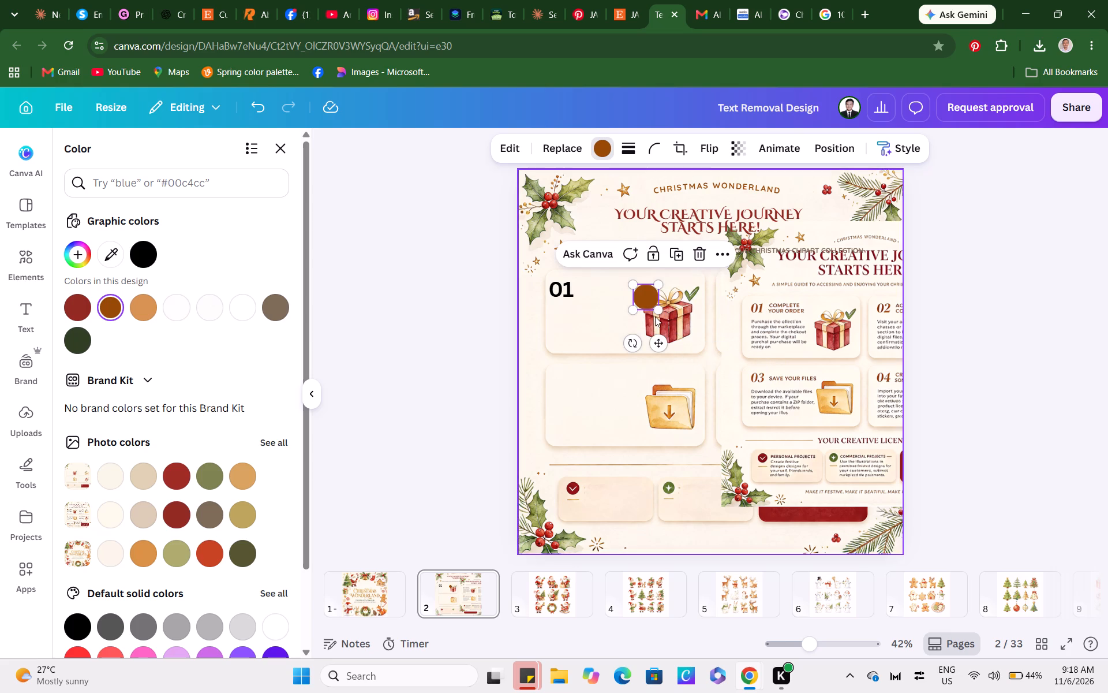
left_click_drag(811, 636, 816, 636)
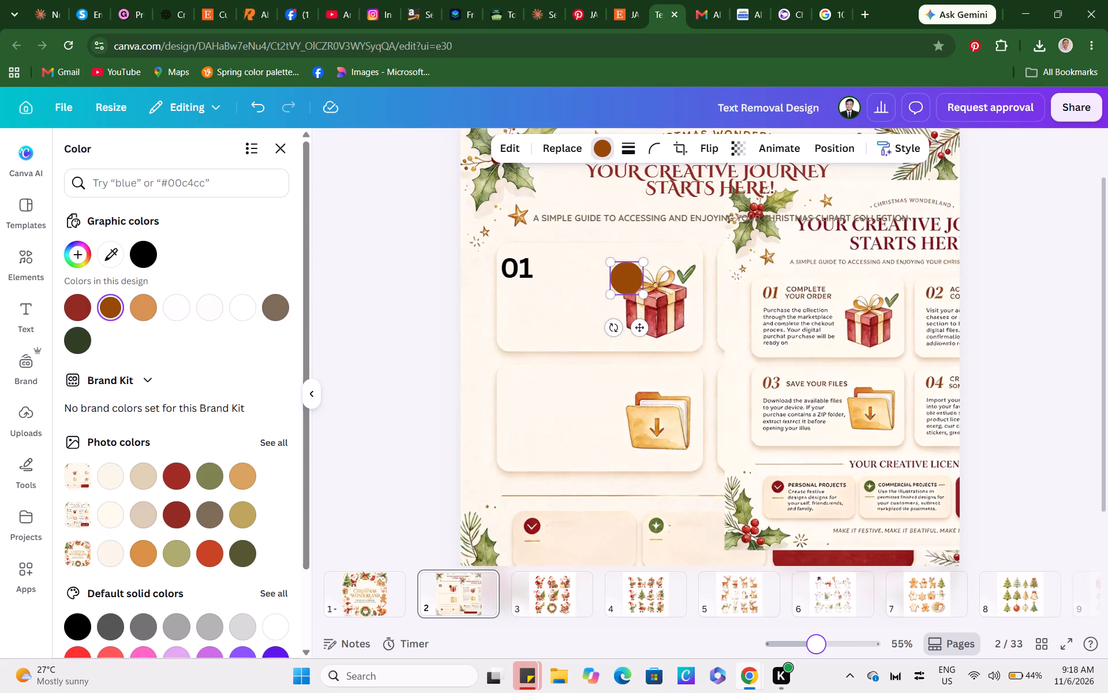
left_click_drag(816, 636, 822, 637)
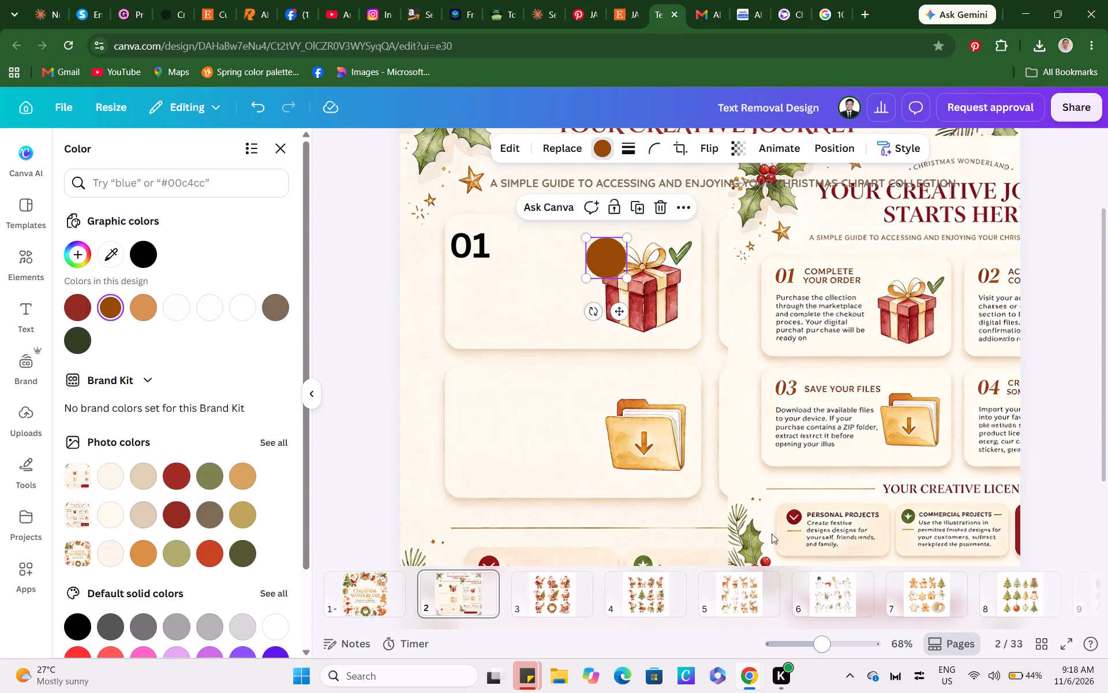
left_click_drag(621, 311, 487, 289)
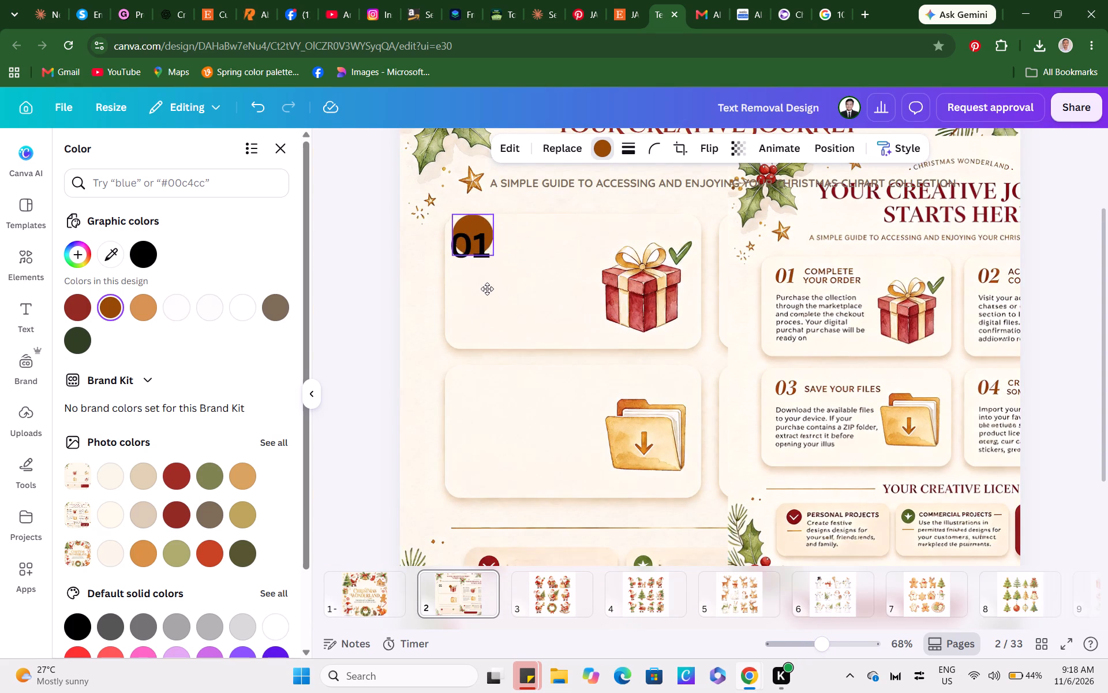
left_click_drag(487, 289, 486, 293)
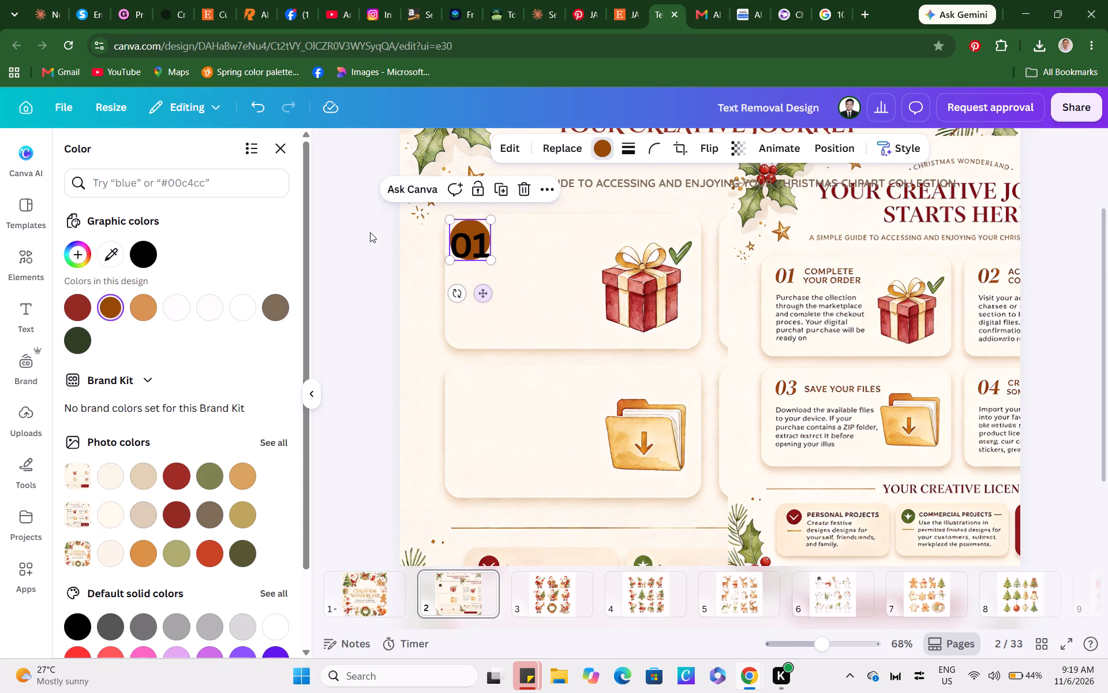
double_click(372, 232)
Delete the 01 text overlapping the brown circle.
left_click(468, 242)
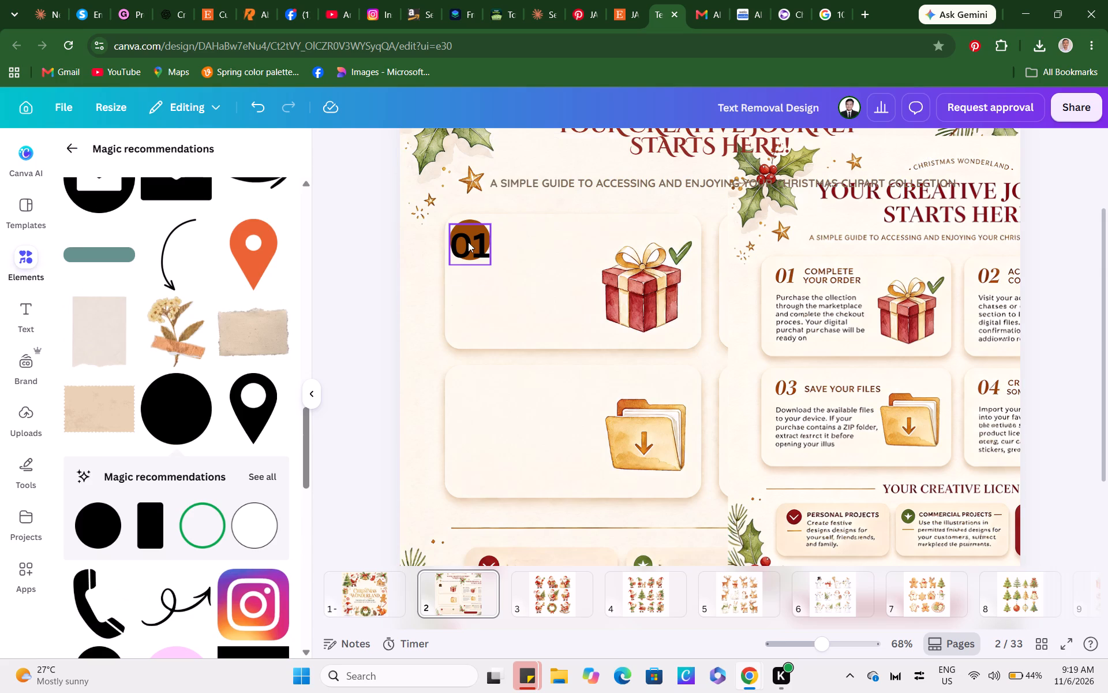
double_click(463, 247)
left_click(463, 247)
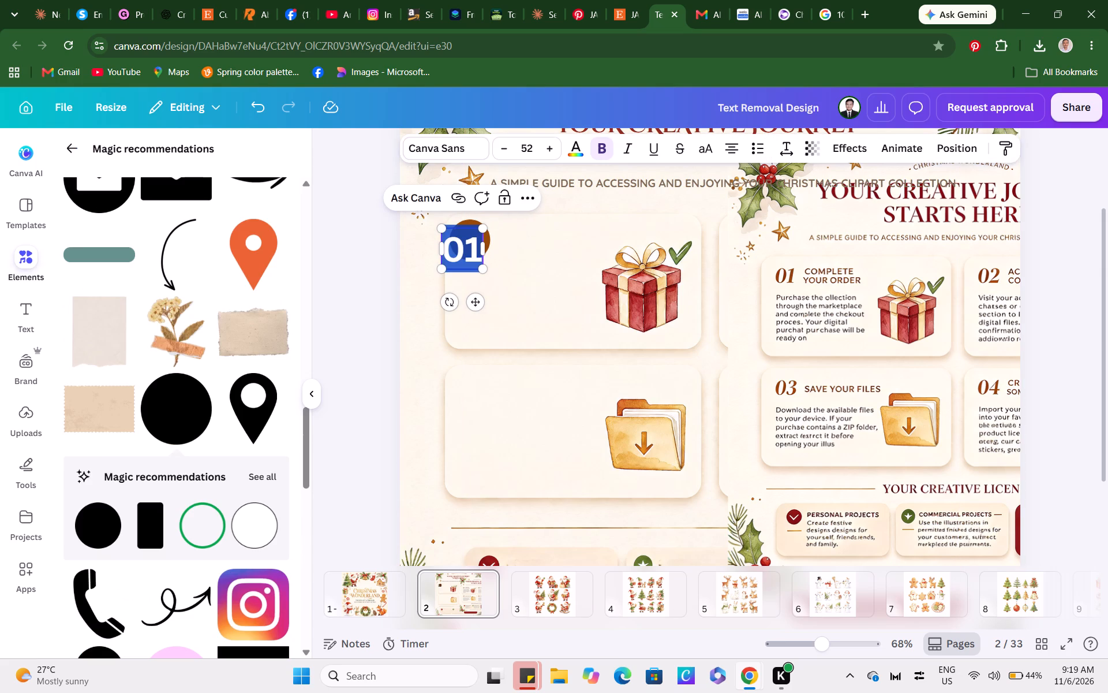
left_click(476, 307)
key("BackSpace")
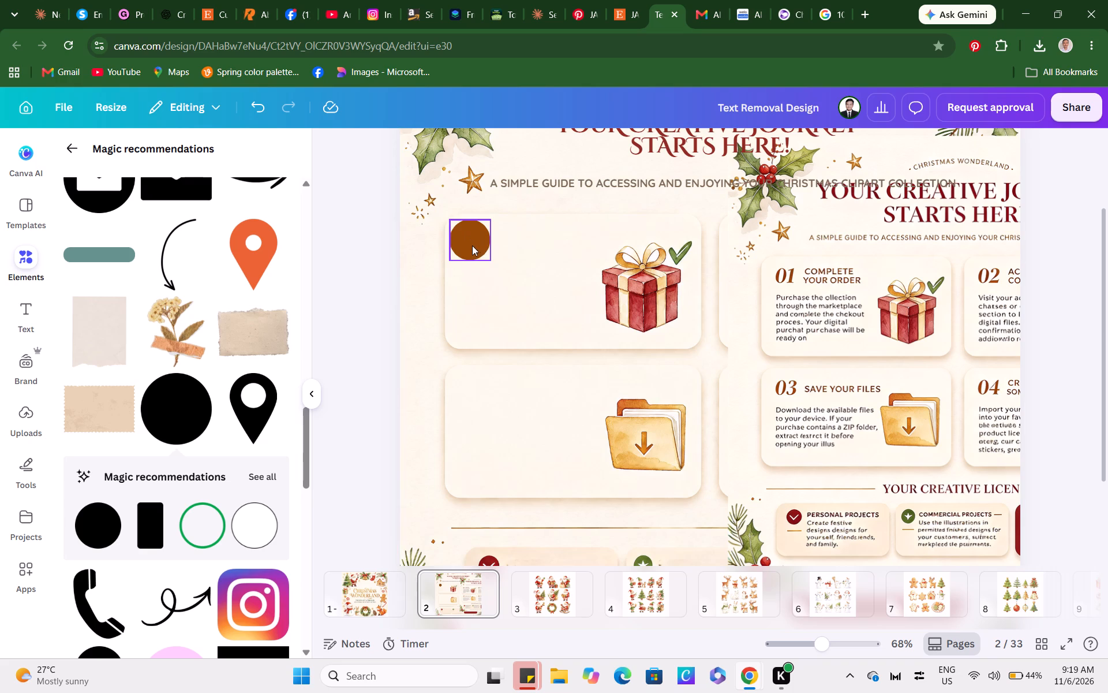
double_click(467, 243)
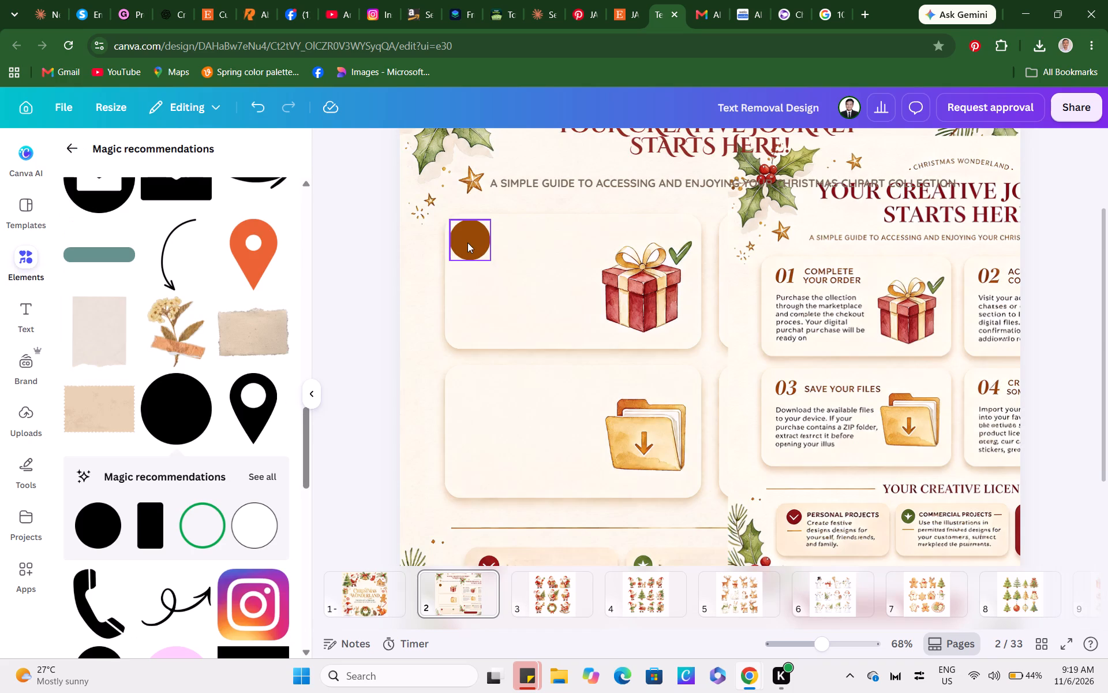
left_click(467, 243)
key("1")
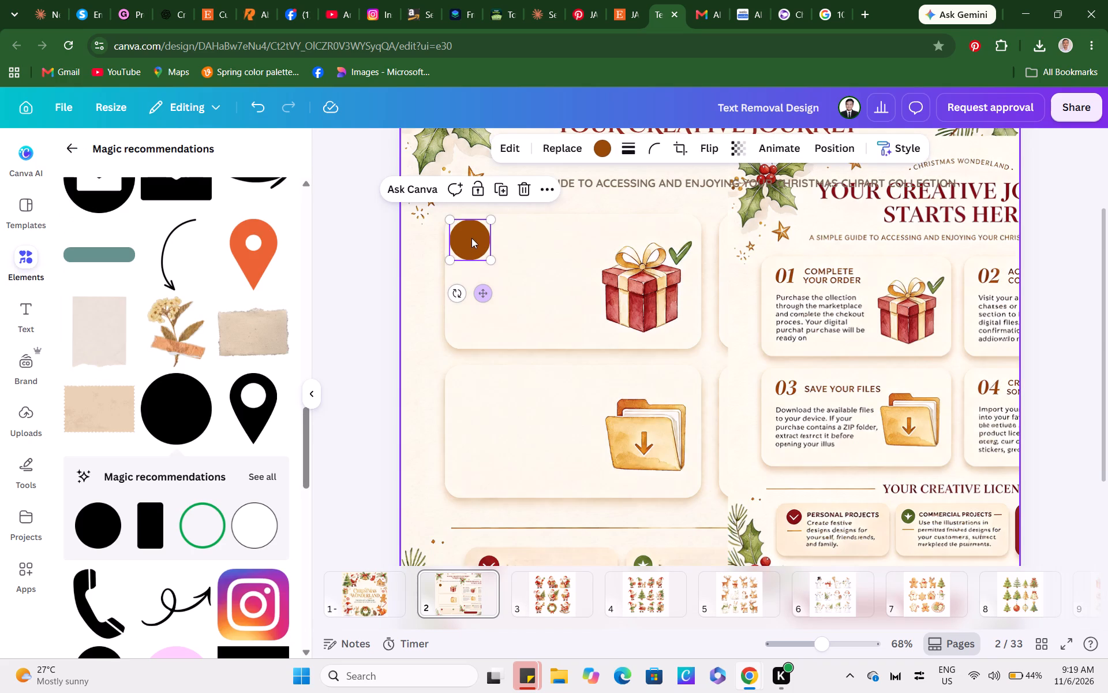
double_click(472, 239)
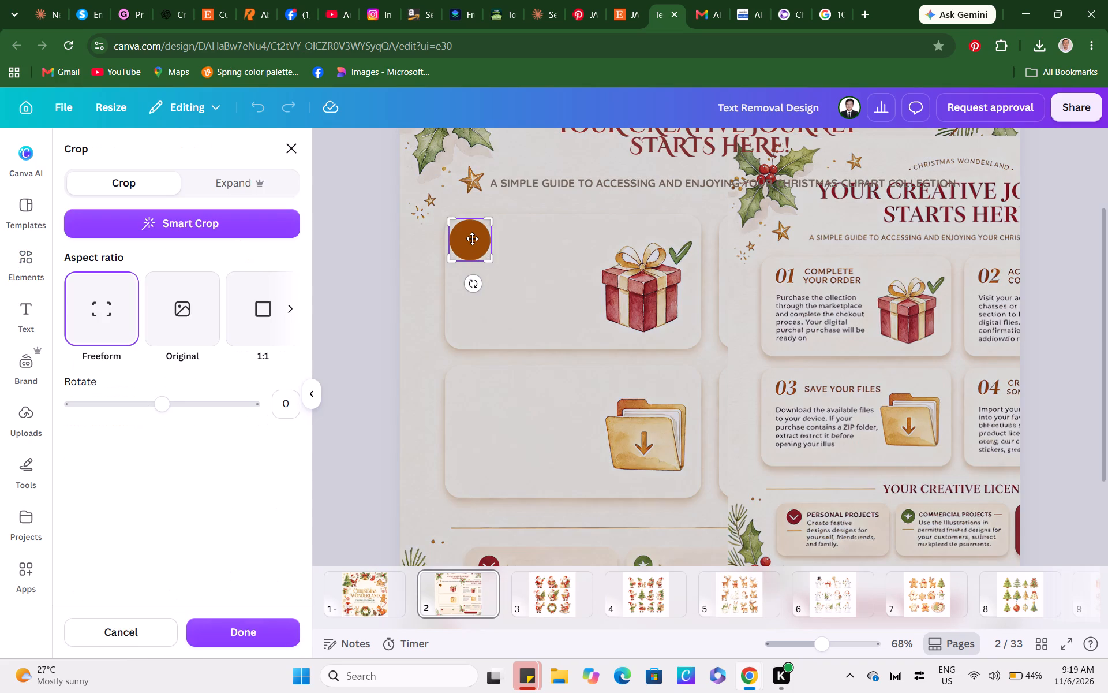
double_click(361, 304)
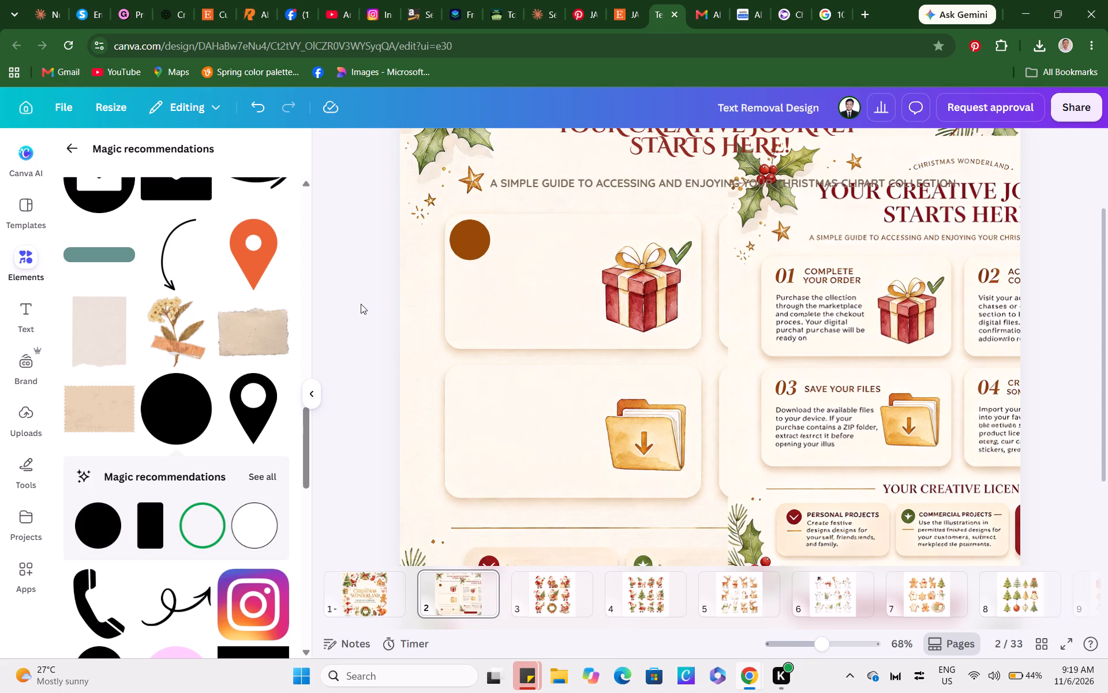
Shrink the brown circle slightly and set it just inside the upper-left corner of the gift-box card.
left_click(477, 237)
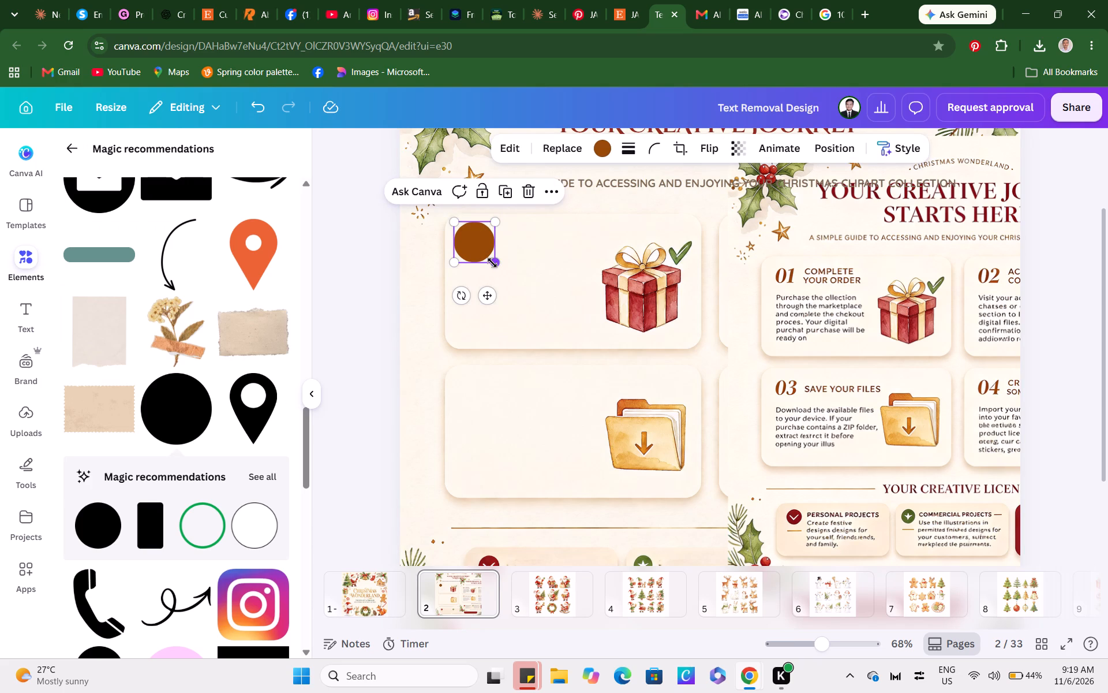
left_click_drag(495, 263, 486, 256)
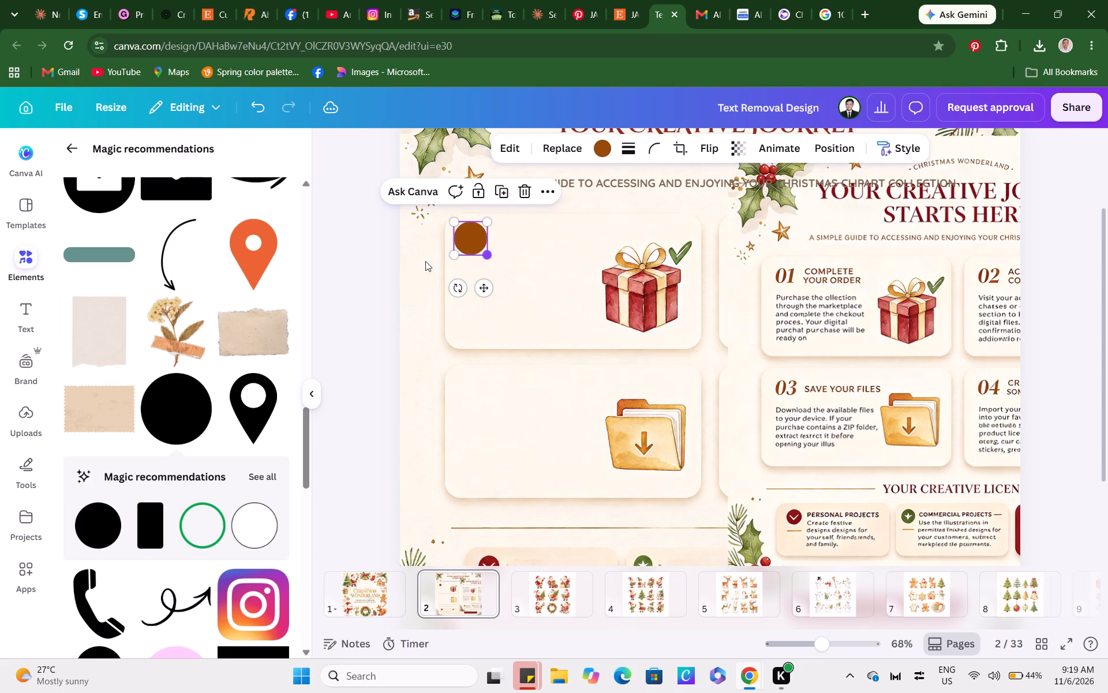
double_click(370, 267)
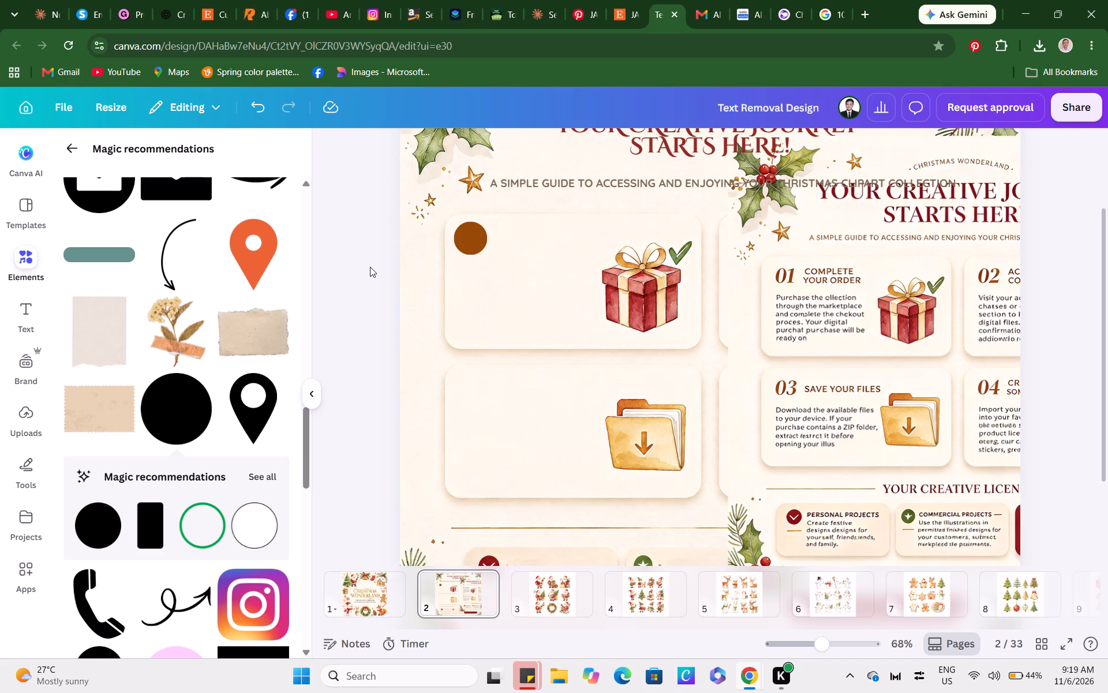
Add a heading reading 1, move it onto the brown circle and shrink it to about size 57.3.
left_click(31, 318)
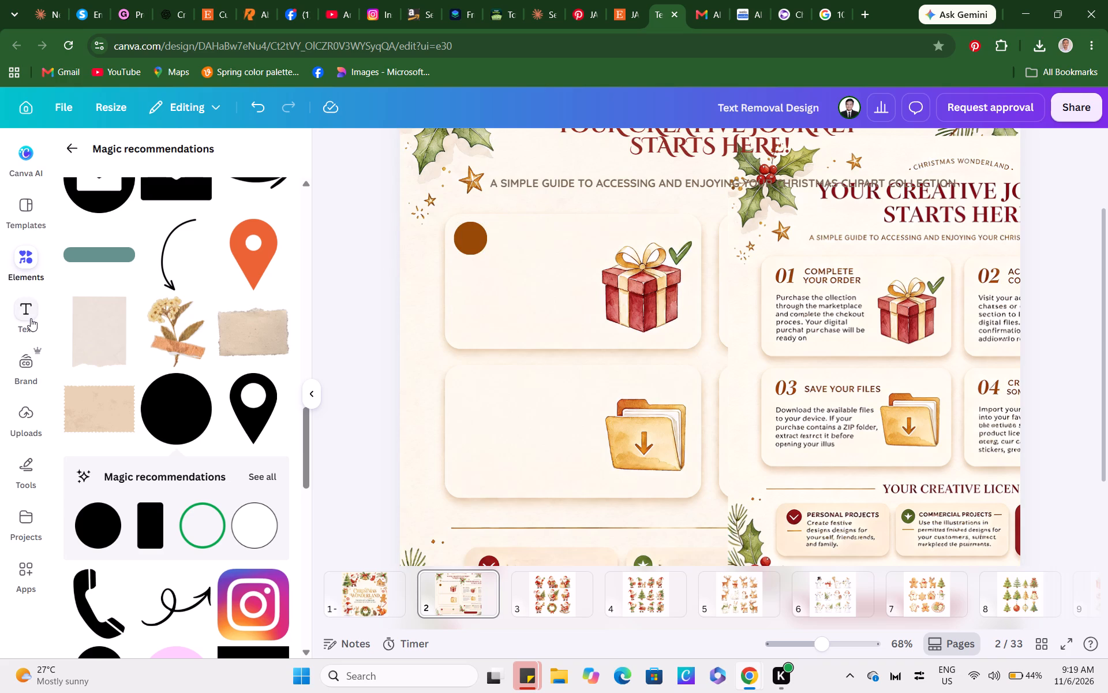
left_click(149, 379)
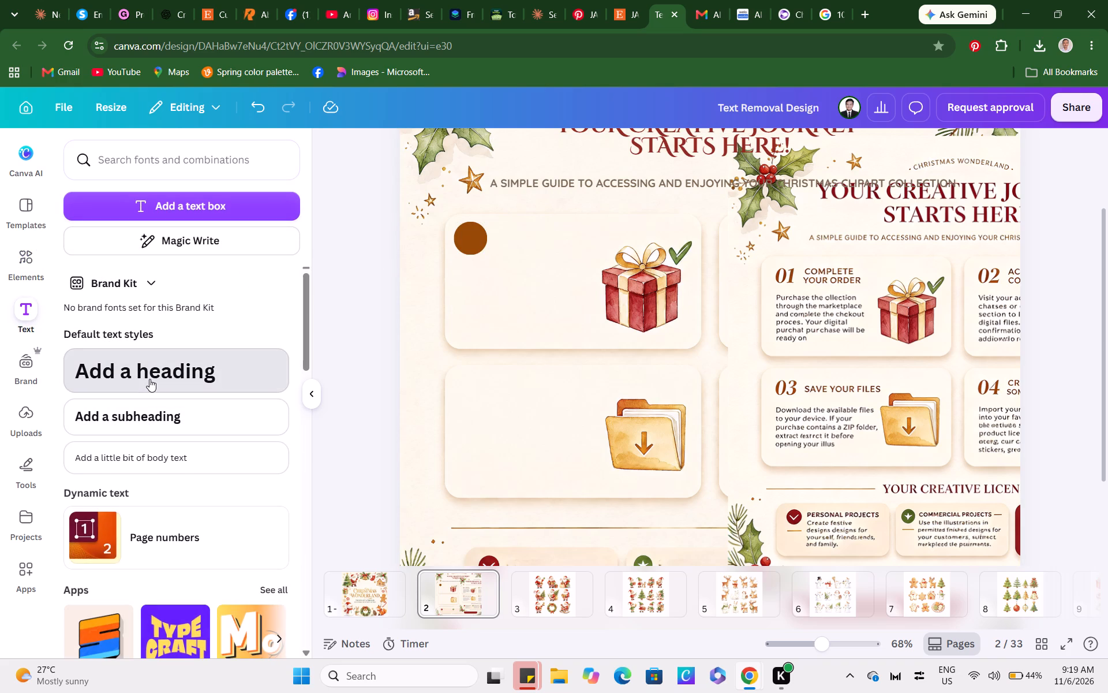
key("1")
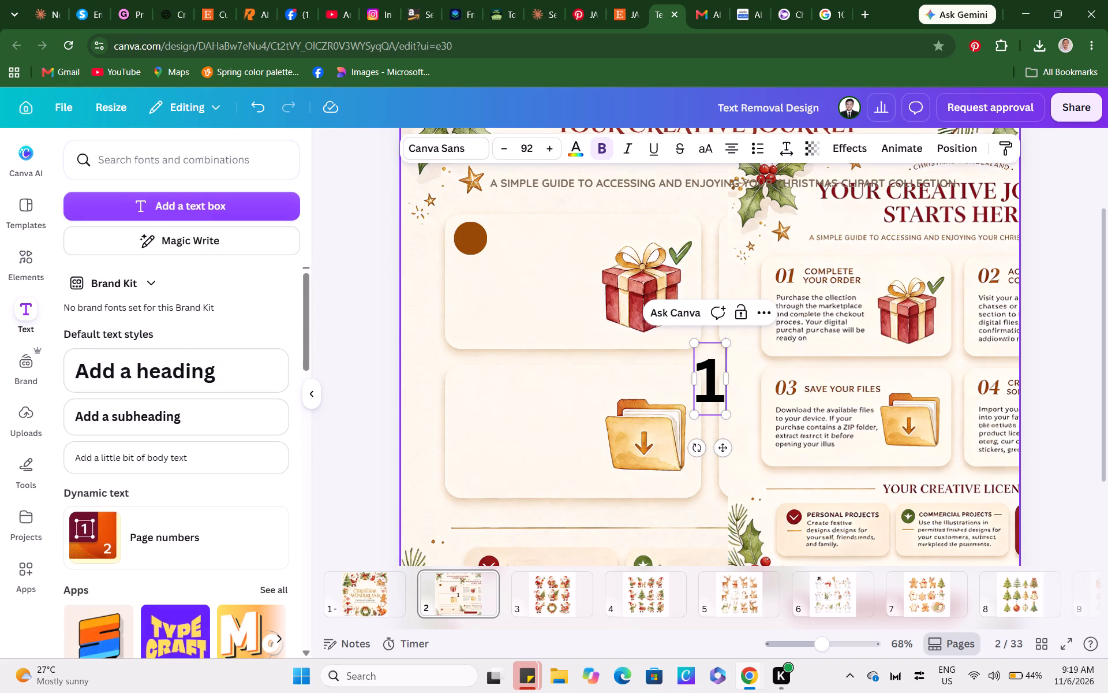
left_click_drag(717, 452, 534, 364)
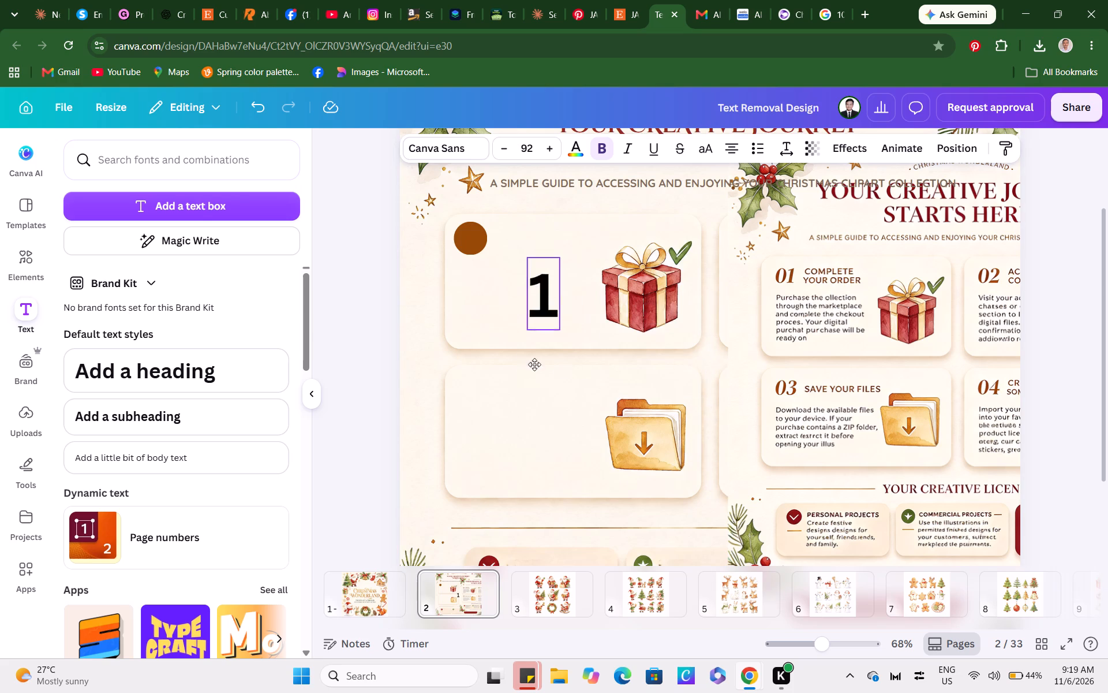
left_click_drag(534, 364, 481, 319)
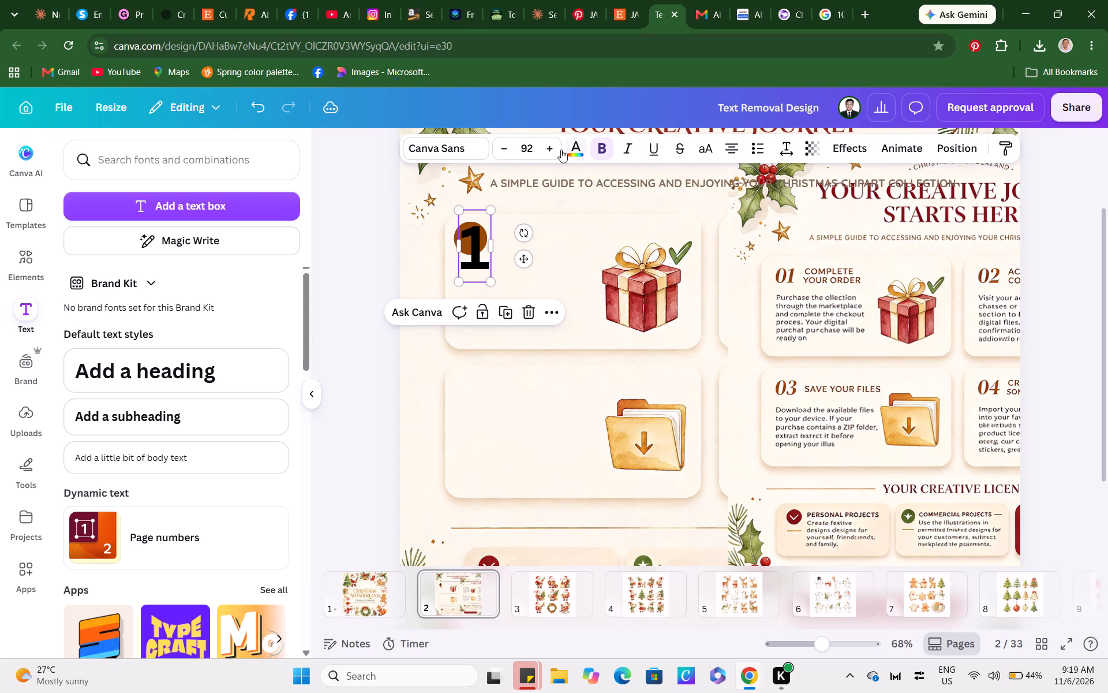
triple_click(508, 148)
triple_click(508, 148)
left_click_drag(508, 148, 491, 273)
left_click_drag(491, 273, 480, 252)
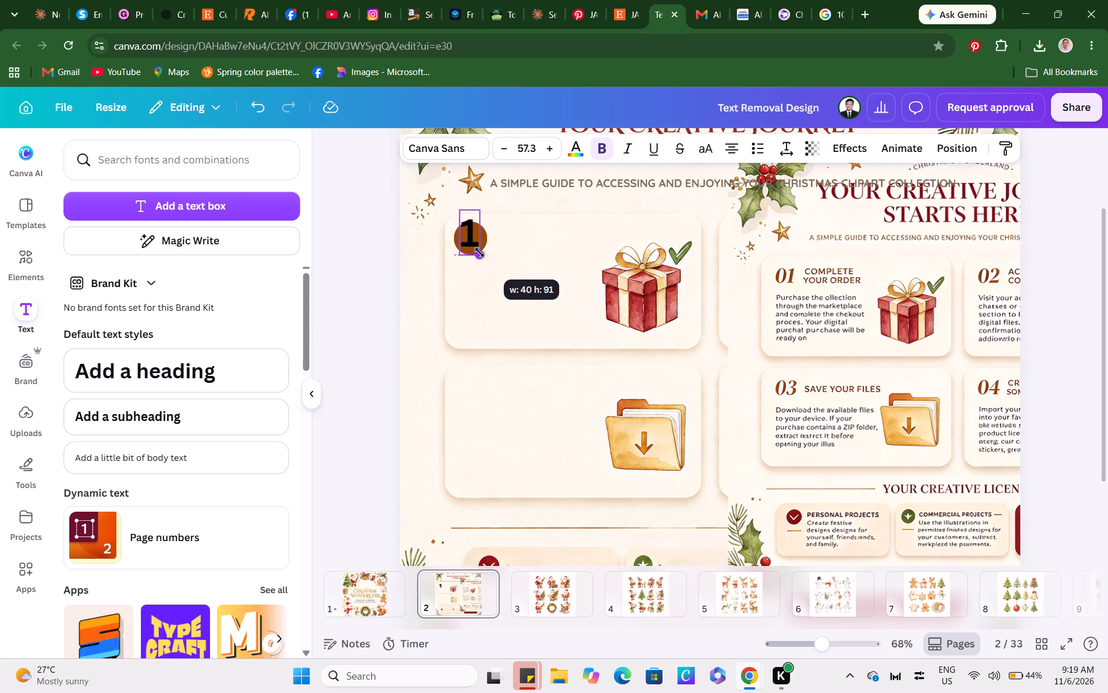
left_click_drag(480, 252, 476, 249)
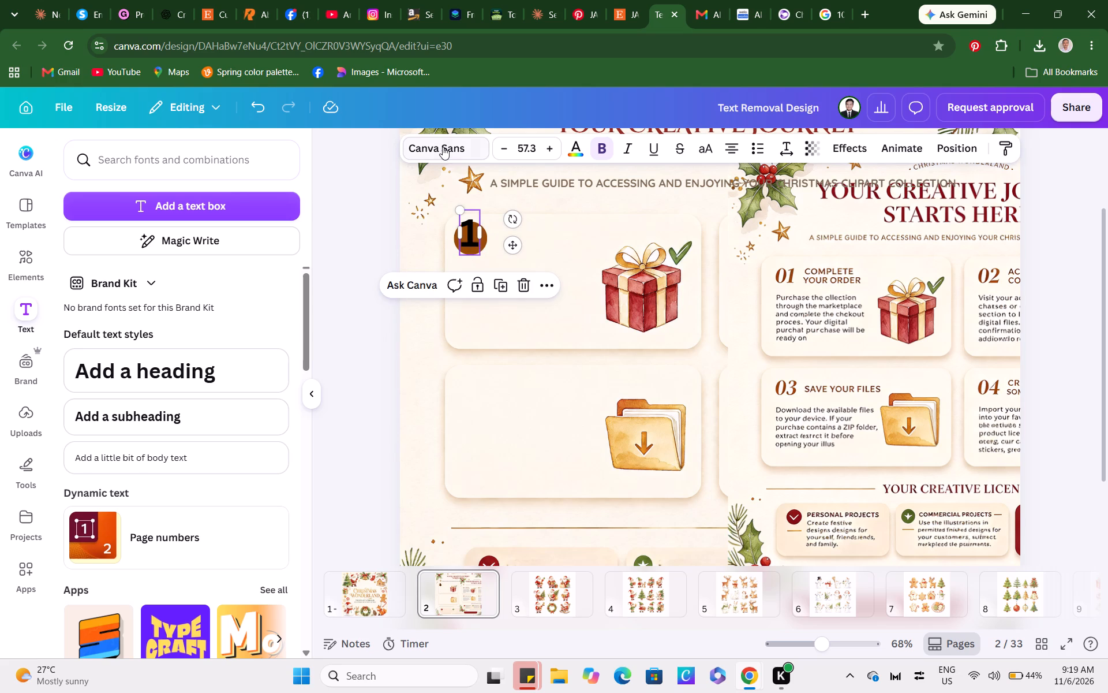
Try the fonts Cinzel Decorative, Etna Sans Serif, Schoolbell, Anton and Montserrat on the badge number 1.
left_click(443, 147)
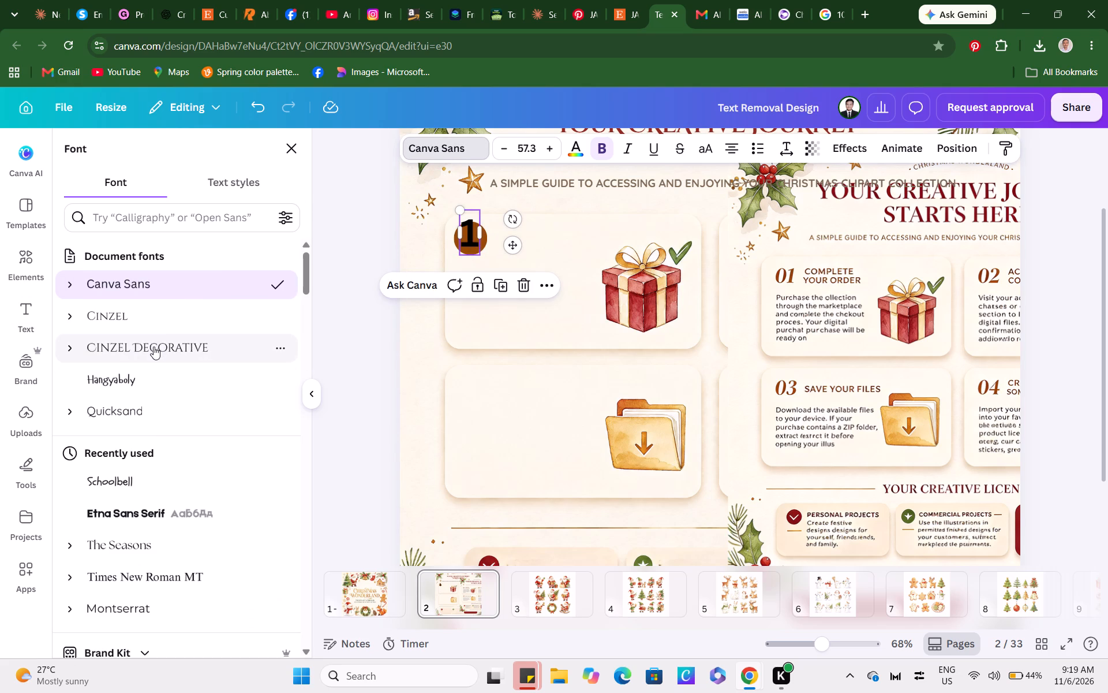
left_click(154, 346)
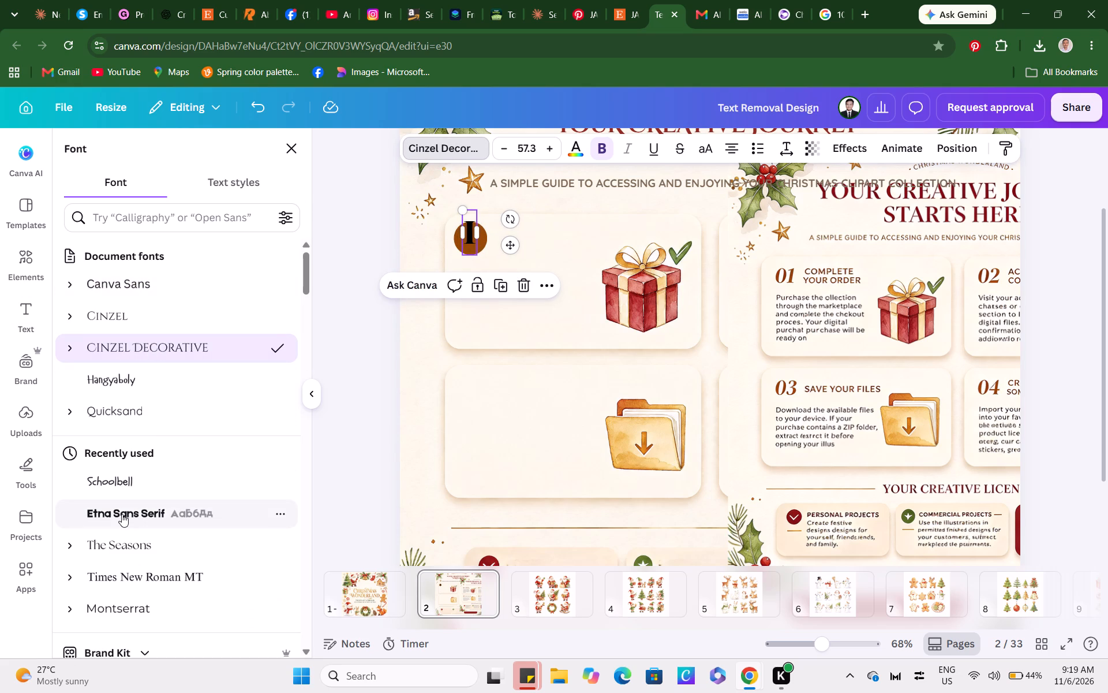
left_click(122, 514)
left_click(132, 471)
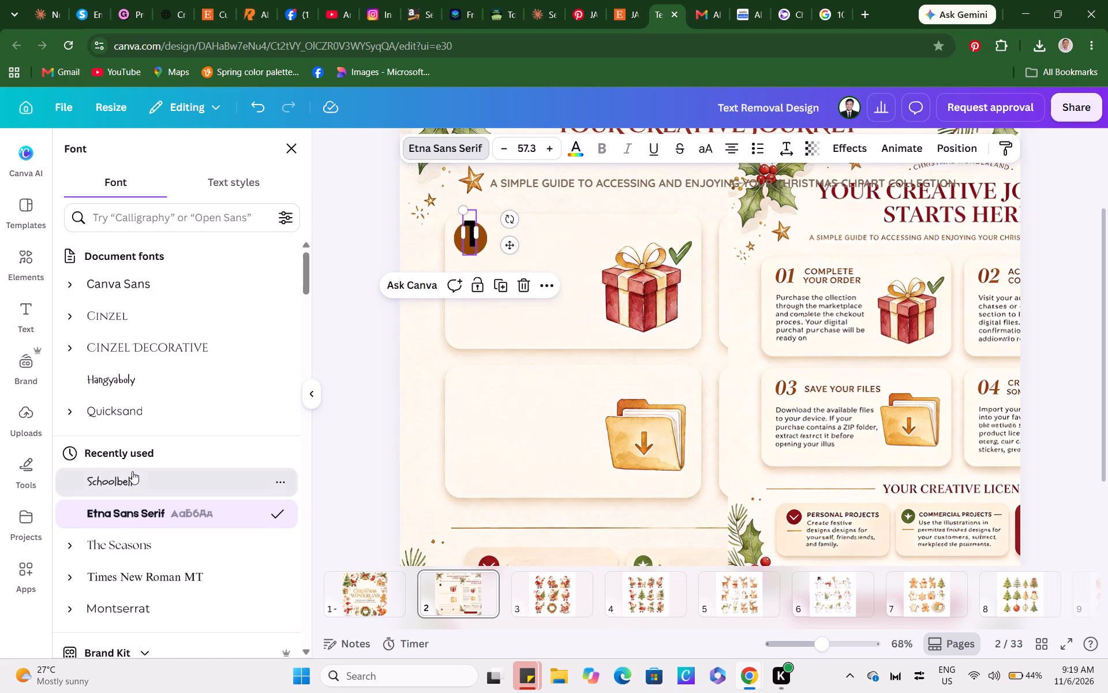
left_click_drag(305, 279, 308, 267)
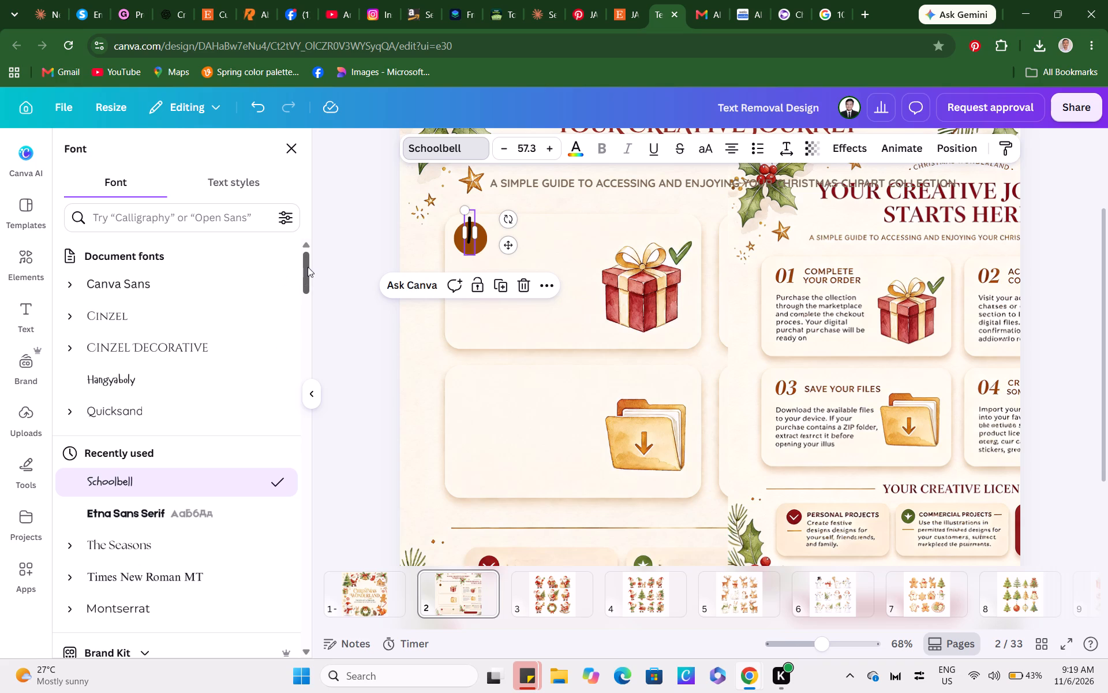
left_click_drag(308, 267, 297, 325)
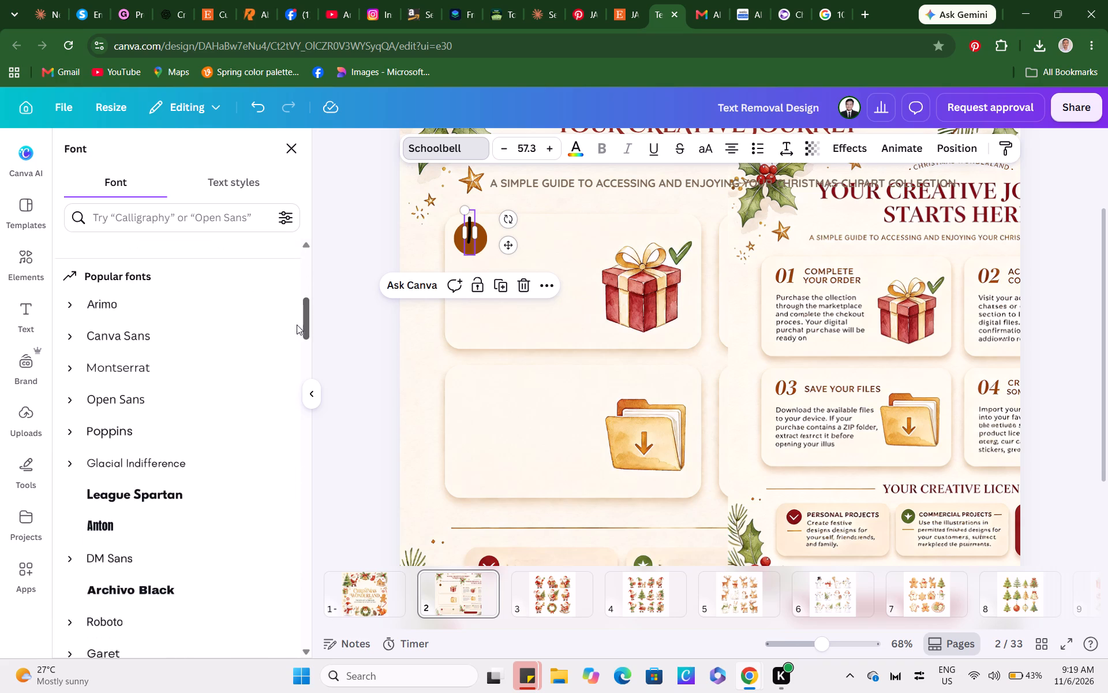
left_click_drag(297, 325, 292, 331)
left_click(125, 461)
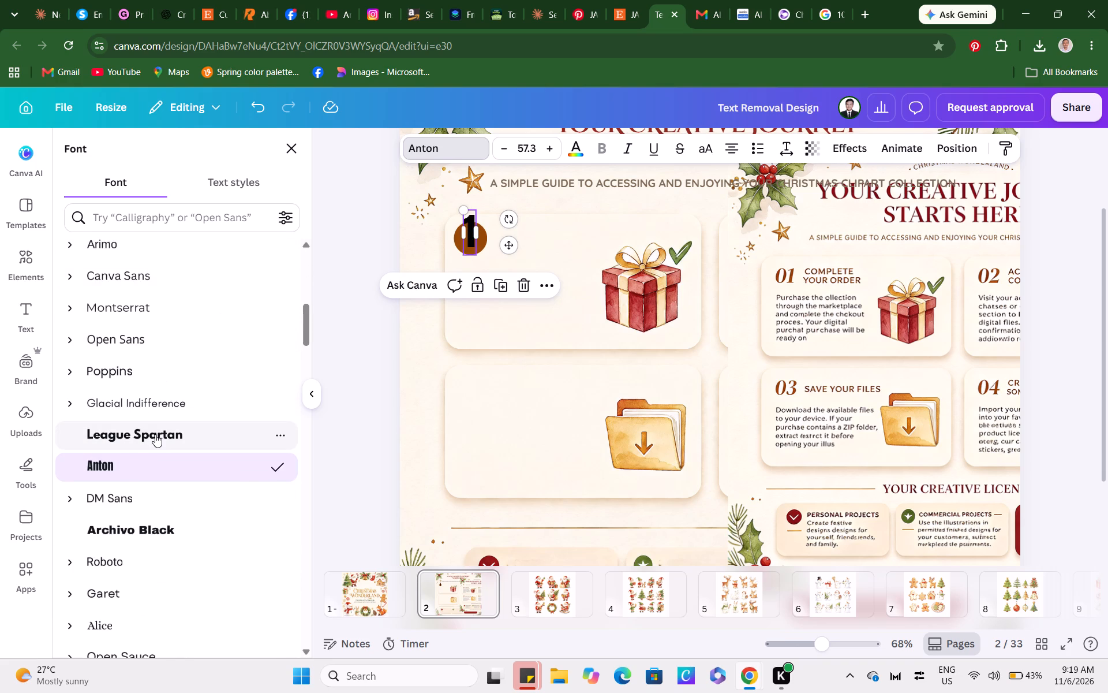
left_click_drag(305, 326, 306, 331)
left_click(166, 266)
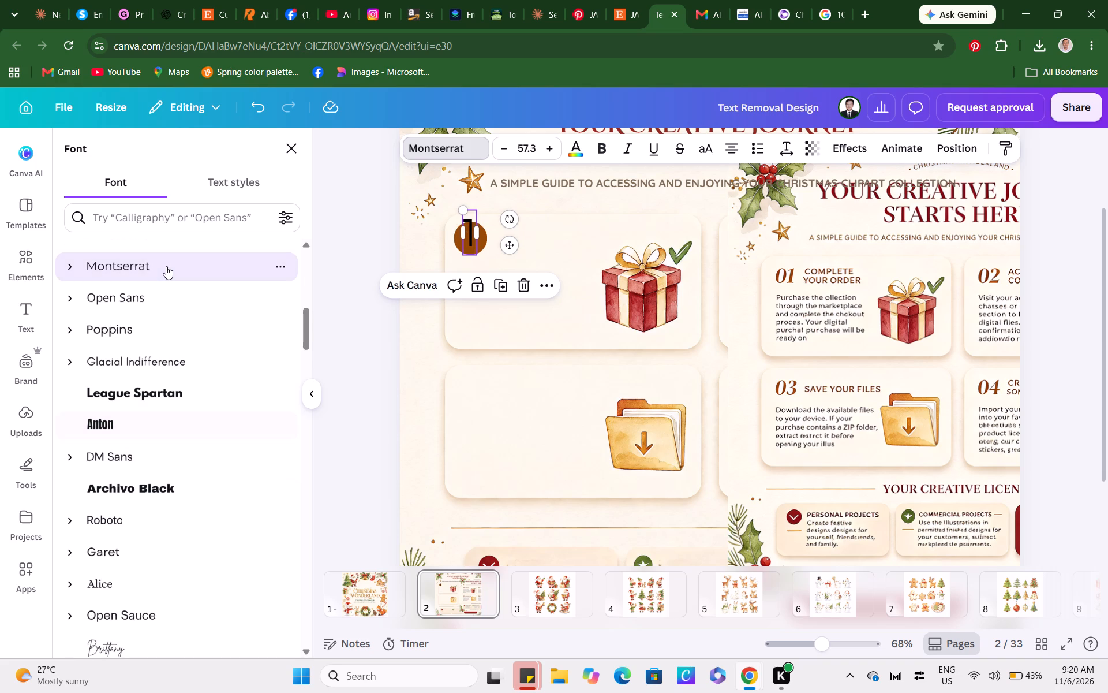
Compare Etna Sans Serif and Cinzel Decorative on the badge number 1, and set its font to Fredoka.
left_click_drag(306, 330, 305, 344)
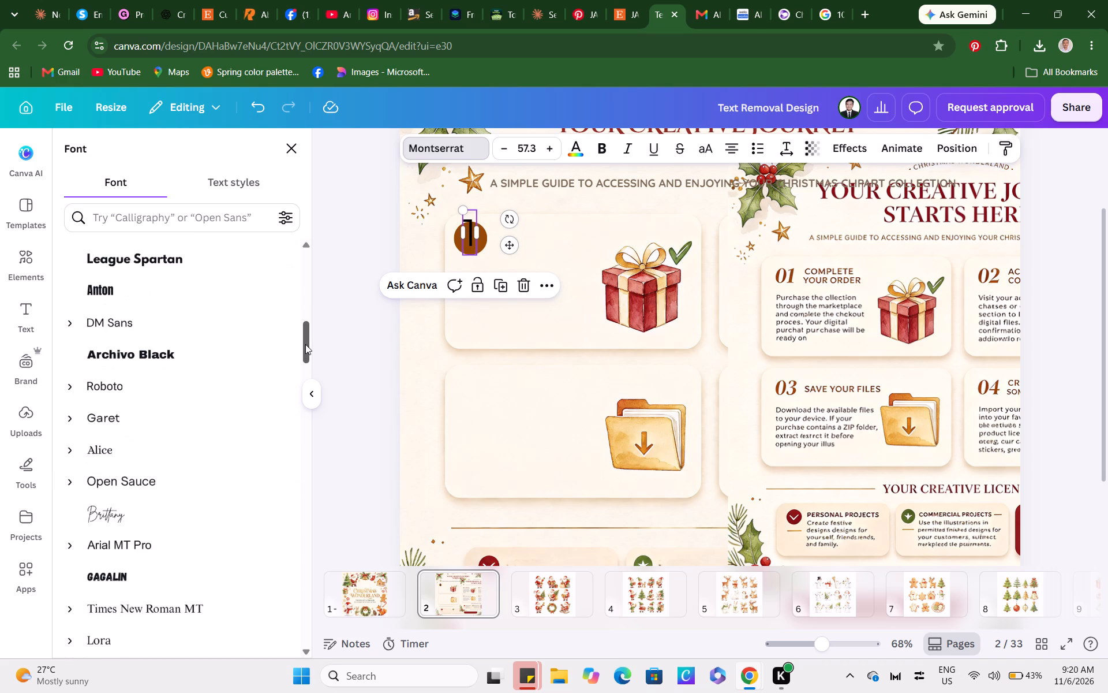
left_click_drag(305, 344, 299, 387)
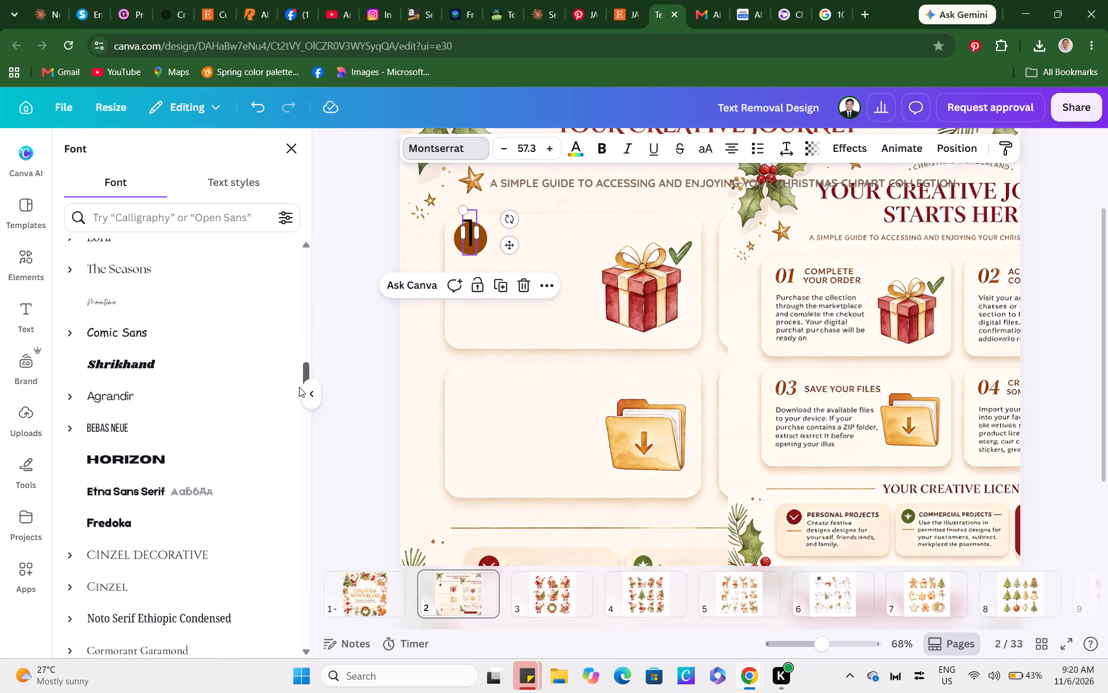
left_click_drag(299, 387, 295, 397)
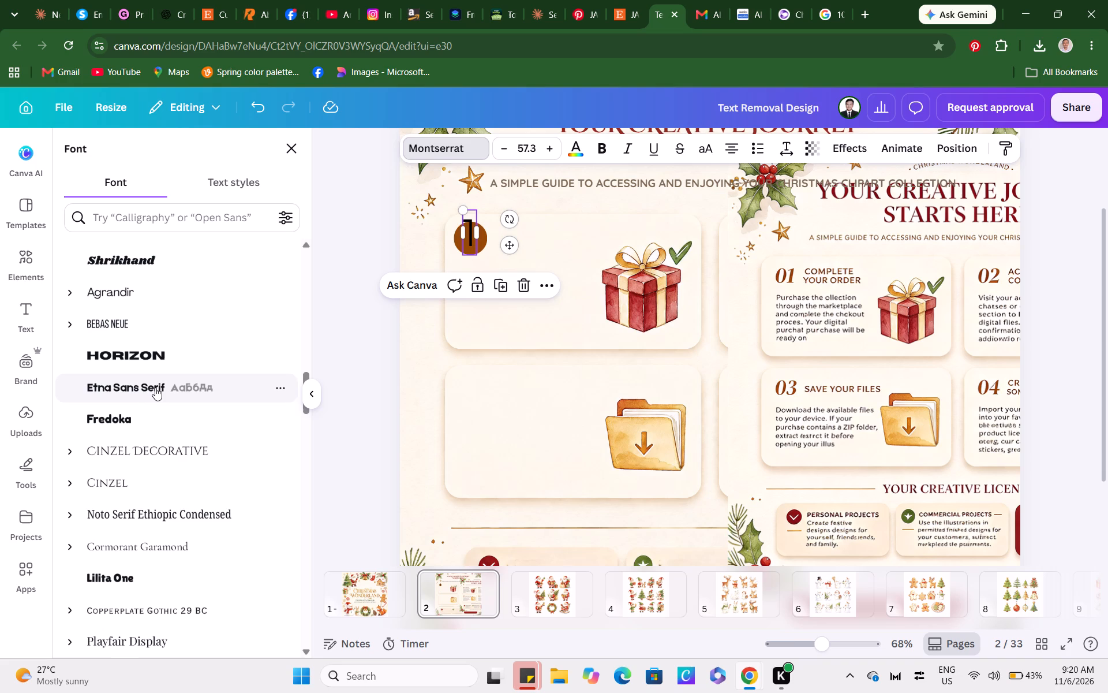
left_click(155, 388)
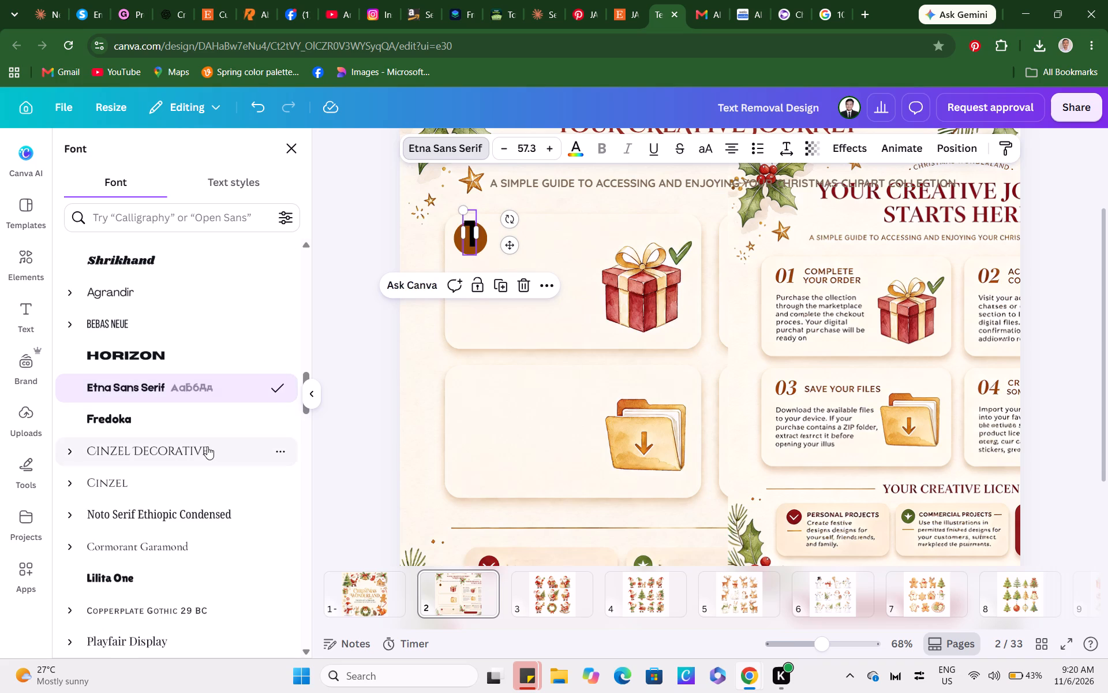
left_click(204, 446)
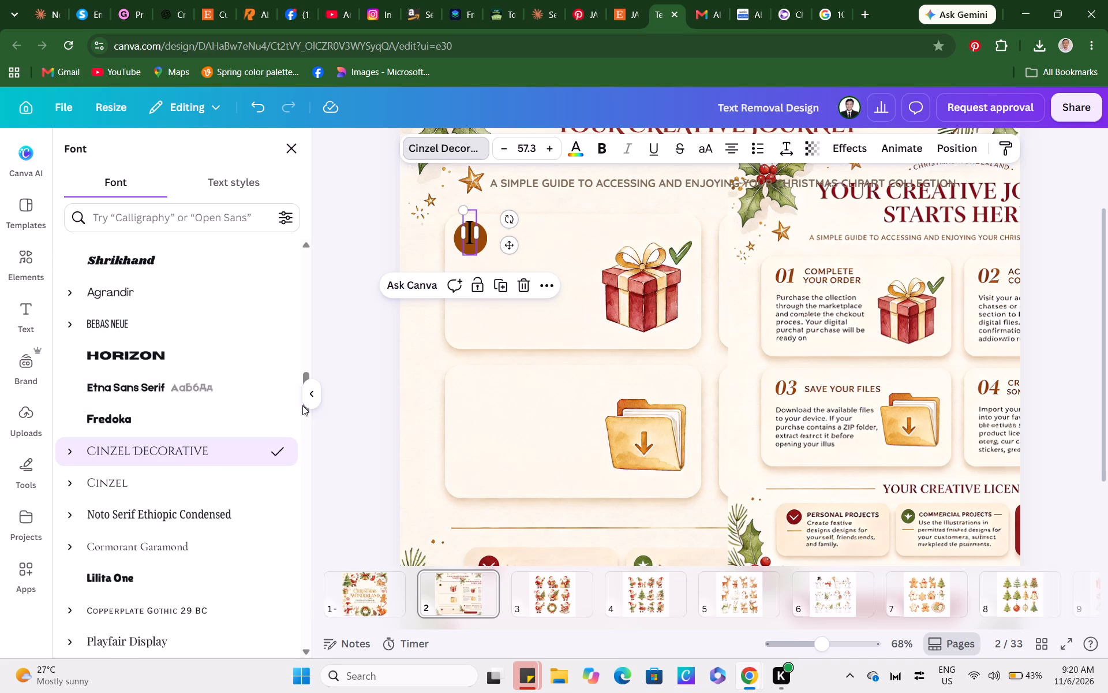
left_click(200, 413)
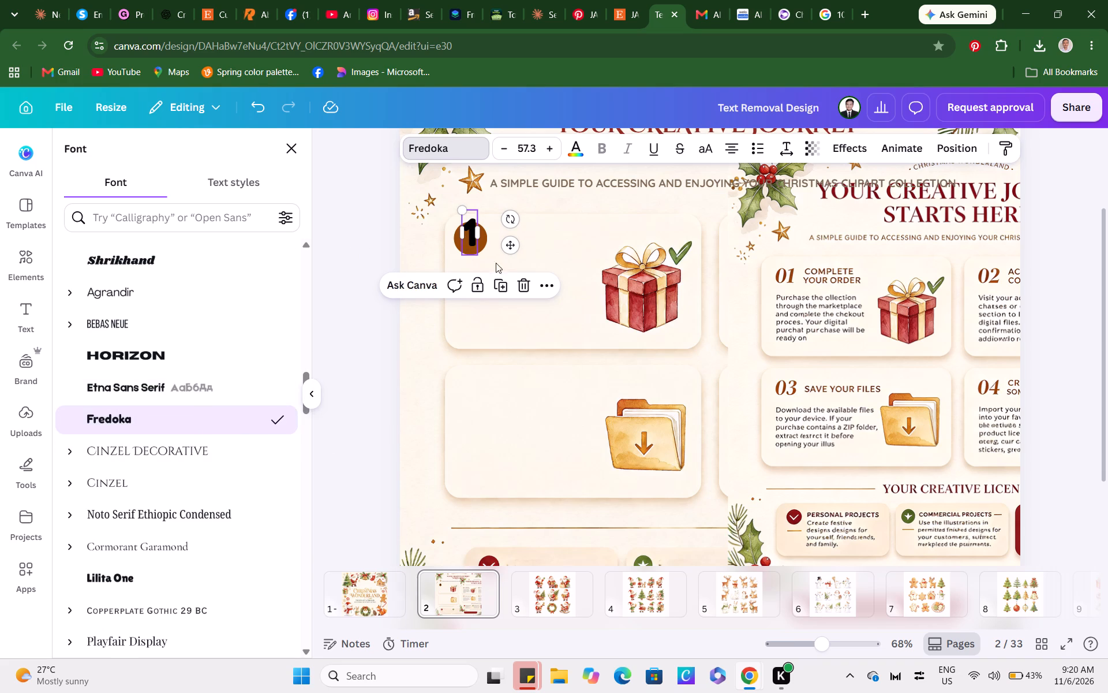
Centre the number 1 over the brown circle and reduce its font size to 49.3.
left_click_drag(511, 244, 511, 253)
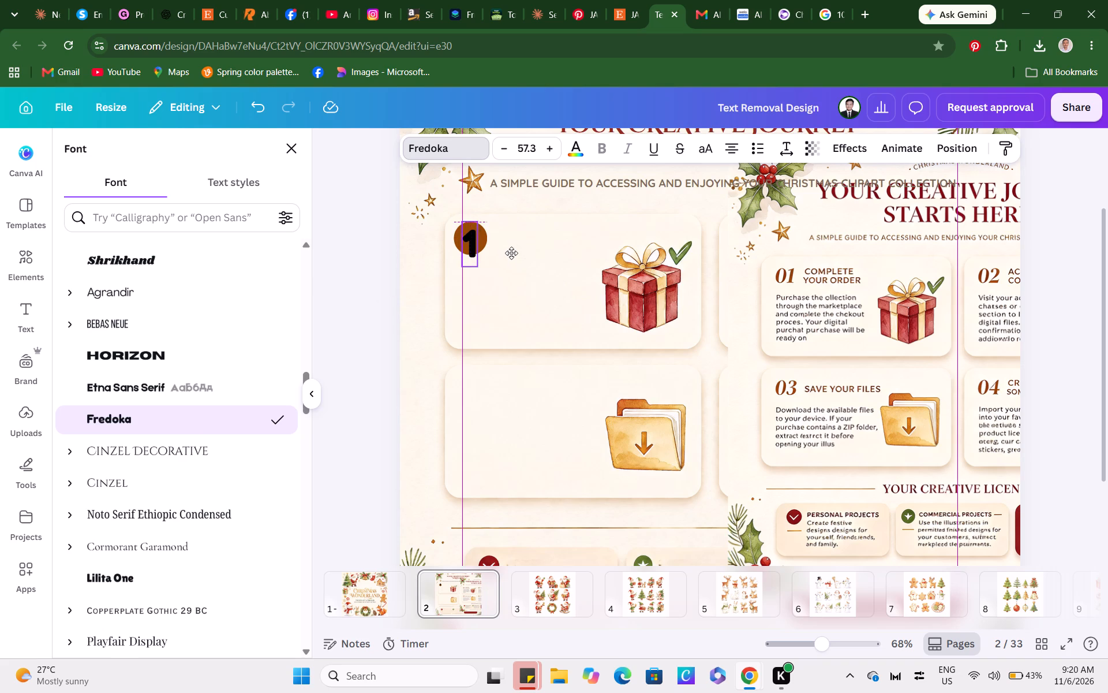
left_click_drag(511, 253, 510, 250)
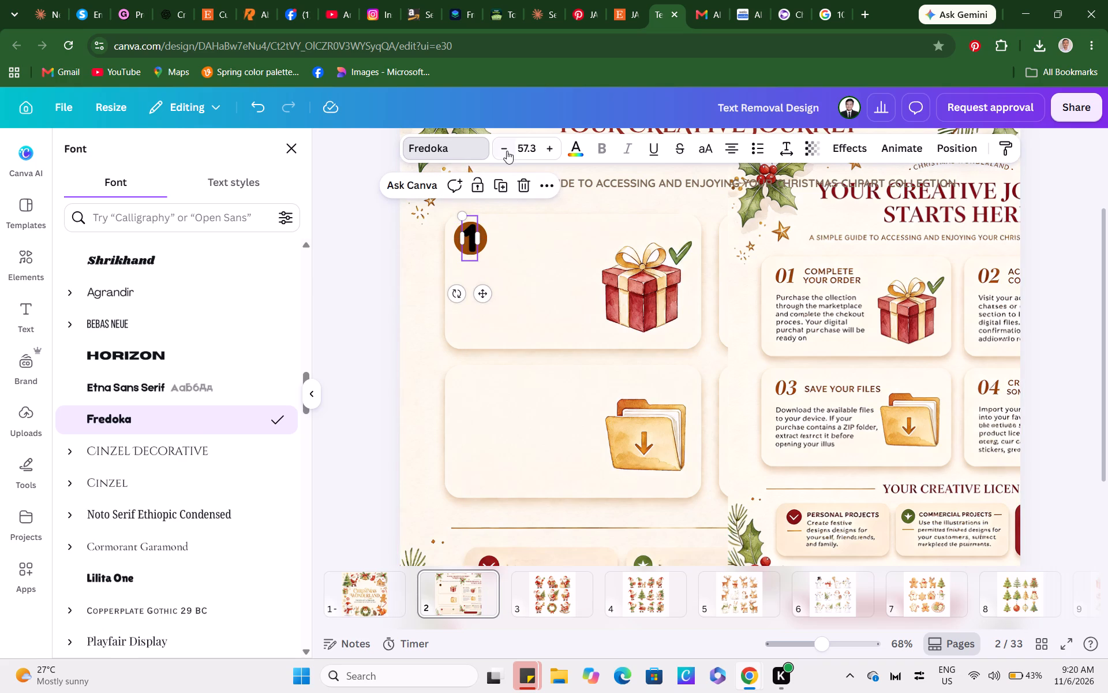
double_click(507, 147)
triple_click(507, 147)
triple_click(507, 147)
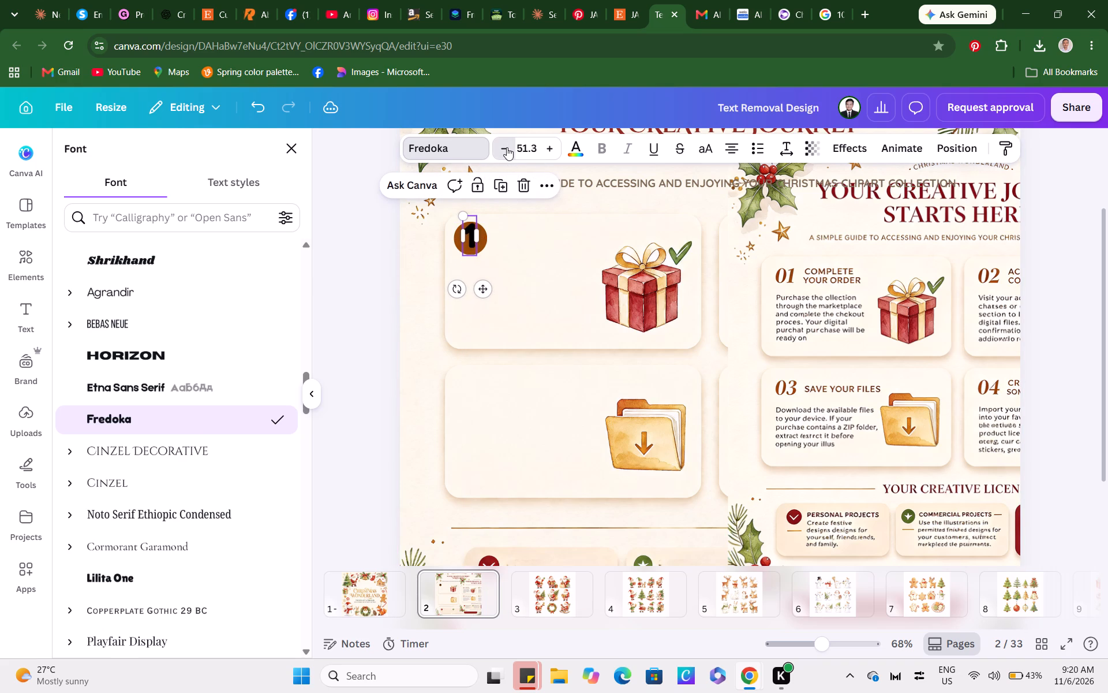
left_click(482, 290)
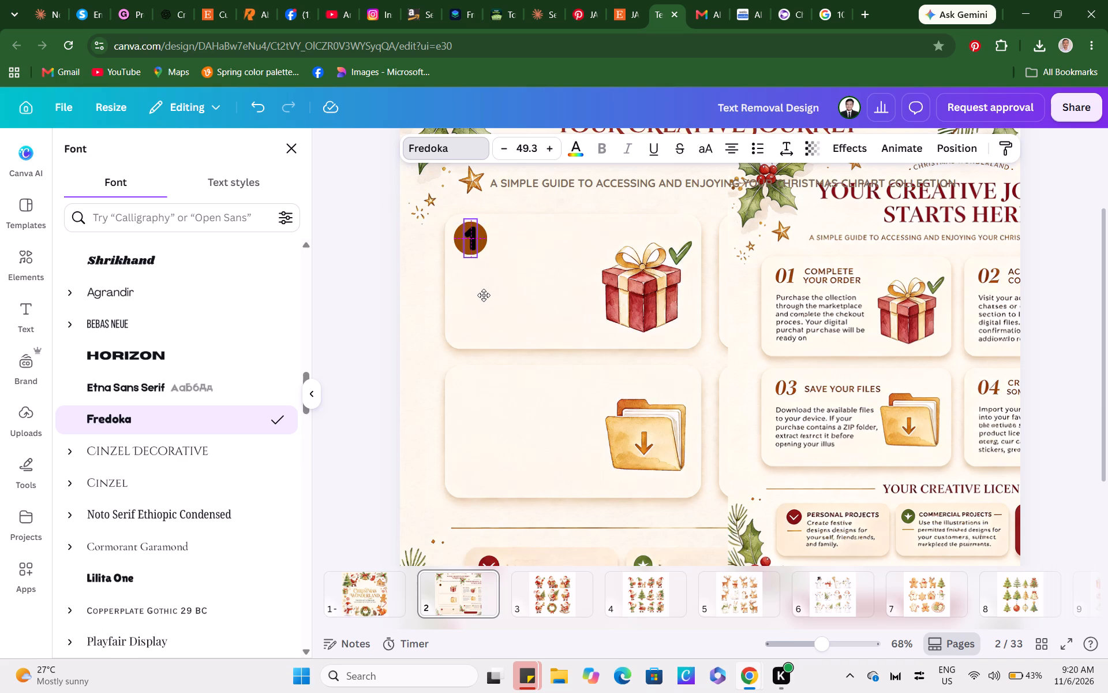
Colour the badge number 1 with an off-white already used in the design.
left_click(567, 147)
left_click(146, 337)
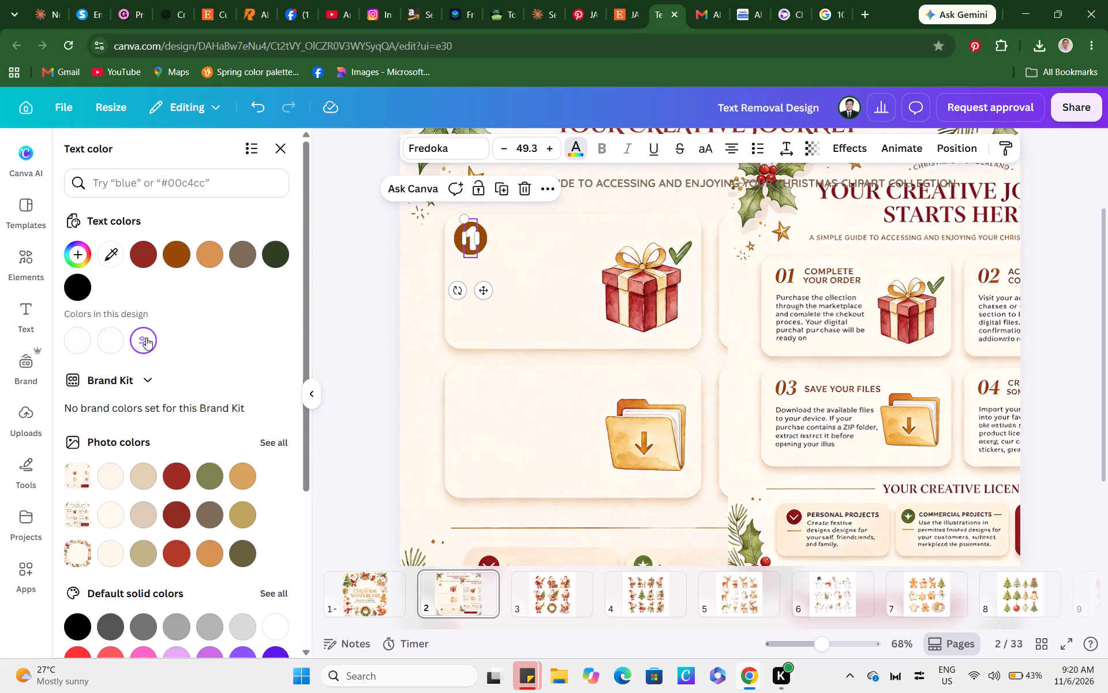
double_click(331, 306)
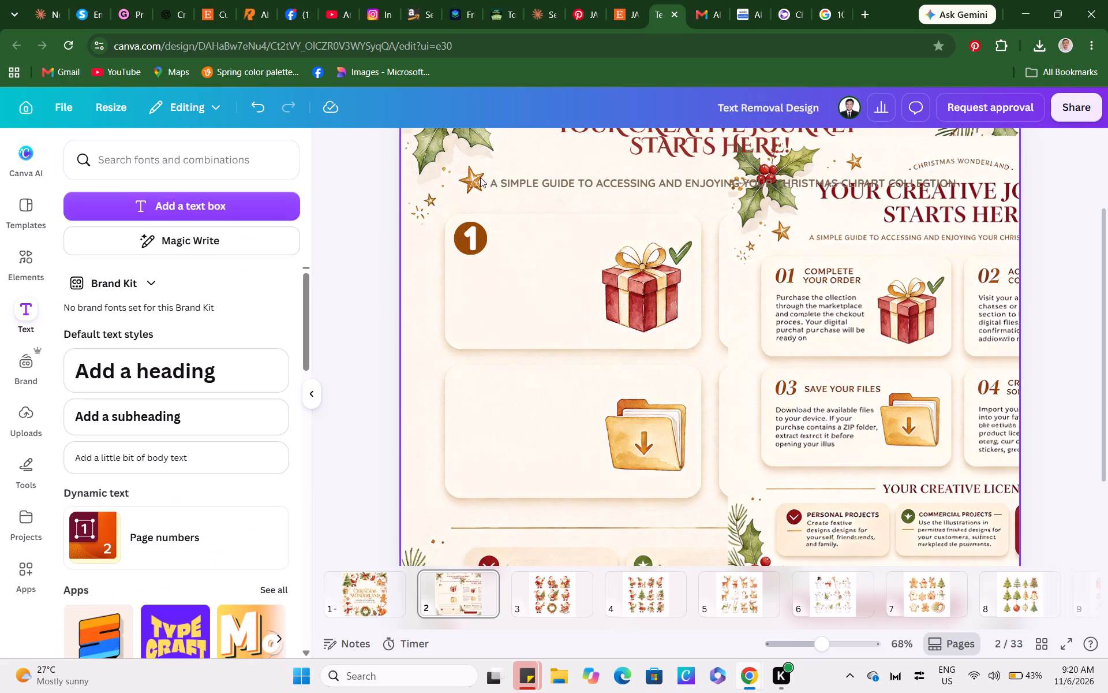
Nudge the number 1 slightly to the left within the brown circle to centre it.
left_click(470, 232)
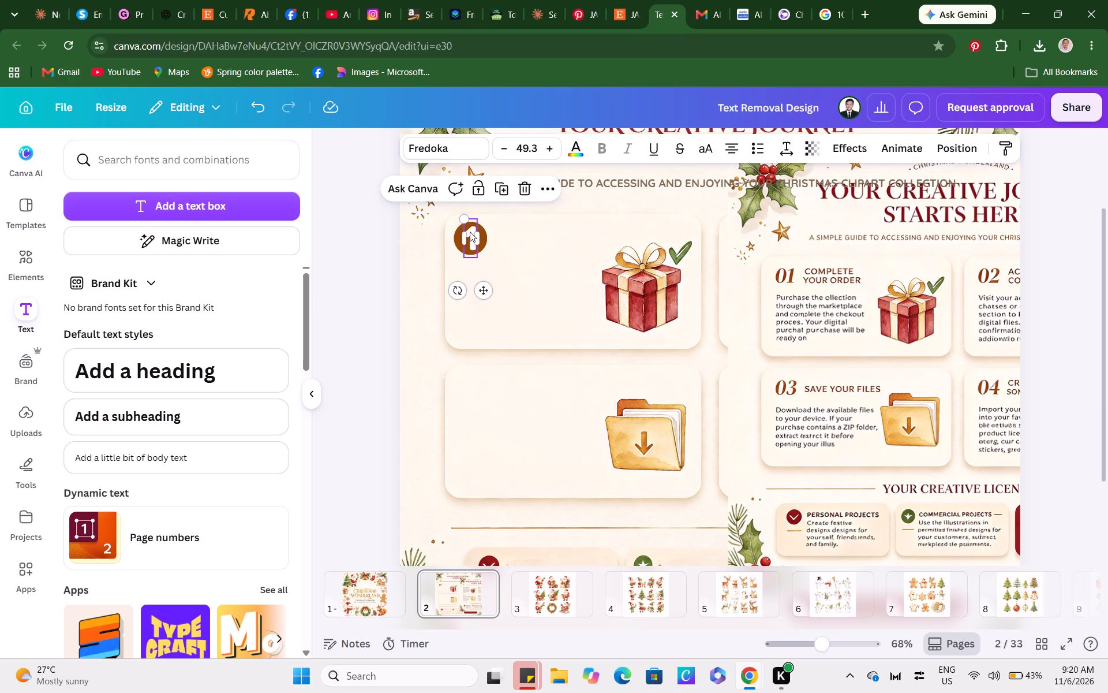
key("Left")
key("Left")
key("Left")
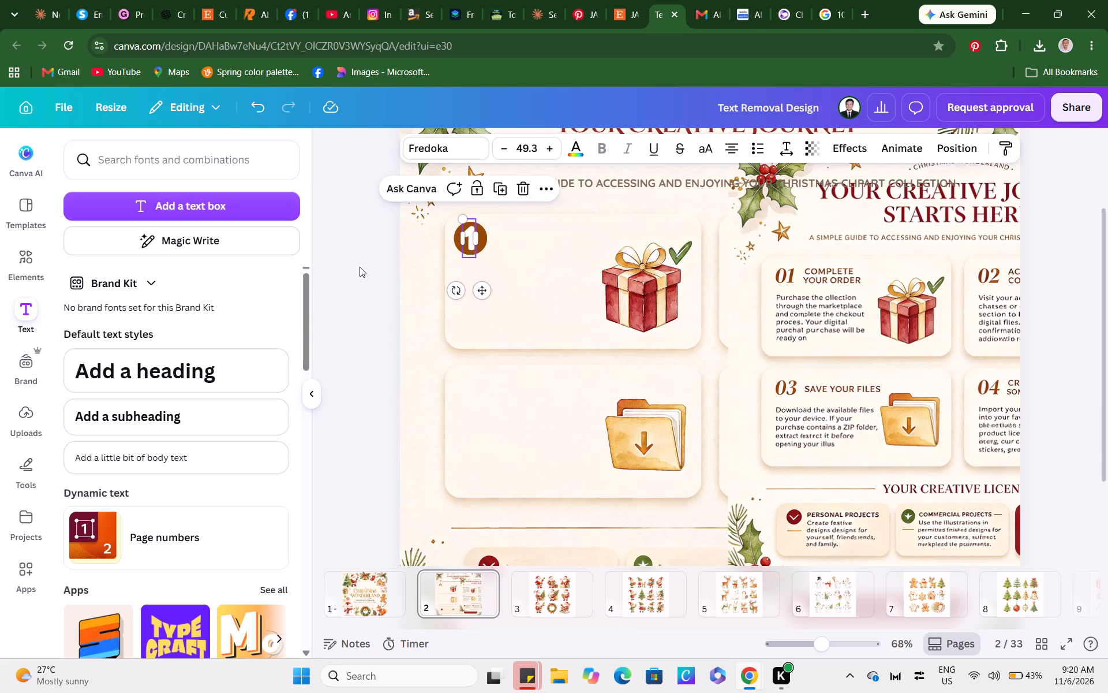
Group the number 1 with its brown circle.
double_click(354, 285)
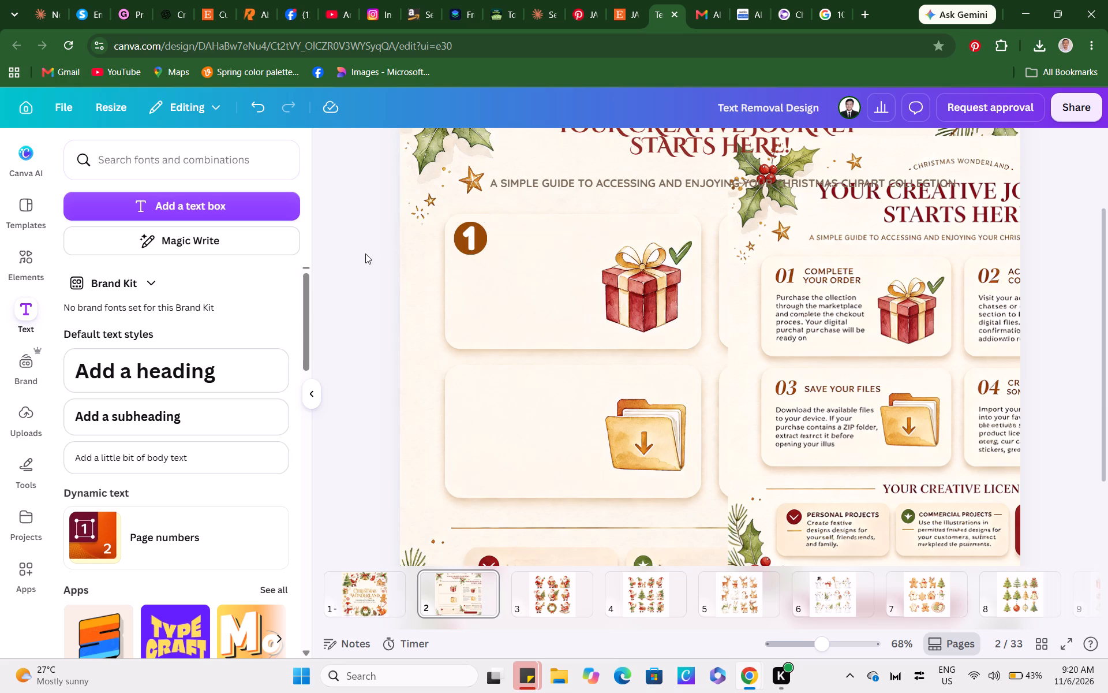
left_click_drag(368, 257, 477, 237)
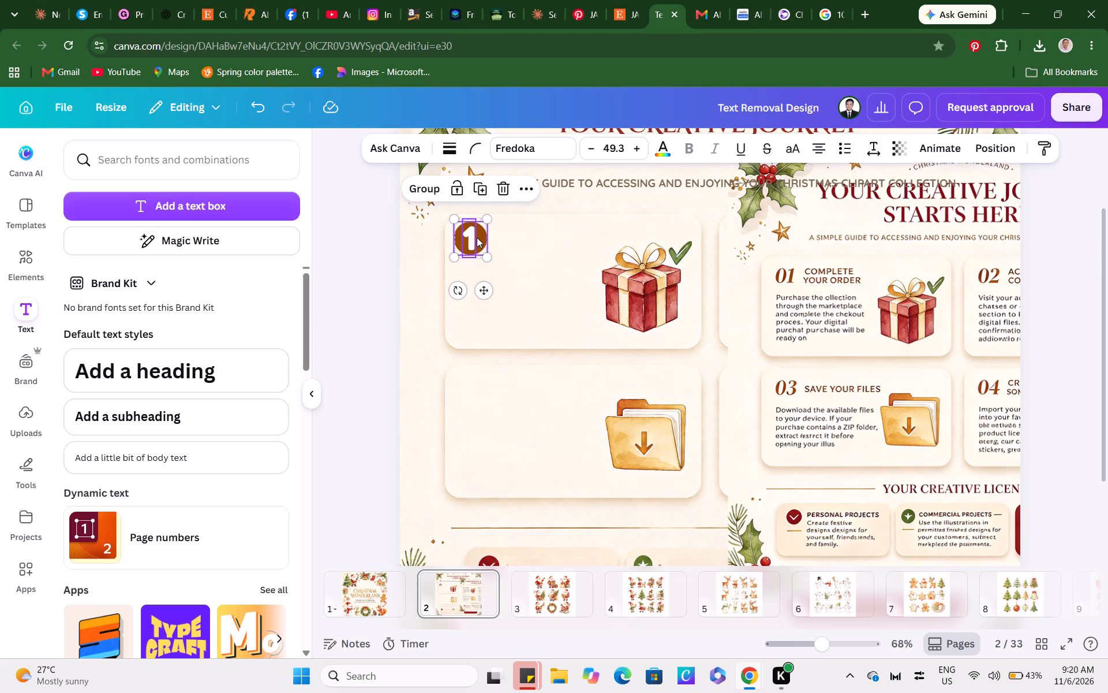
left_click(427, 188)
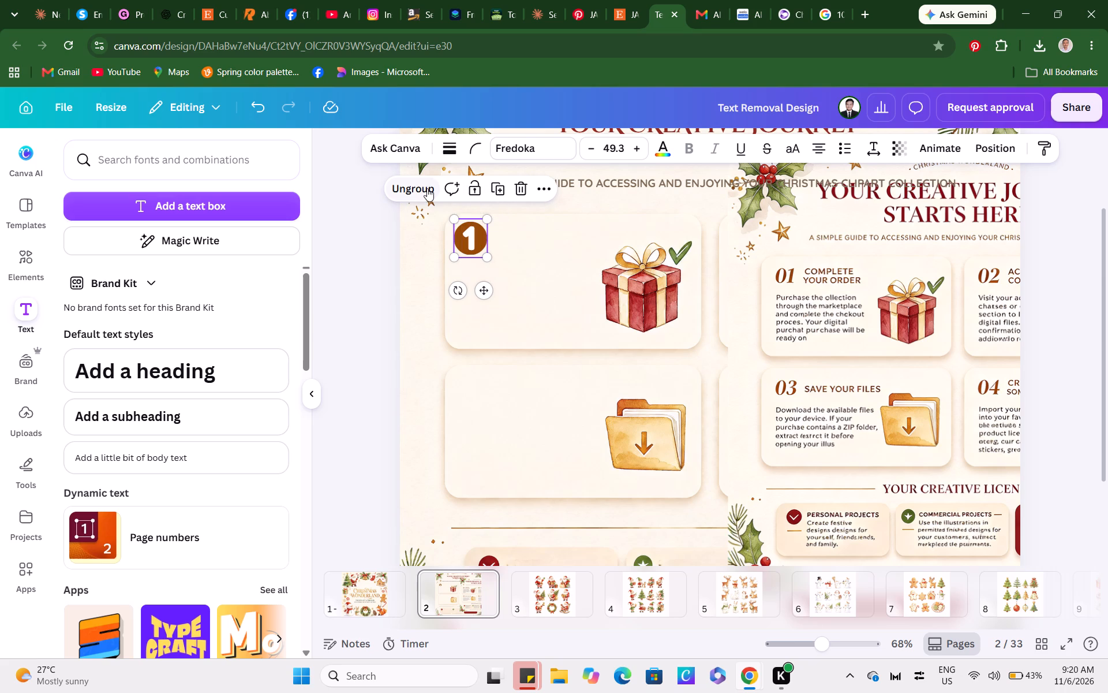
Duplicate the number 1 badge and place the copy in the folder card, aligned below the original.
left_click(501, 184)
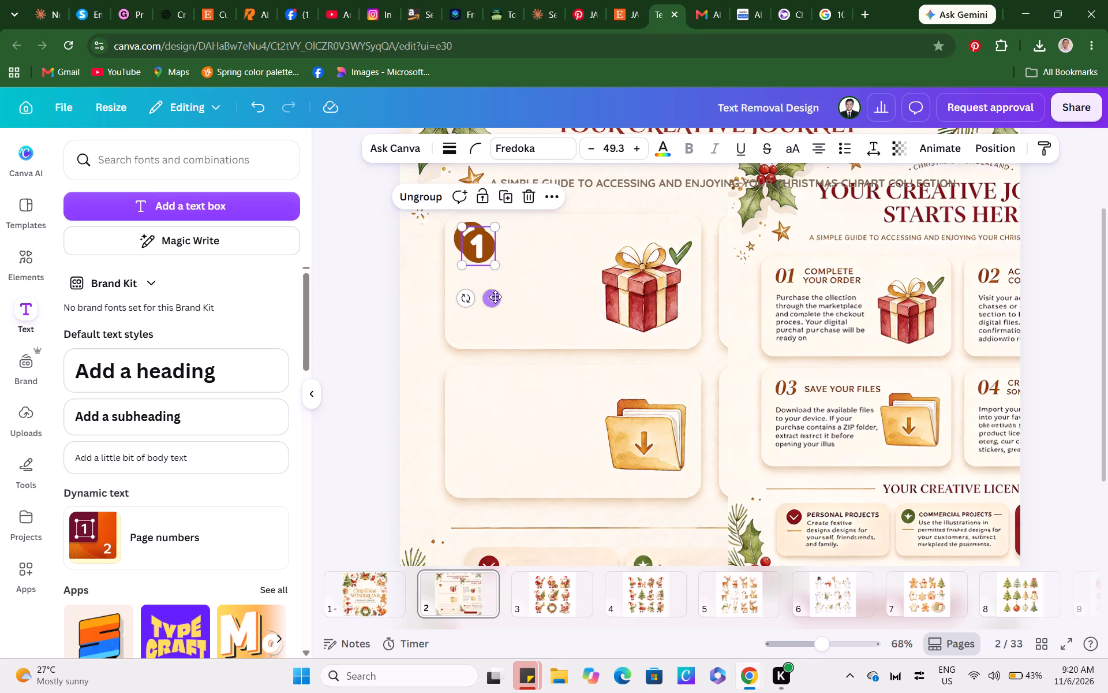
left_click_drag(495, 297, 753, 324)
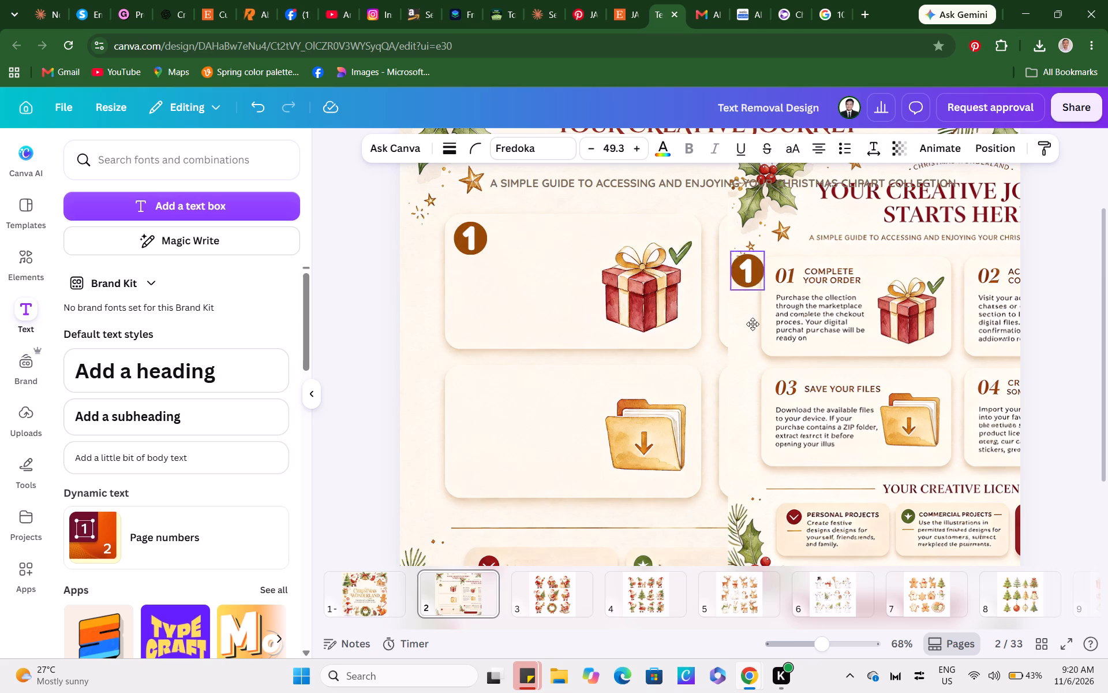
left_click_drag(753, 324, 486, 442)
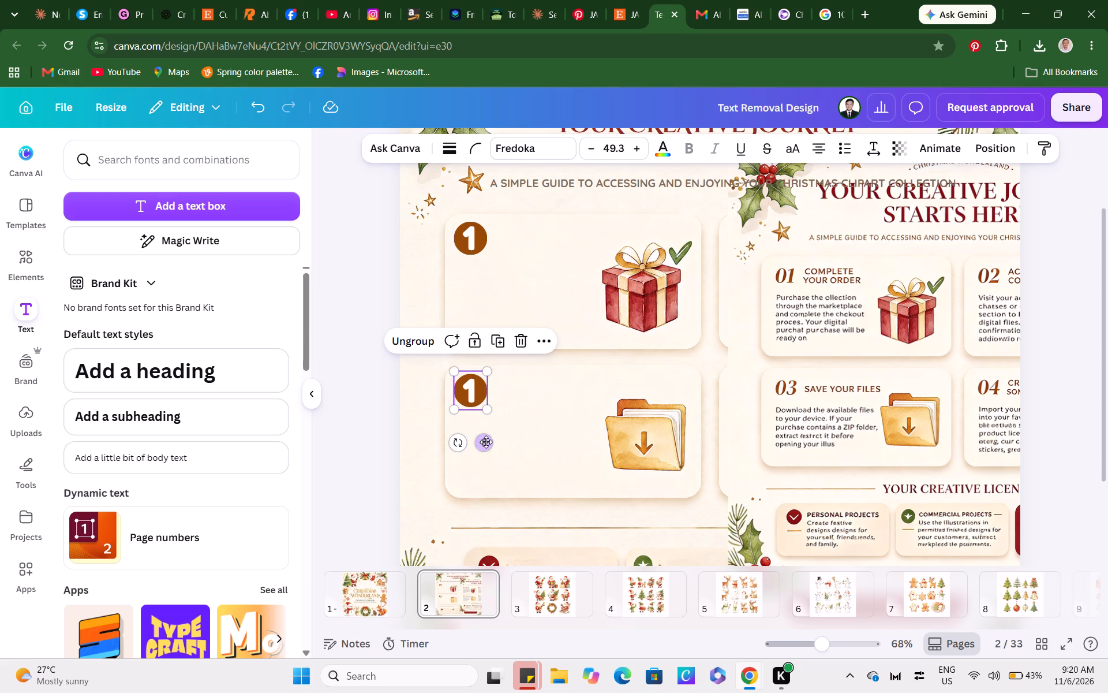
Change the number in the folder card's badge to 2 and reduce its font size to 46.3.
double_click(469, 390)
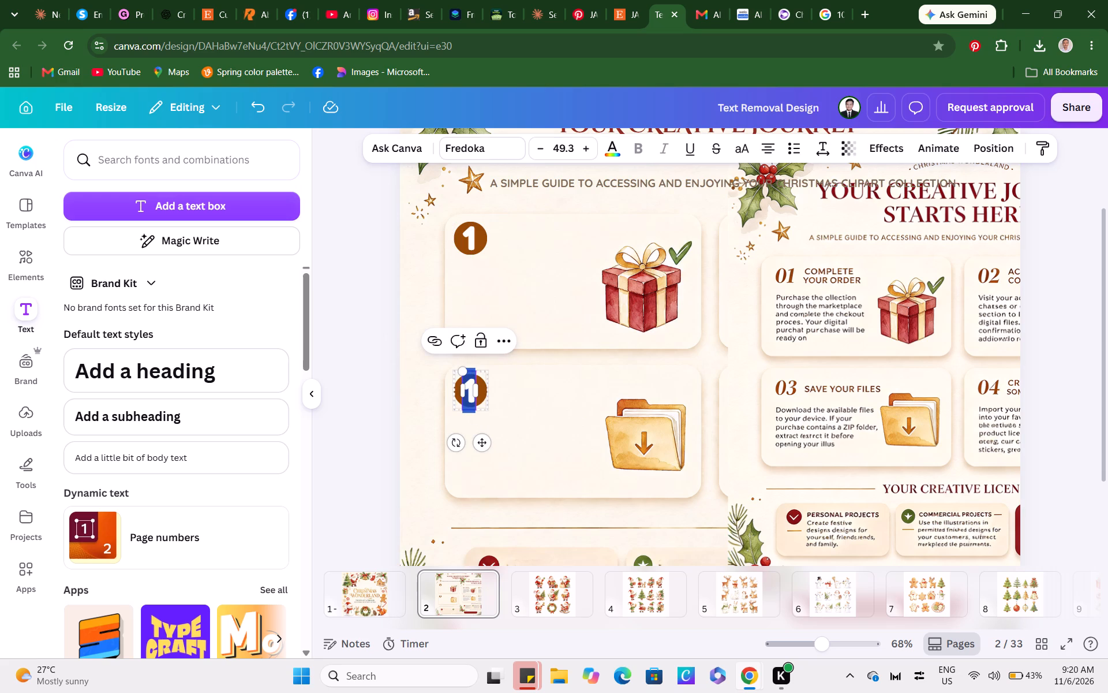
key("2")
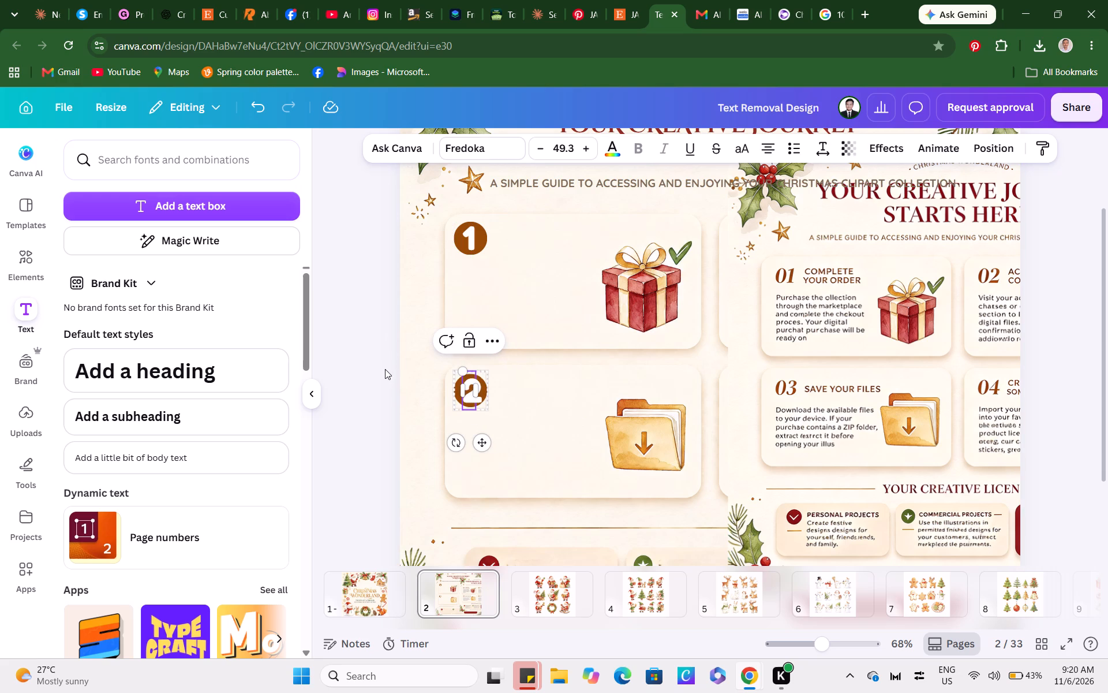
key("ctrl+a")
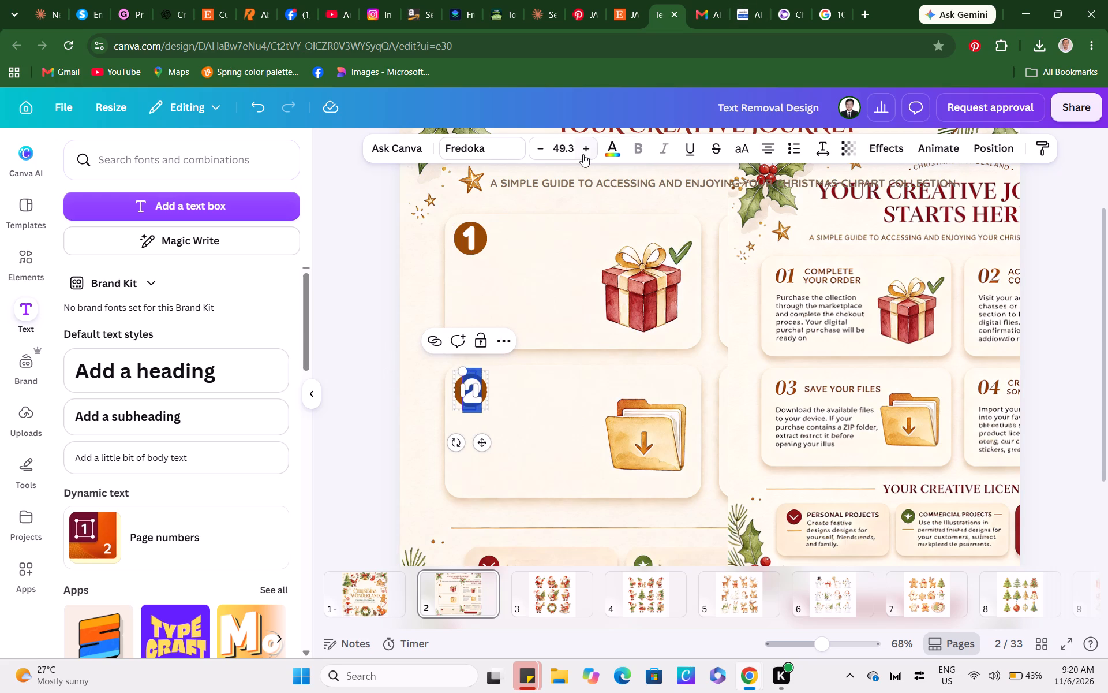
left_click(544, 148)
double_click(544, 148)
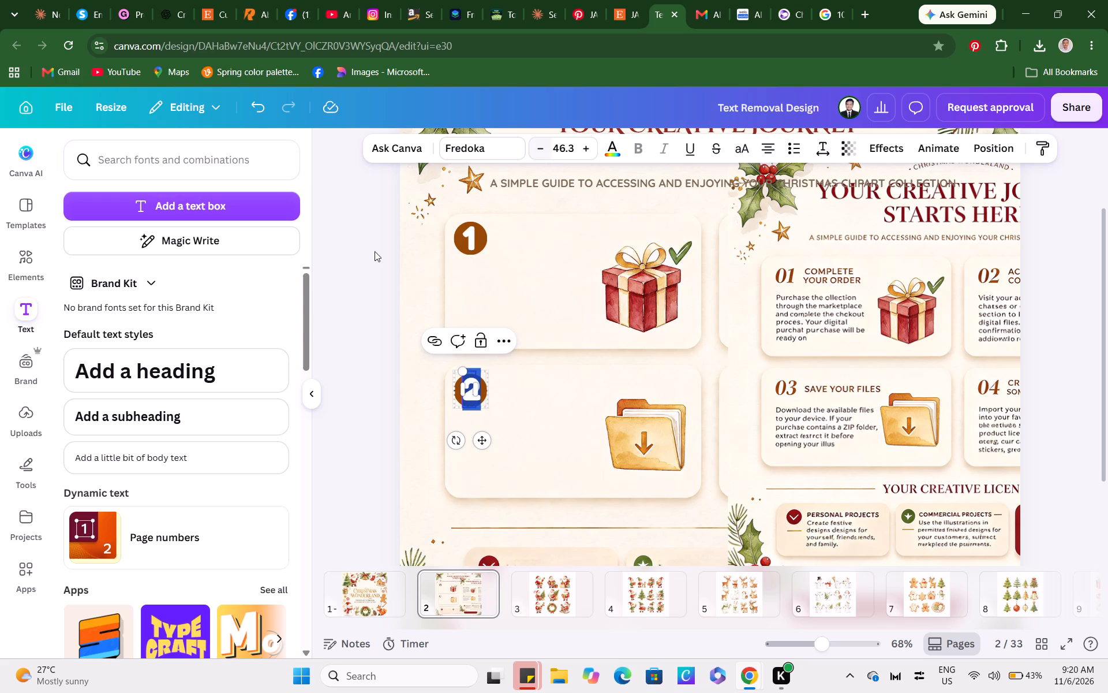
double_click(365, 352)
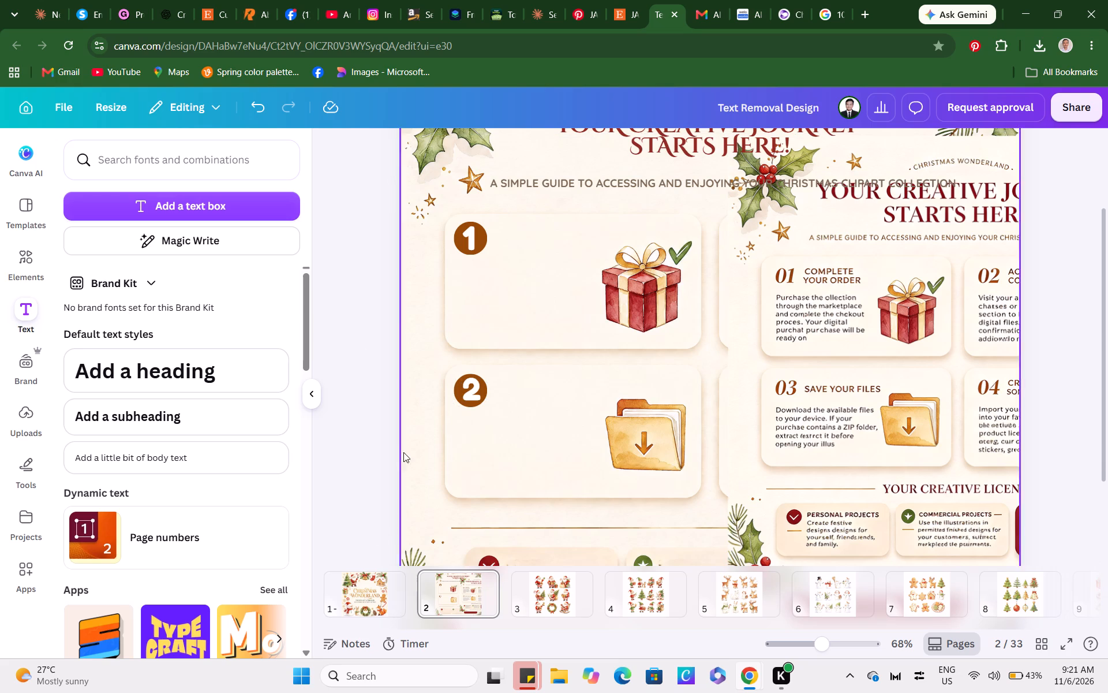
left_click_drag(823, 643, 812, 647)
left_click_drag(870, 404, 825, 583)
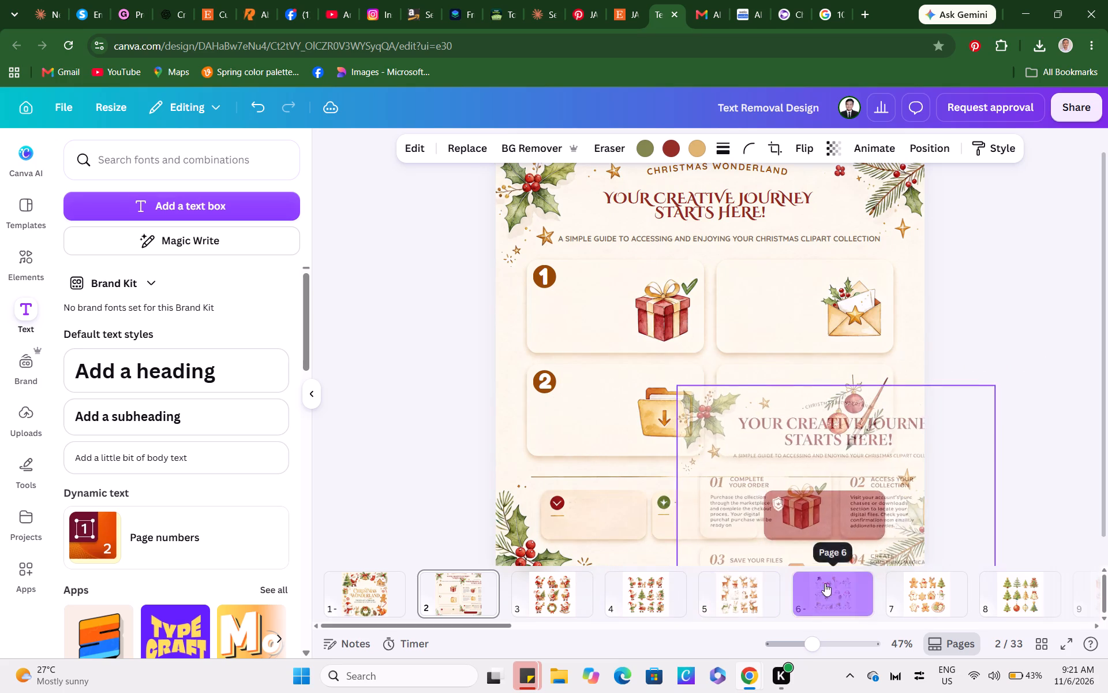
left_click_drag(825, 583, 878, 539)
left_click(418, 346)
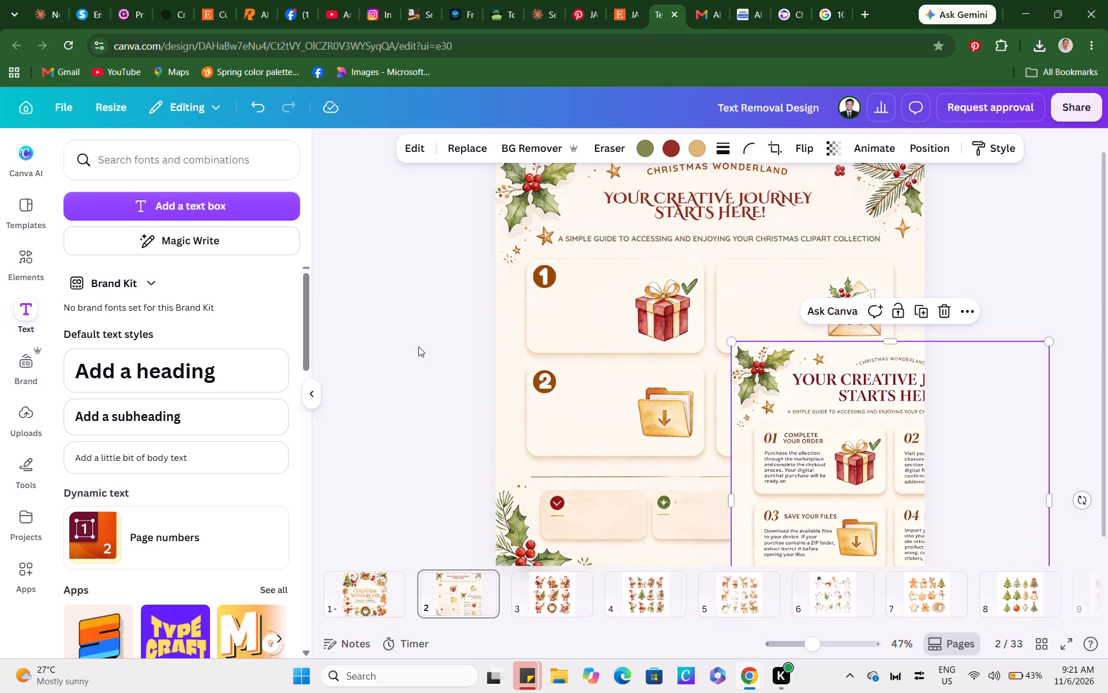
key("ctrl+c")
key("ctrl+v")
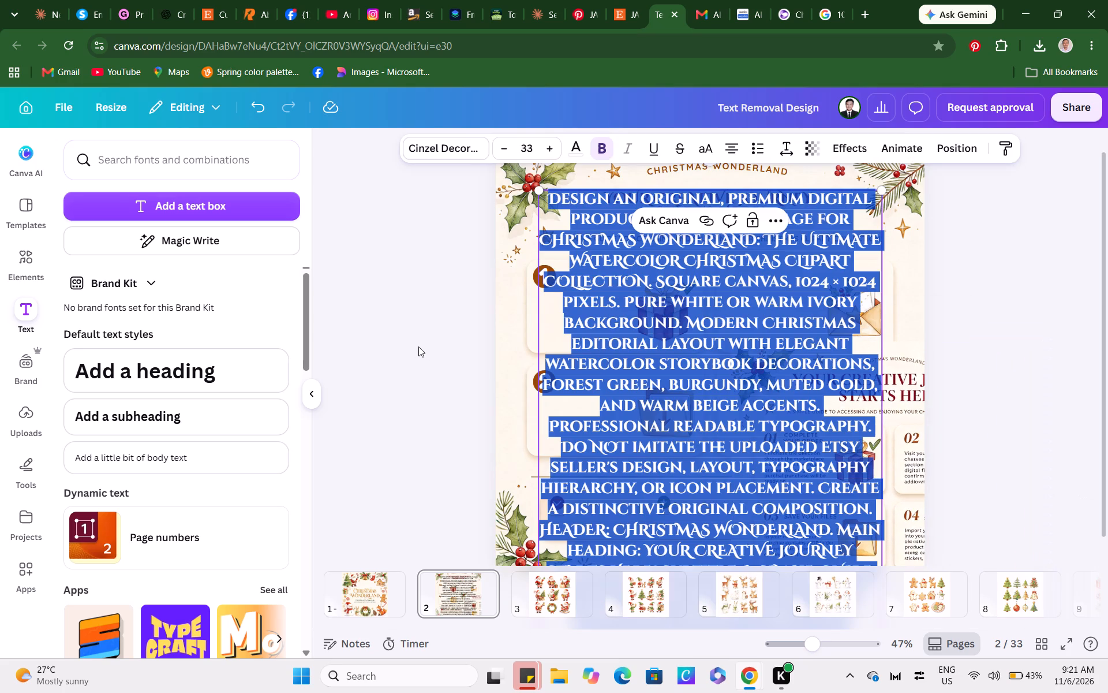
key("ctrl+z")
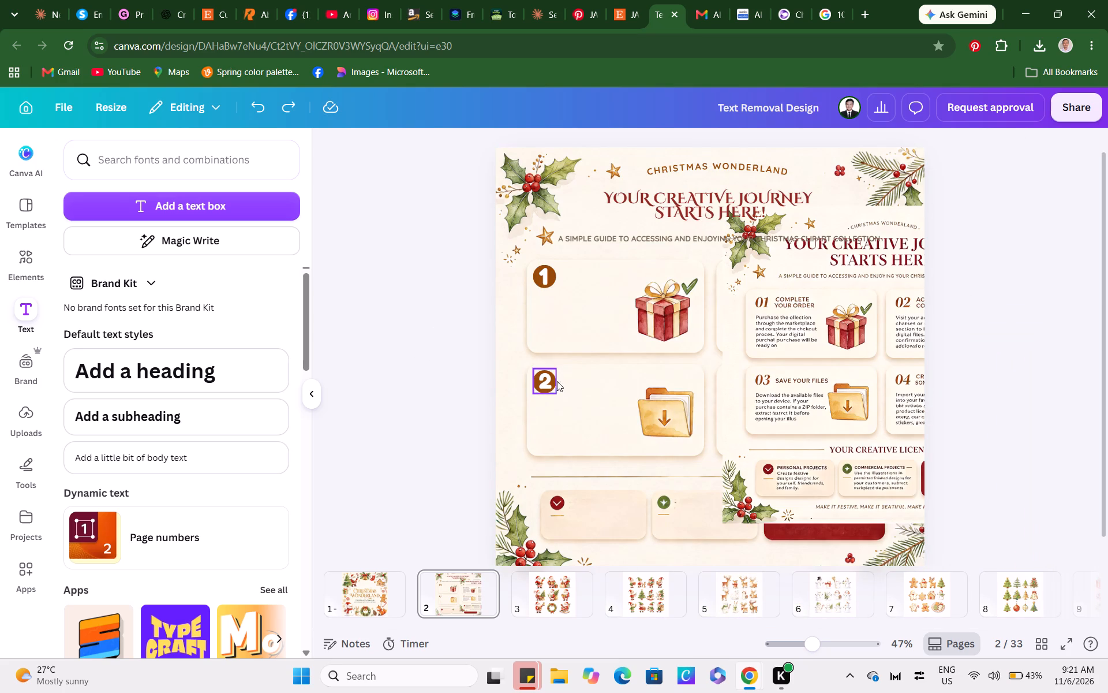
Duplicate the number 2 badge and place the copy in the upper corner of the envelope card.
left_click(546, 381)
left_click(576, 334)
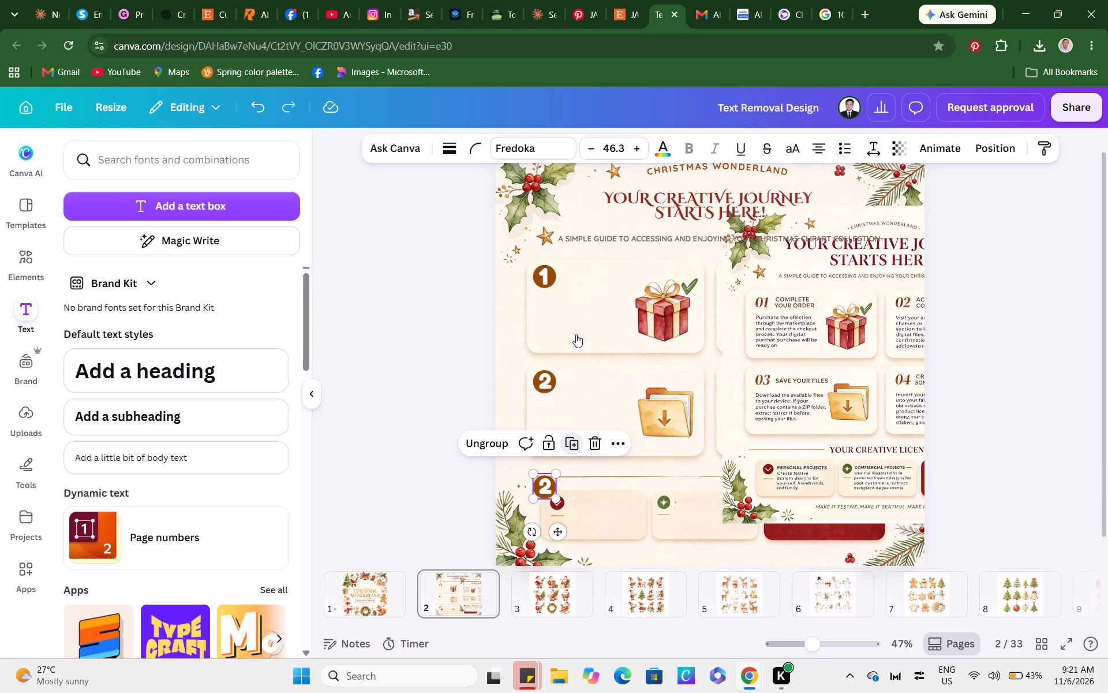
left_click_drag(553, 532, 778, 345)
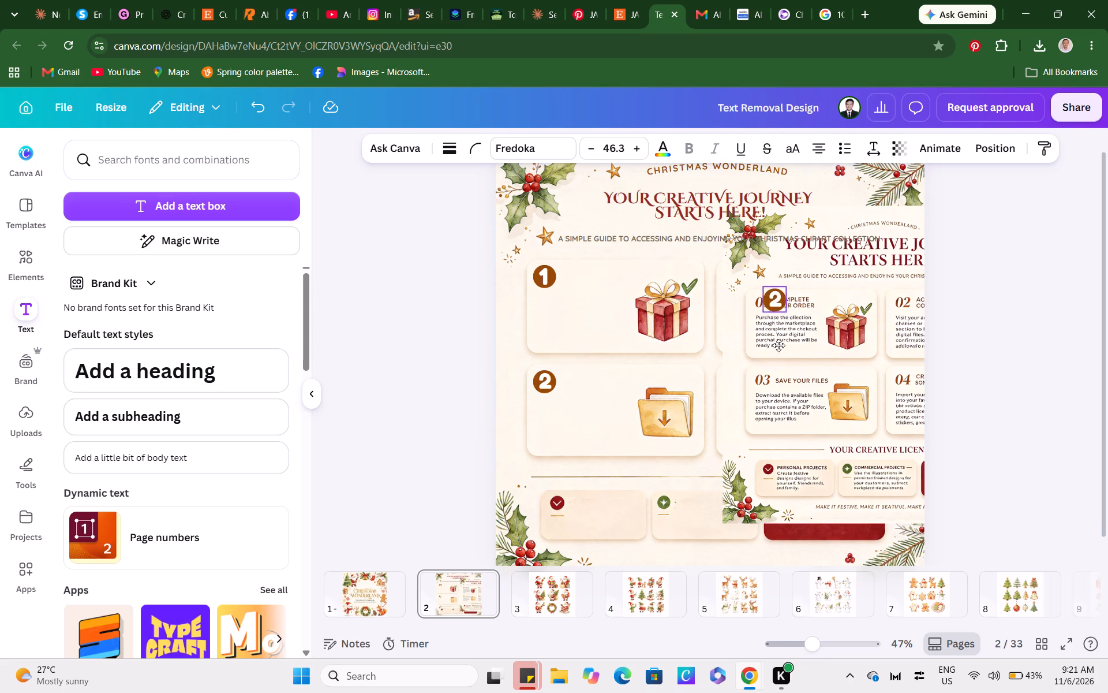
left_click_drag(778, 345, 747, 323)
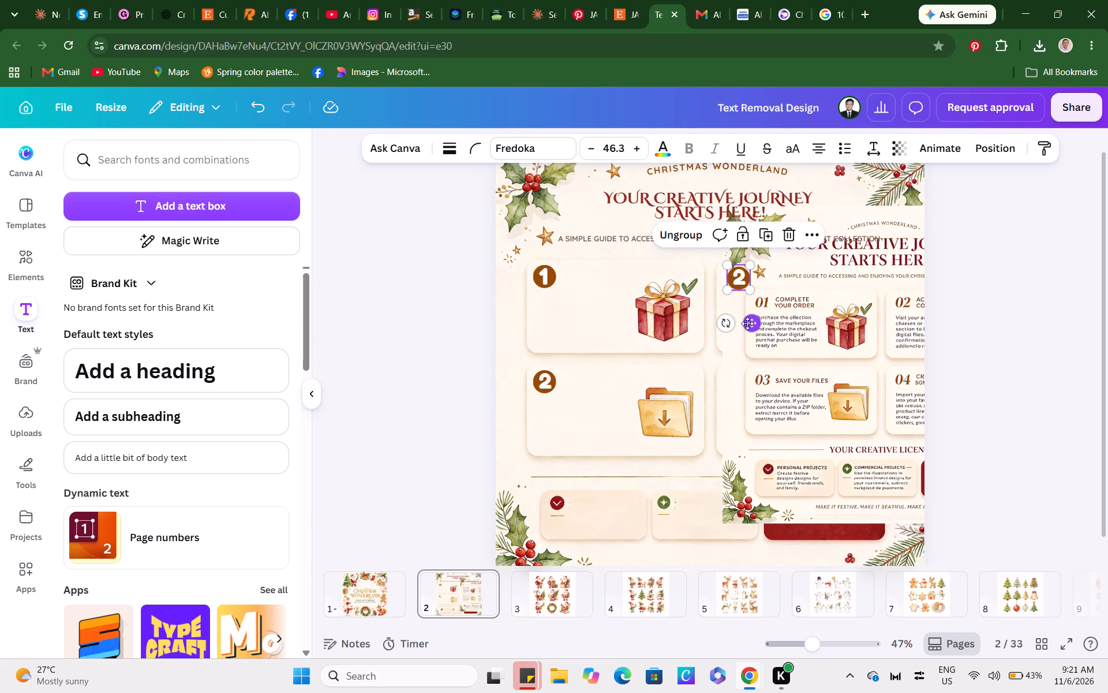
Move the reference image further right, clear of the copied badge in the envelope card.
left_click(828, 367)
left_click_drag(828, 367, 899, 382)
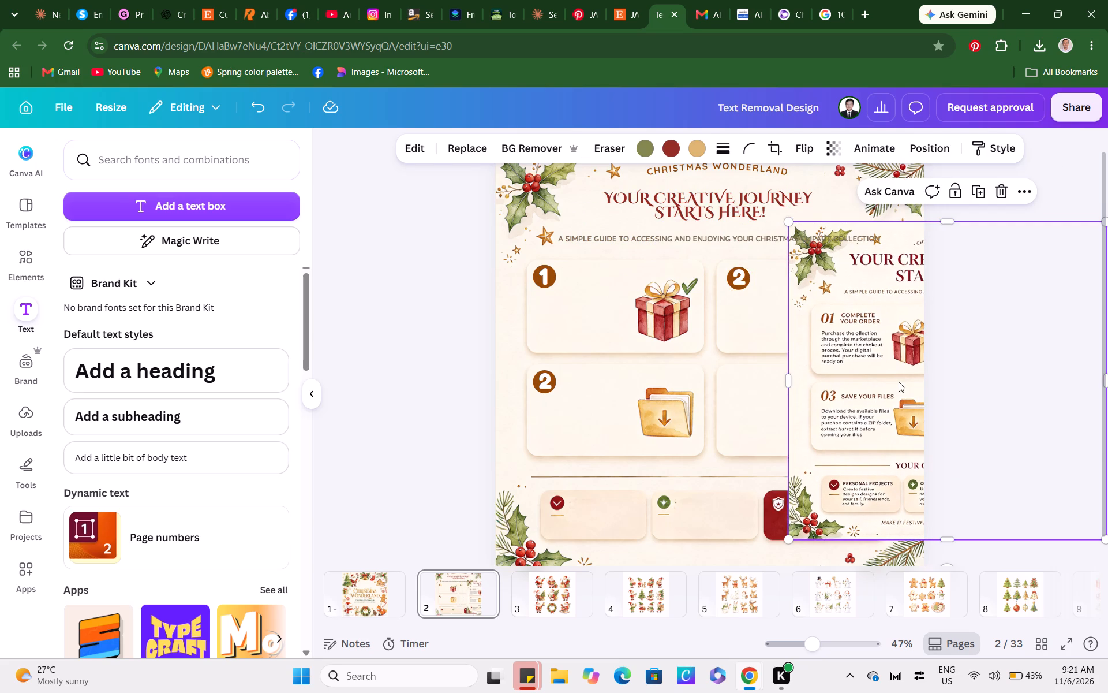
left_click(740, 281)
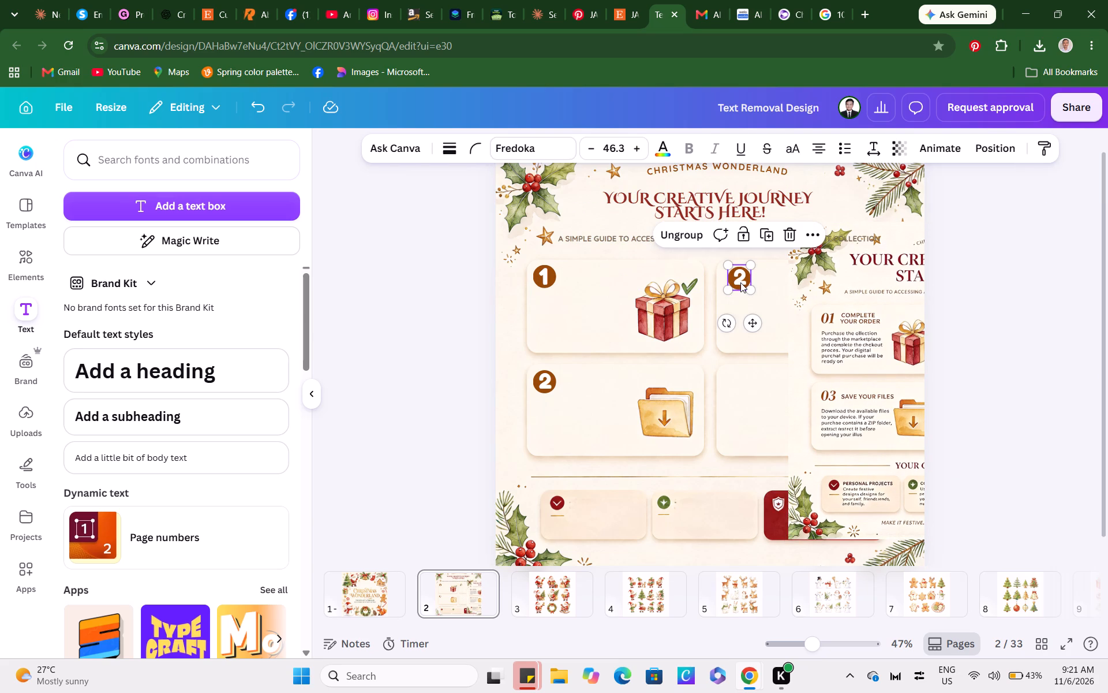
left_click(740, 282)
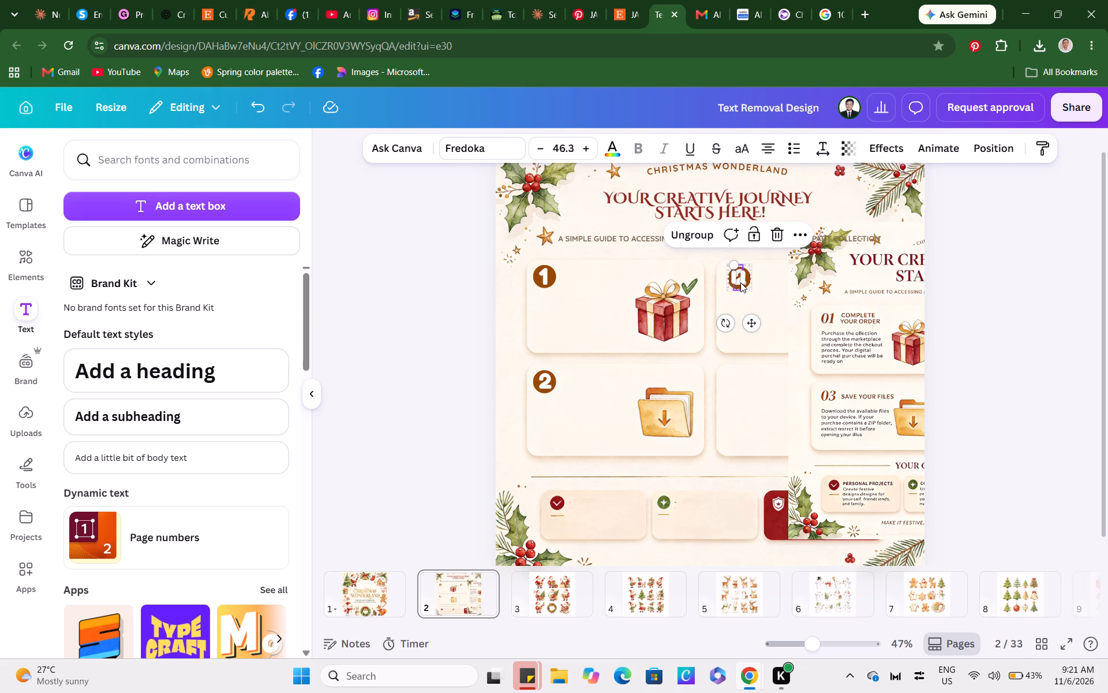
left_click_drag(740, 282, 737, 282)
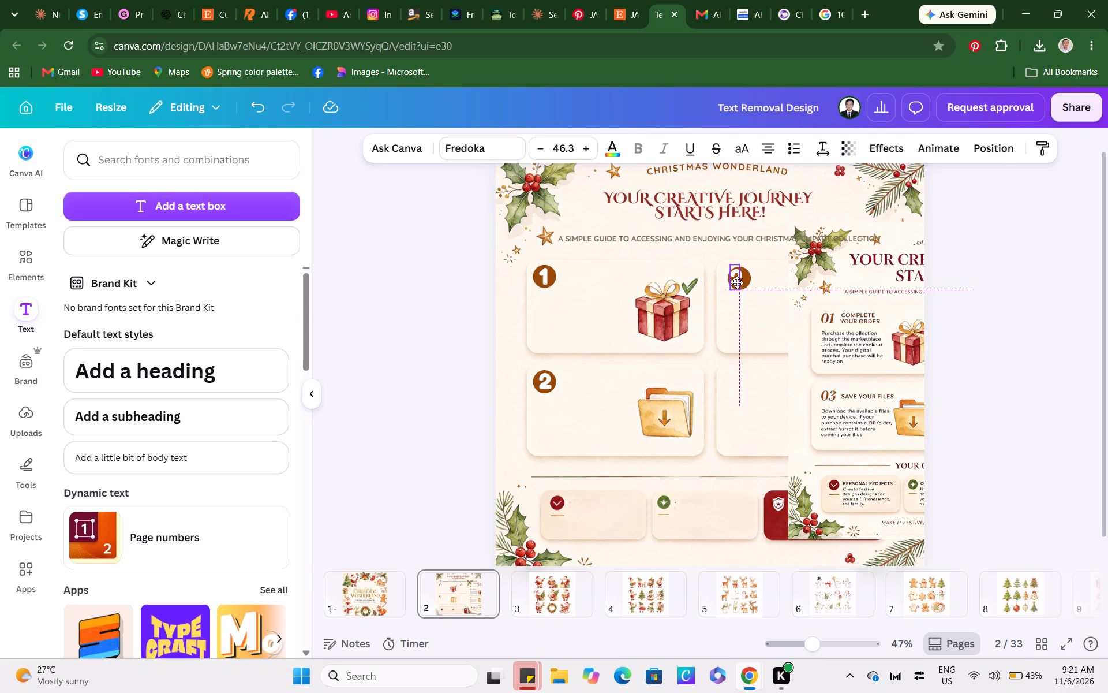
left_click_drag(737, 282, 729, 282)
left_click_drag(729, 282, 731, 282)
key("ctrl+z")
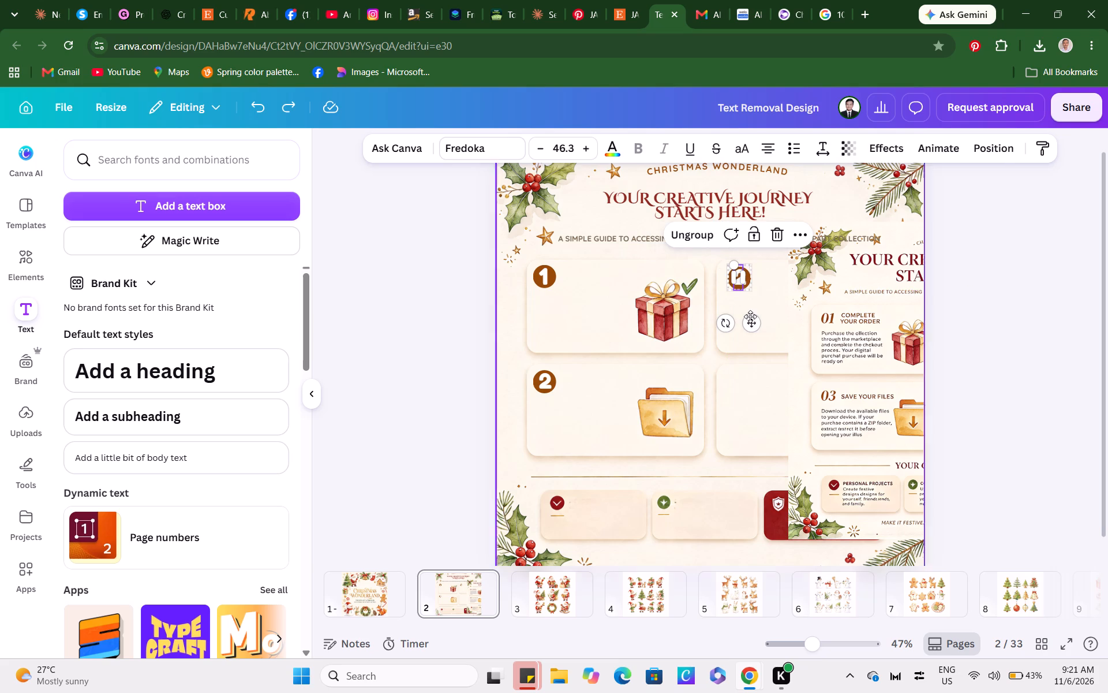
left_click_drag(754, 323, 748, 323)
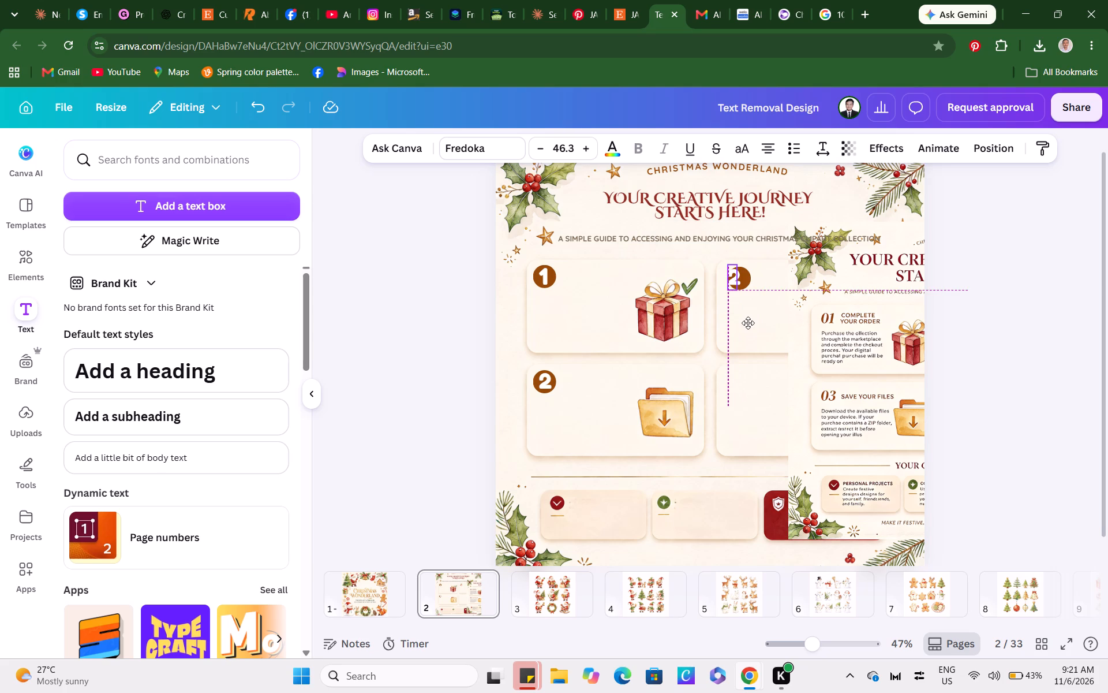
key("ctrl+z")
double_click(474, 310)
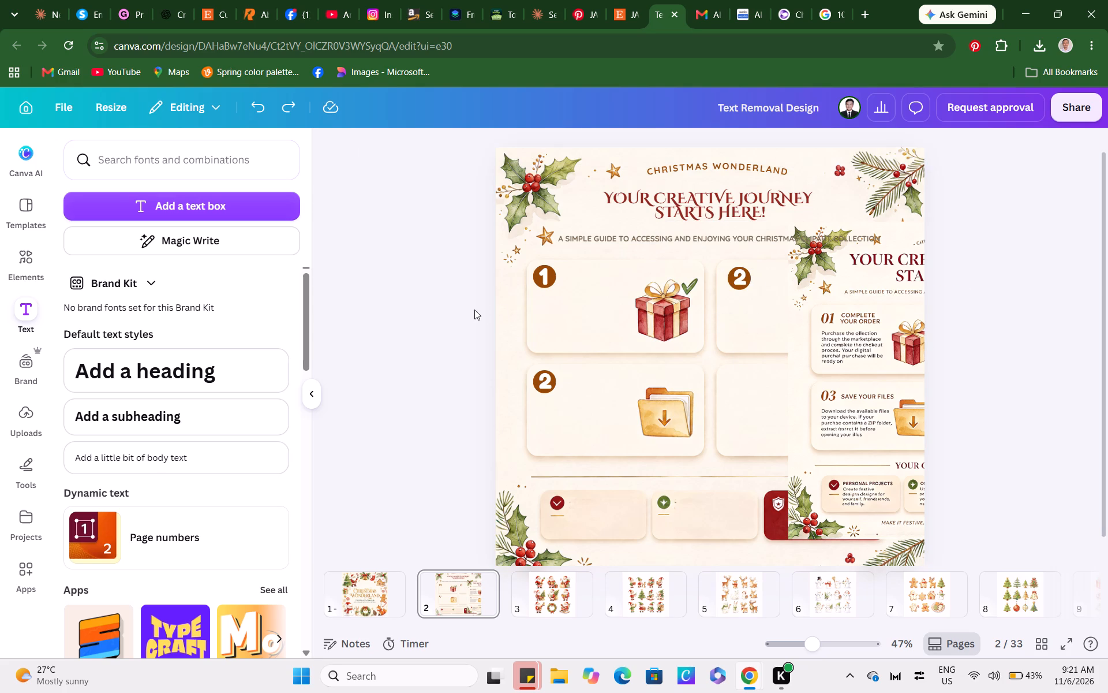
Shift the envelope card's whole badge slightly left and fine-tune its height to line up with badge 1.
left_click(738, 288)
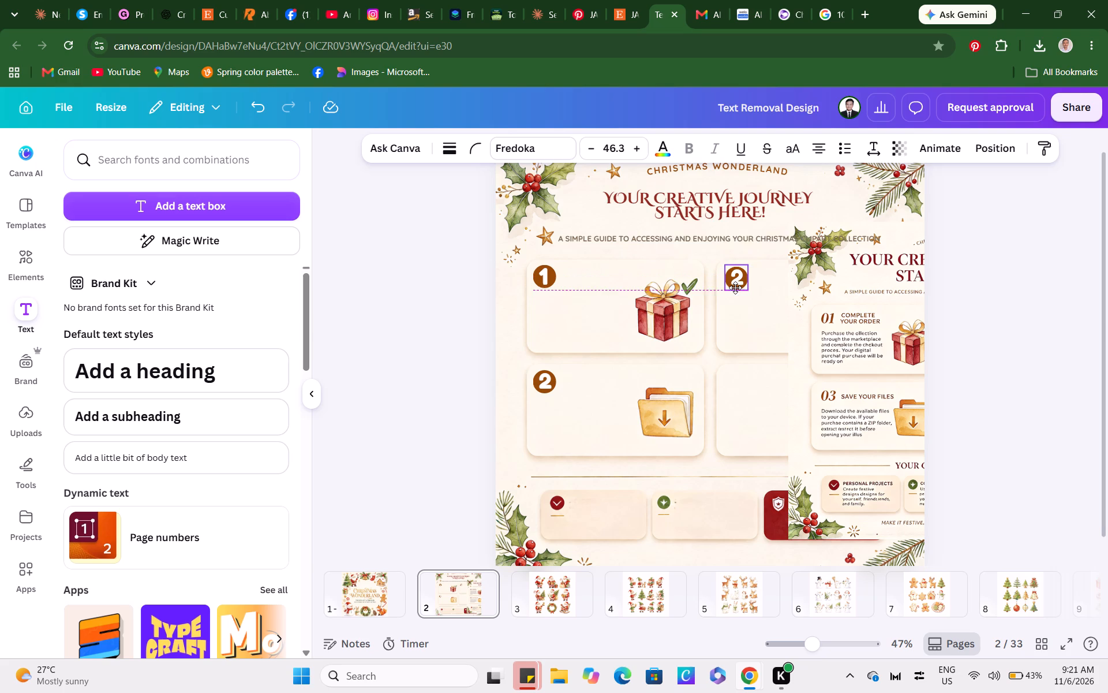
double_click(385, 347)
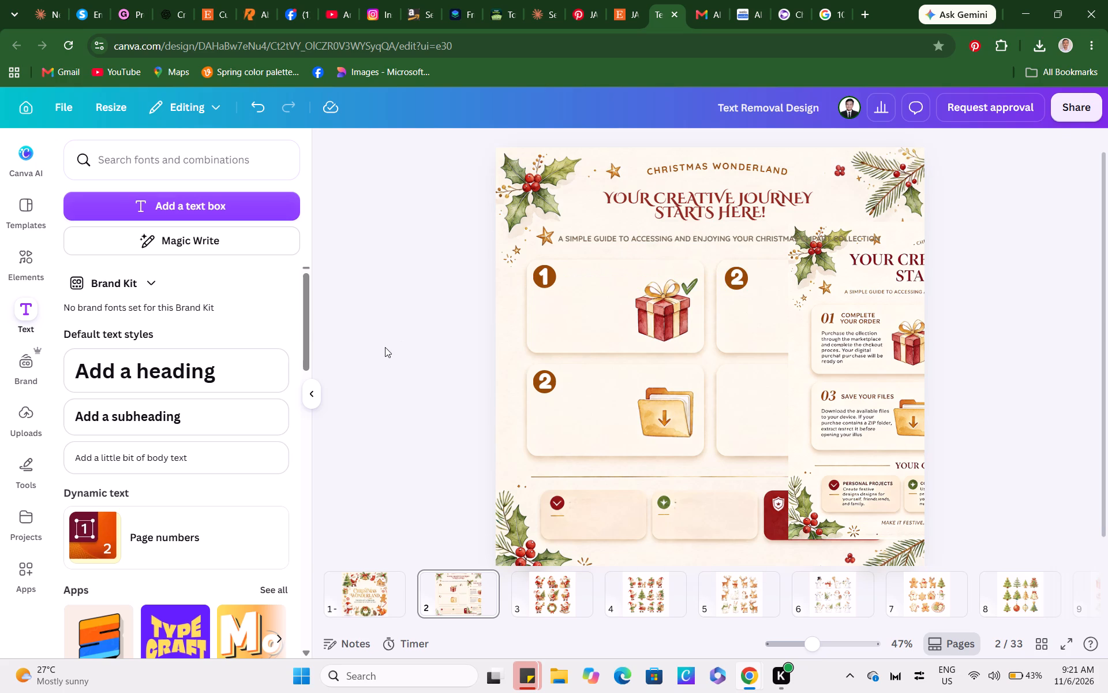
left_click(740, 287)
key("Up")
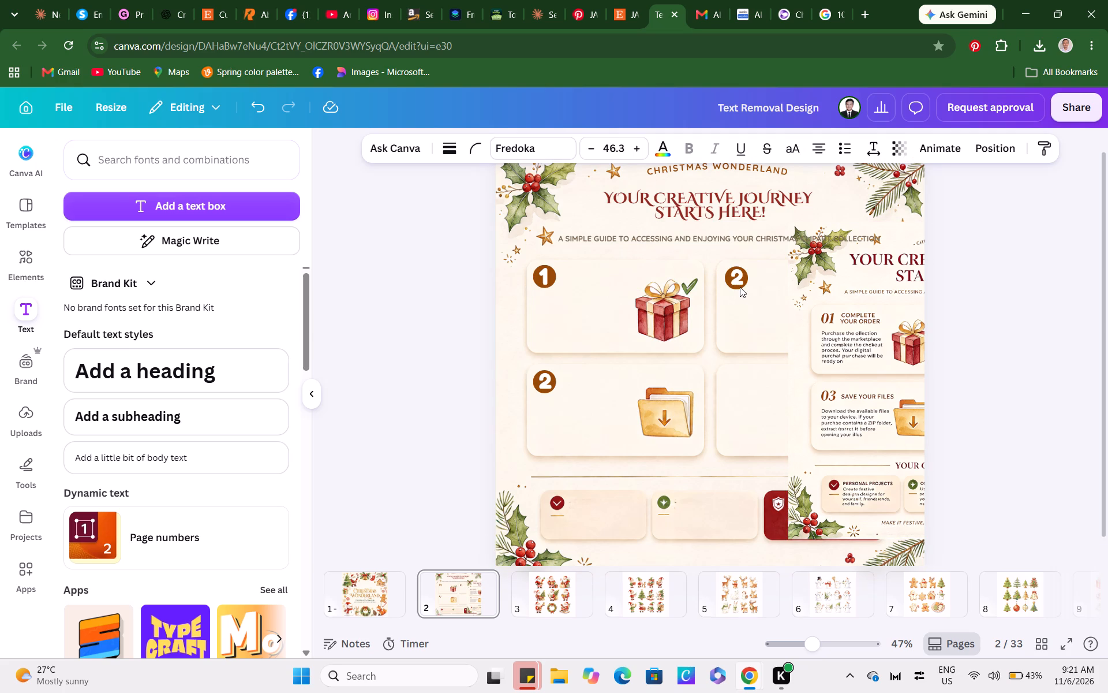
key("Up")
key("Down")
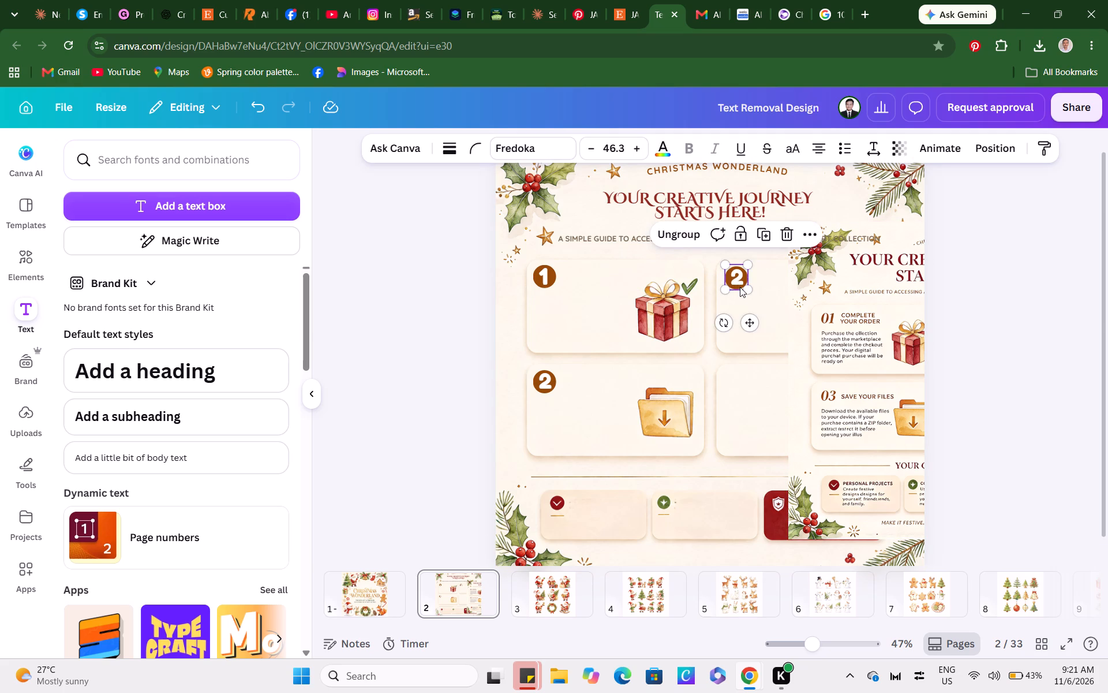
Change the number in the envelope card's badge to 3.
double_click(737, 280)
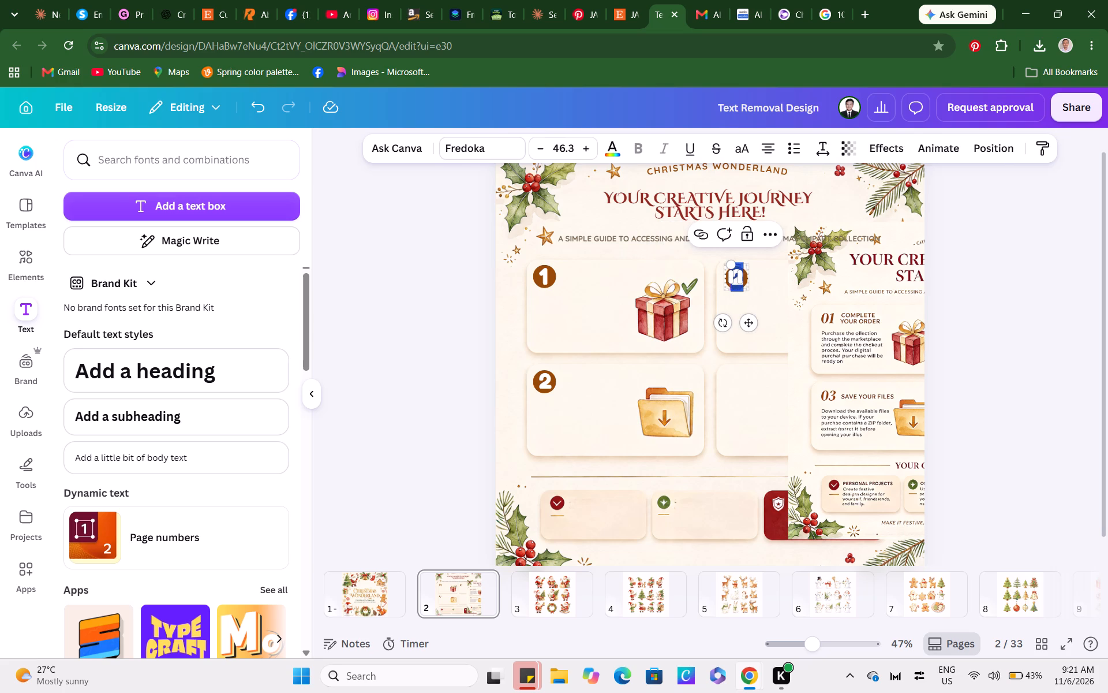
key("3")
double_click(388, 322)
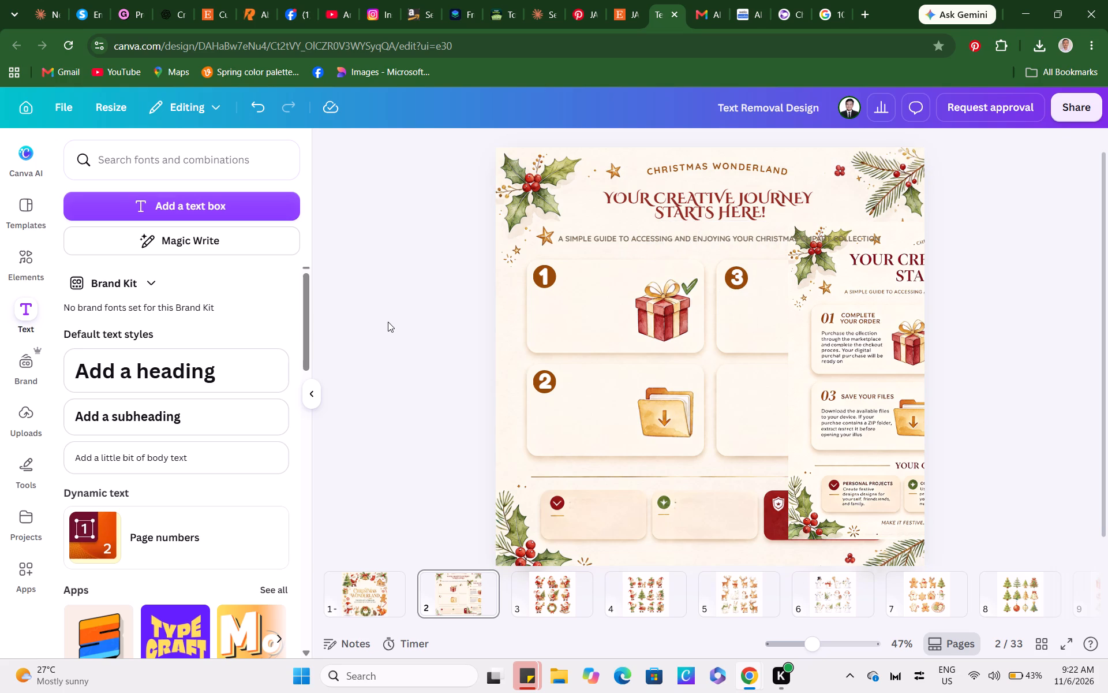
Duplicate the number 1 badge and place the copy in the card below badge 3, level with badge 2.
left_click(551, 280)
left_click(575, 237)
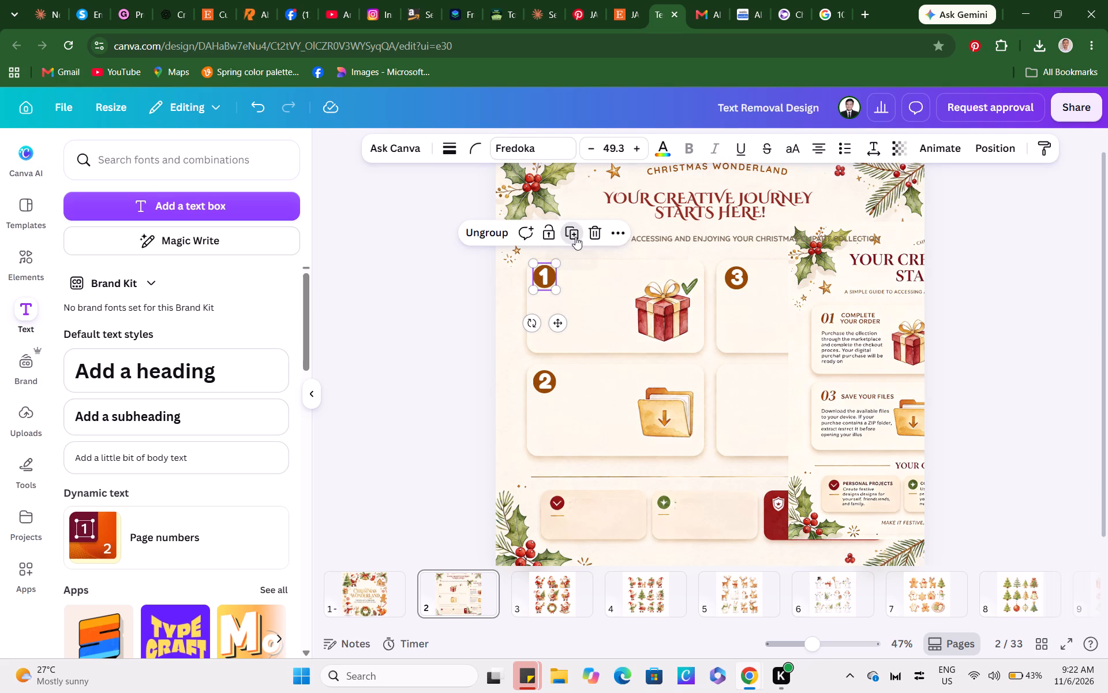
left_click_drag(560, 327, 743, 412)
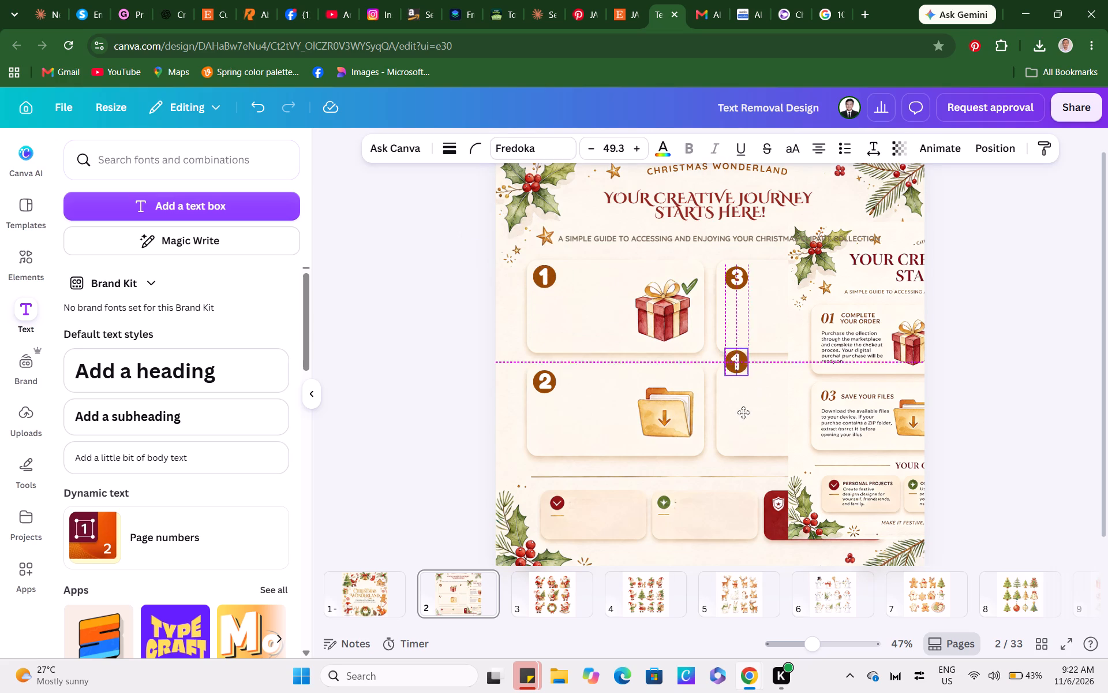
left_click_drag(743, 412, 749, 426)
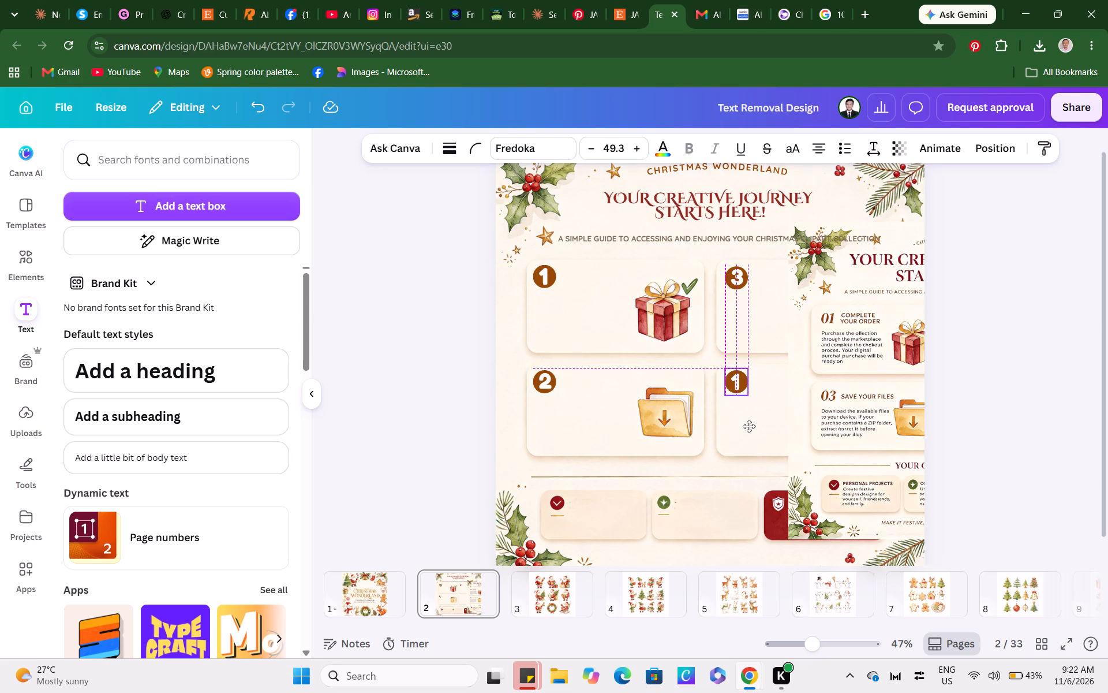
Fine-tune the height of the copied badge below badge 3 so it sits level with badge 2.
left_click_drag(749, 426, 750, 425)
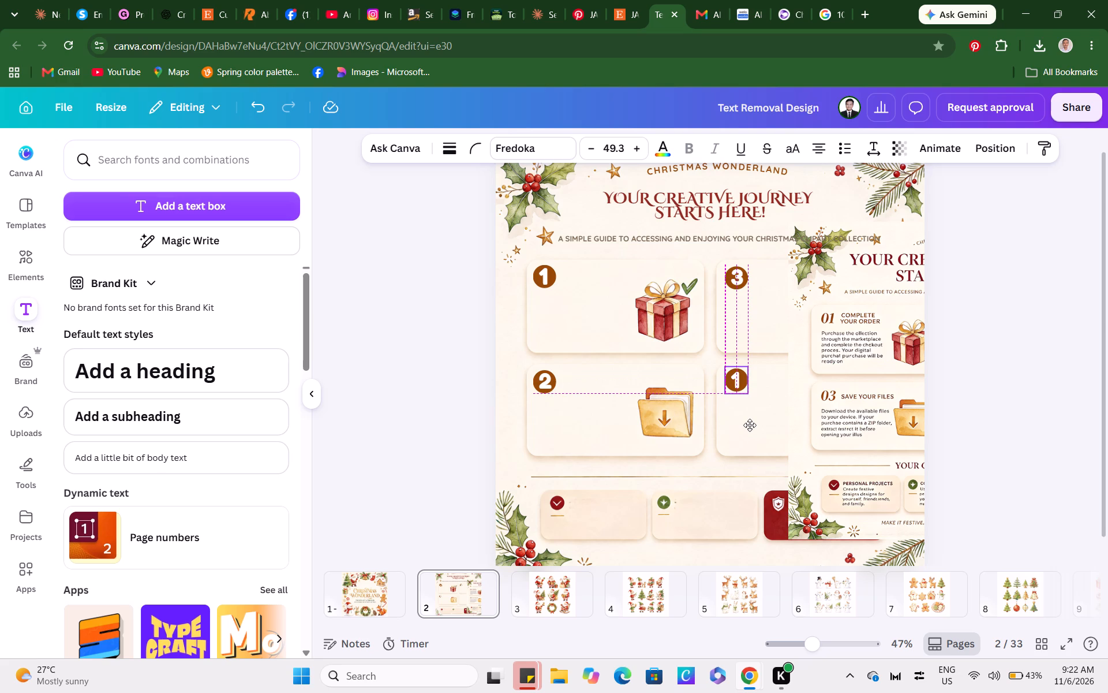
left_click_drag(750, 425, 749, 426)
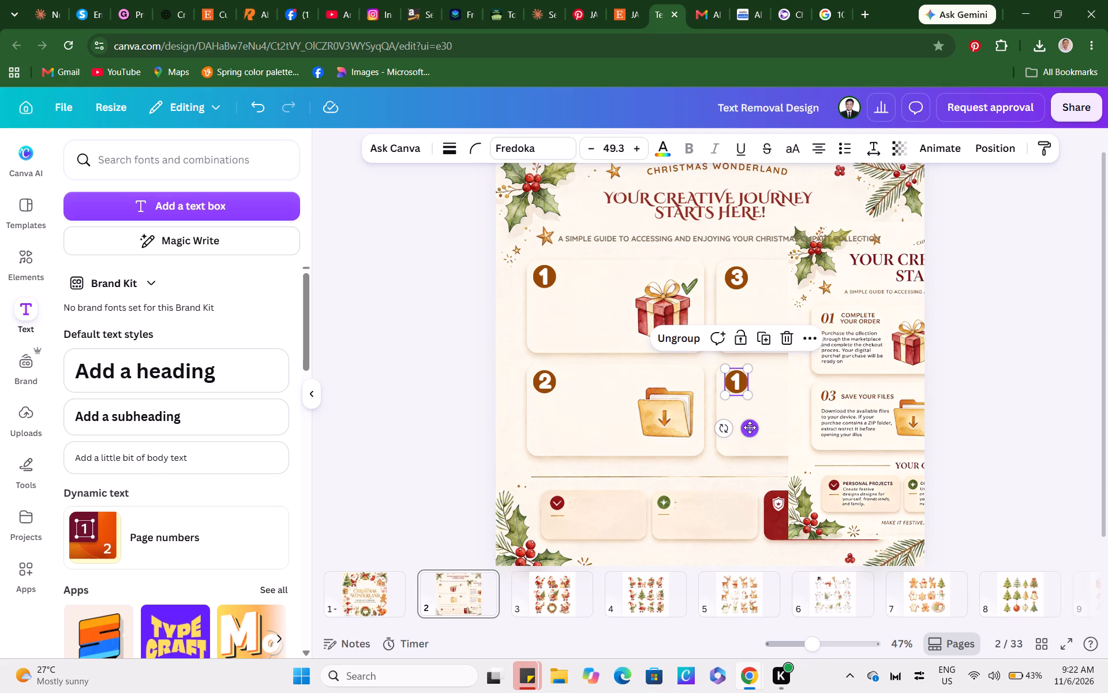
left_click(750, 430)
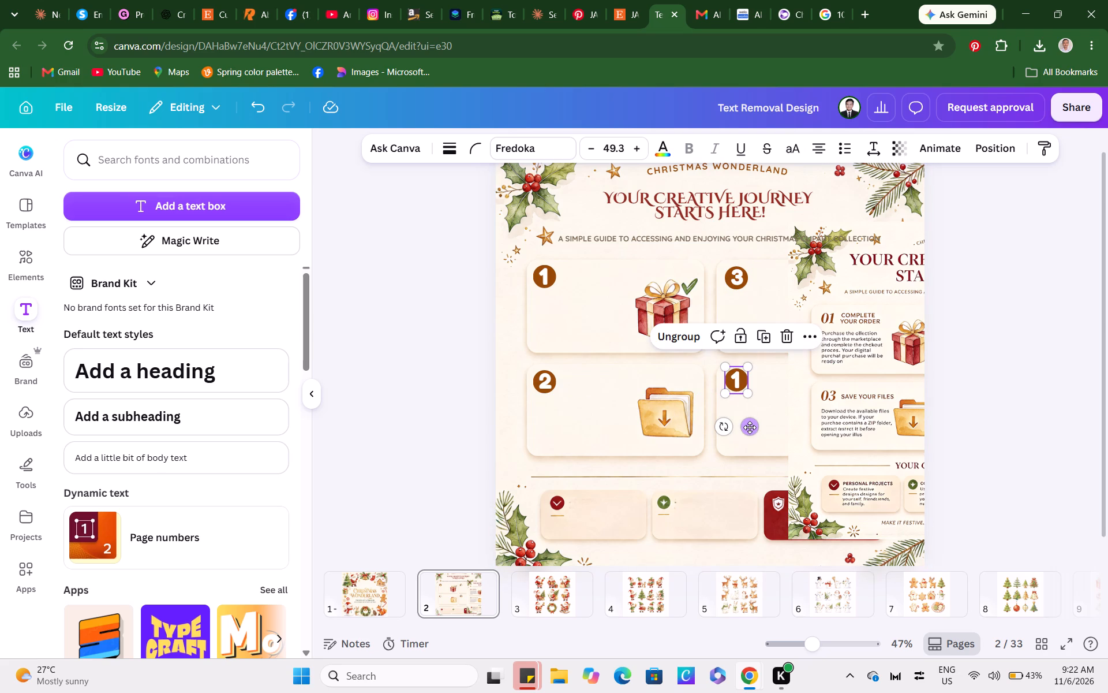
Change the number in the copied badge below badge 3 to 4.
double_click(735, 375)
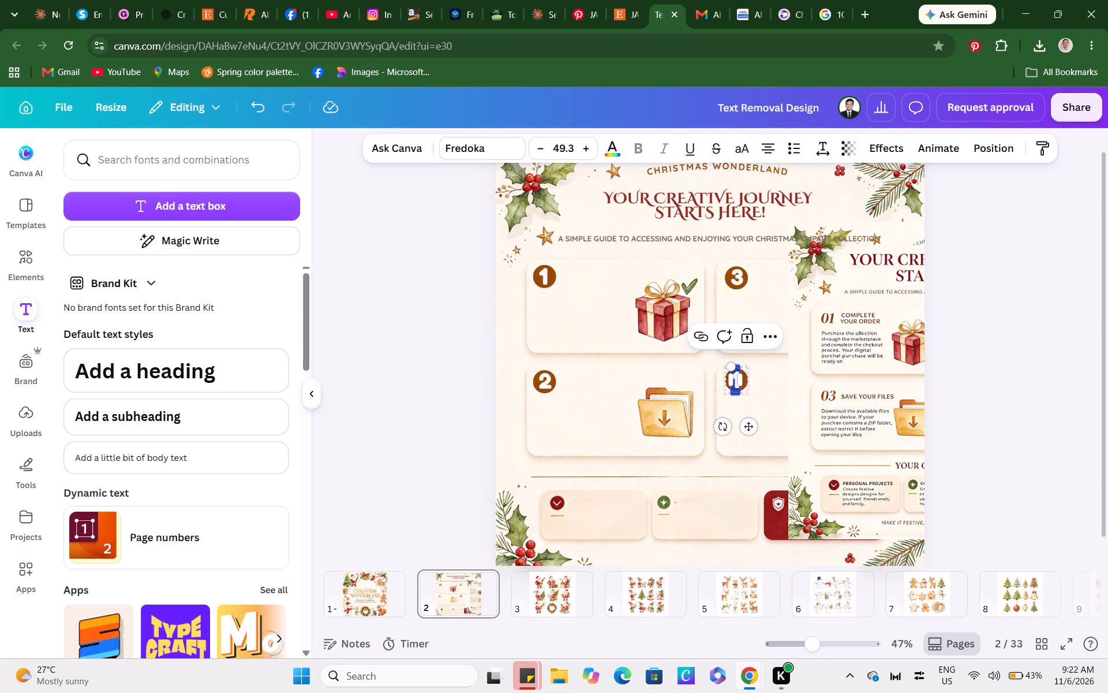
key("4")
double_click(451, 421)
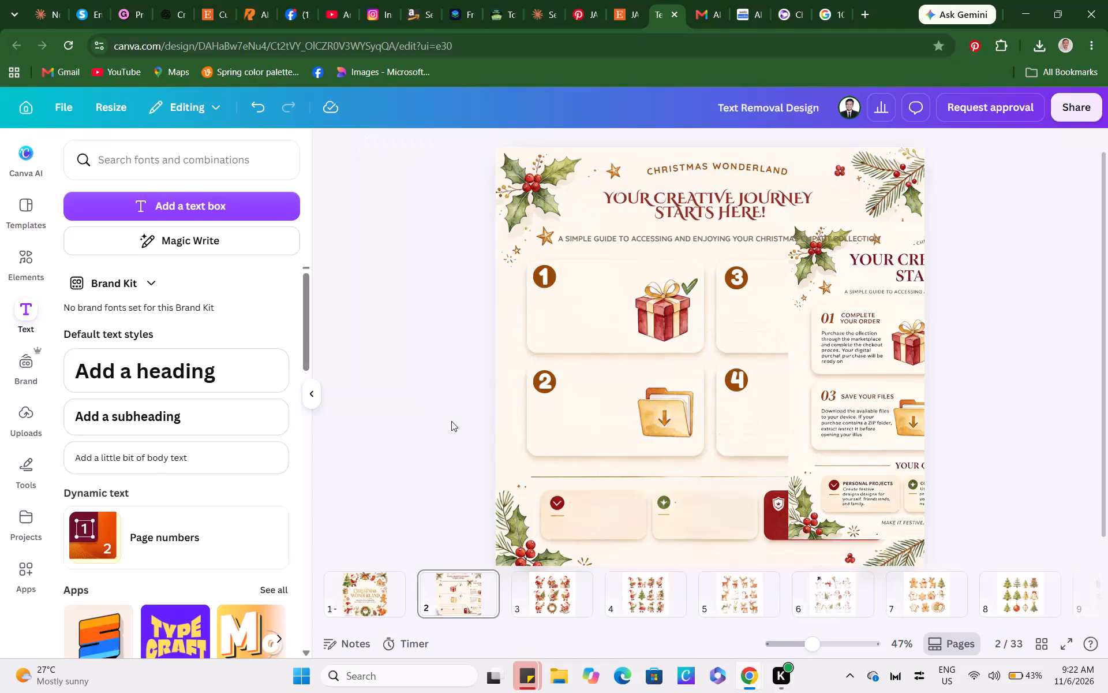
Bring the reference image over the cards to check its card text, and return it to the page's right edge.
left_click_drag(848, 444, 605, 441)
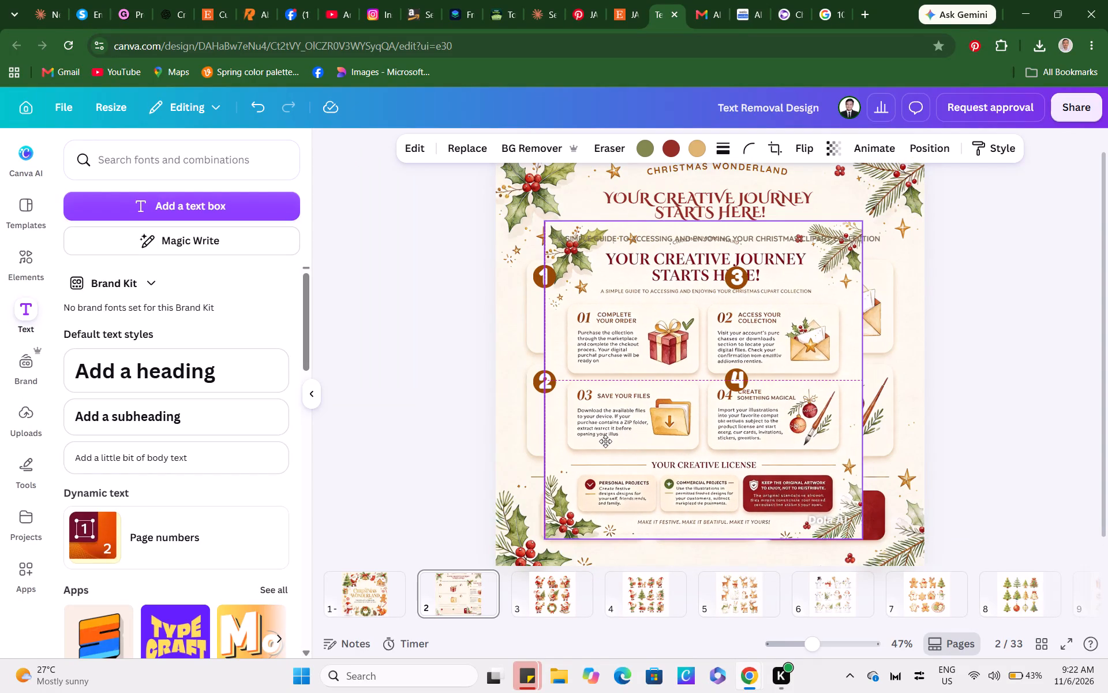
left_click_drag(605, 441, 636, 425)
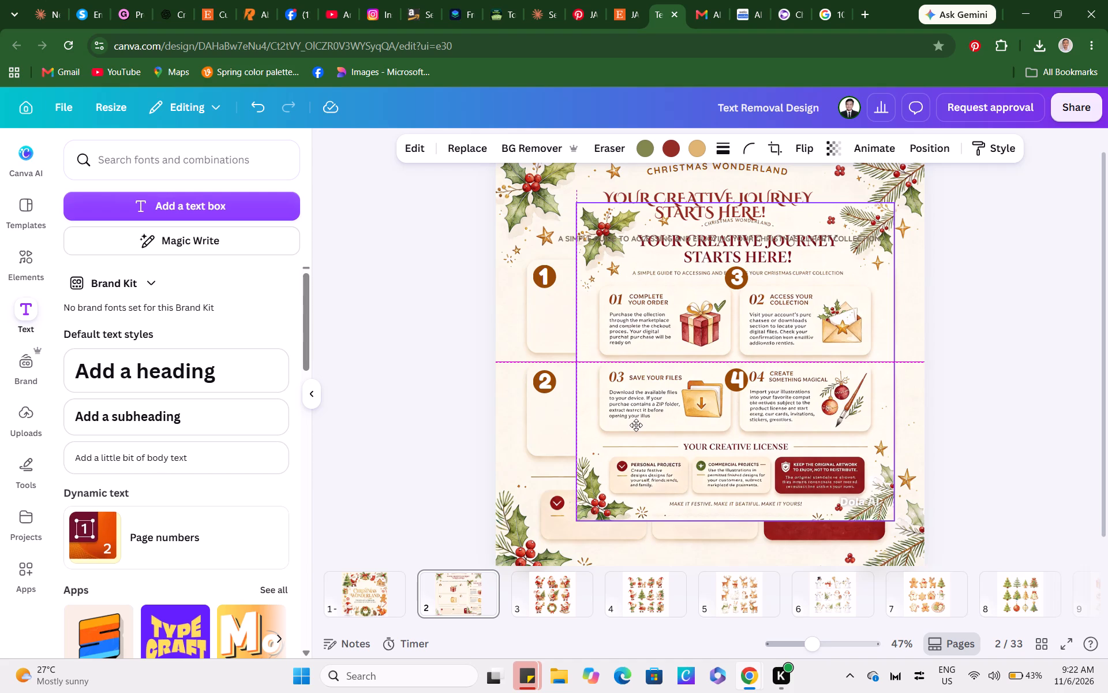
left_click_drag(636, 425, 836, 449)
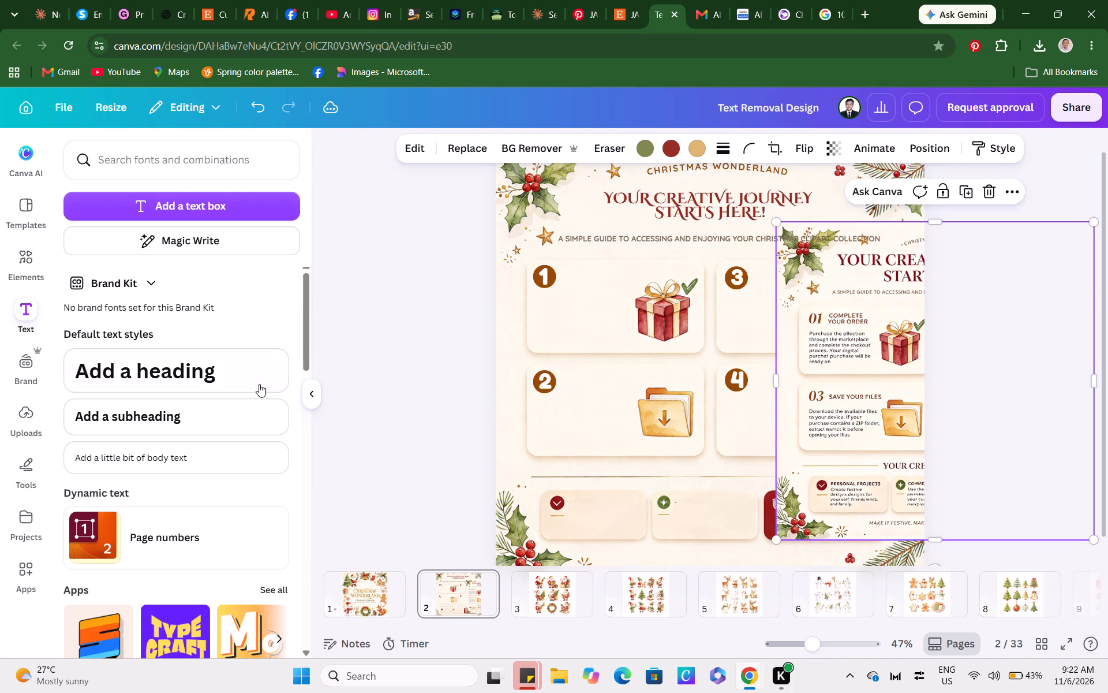
Add a subheading text box beside badge 1 in the gift card, reading COMPLETE YOUR ORDER.
left_click(211, 416)
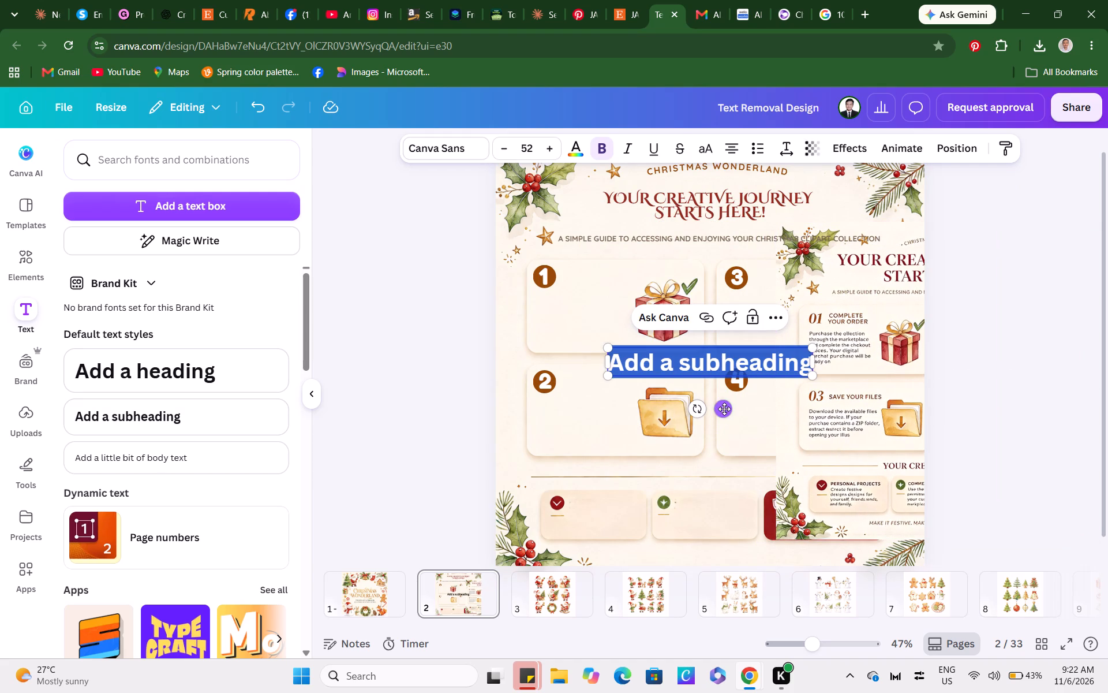
left_click_drag(724, 409, 679, 327)
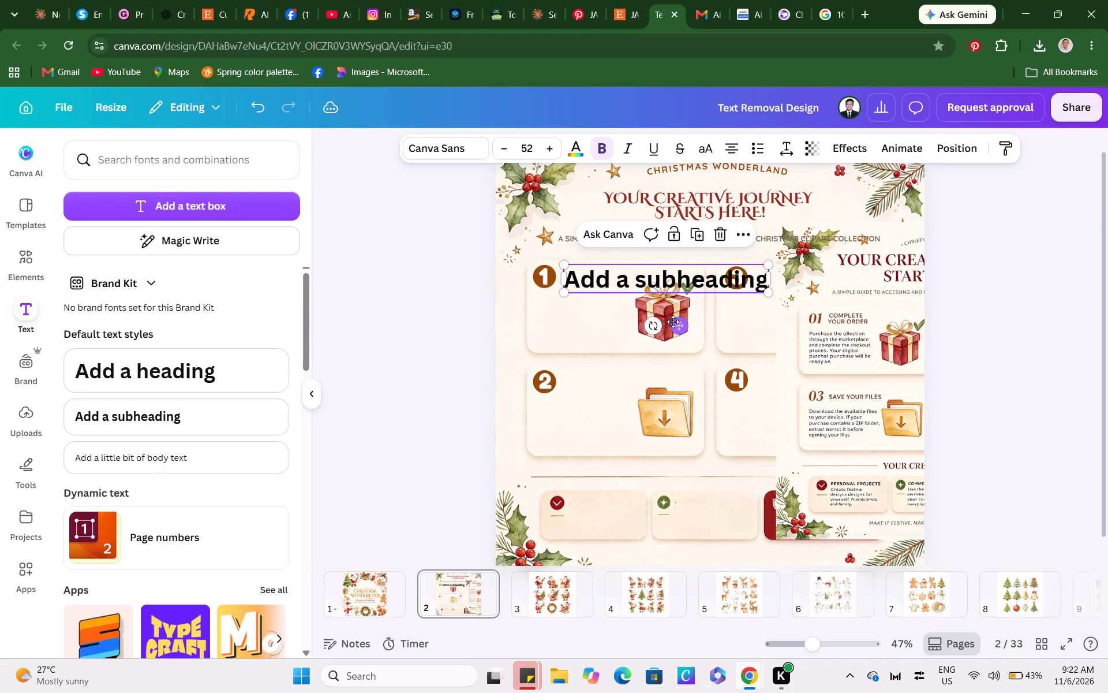
double_click(607, 275)
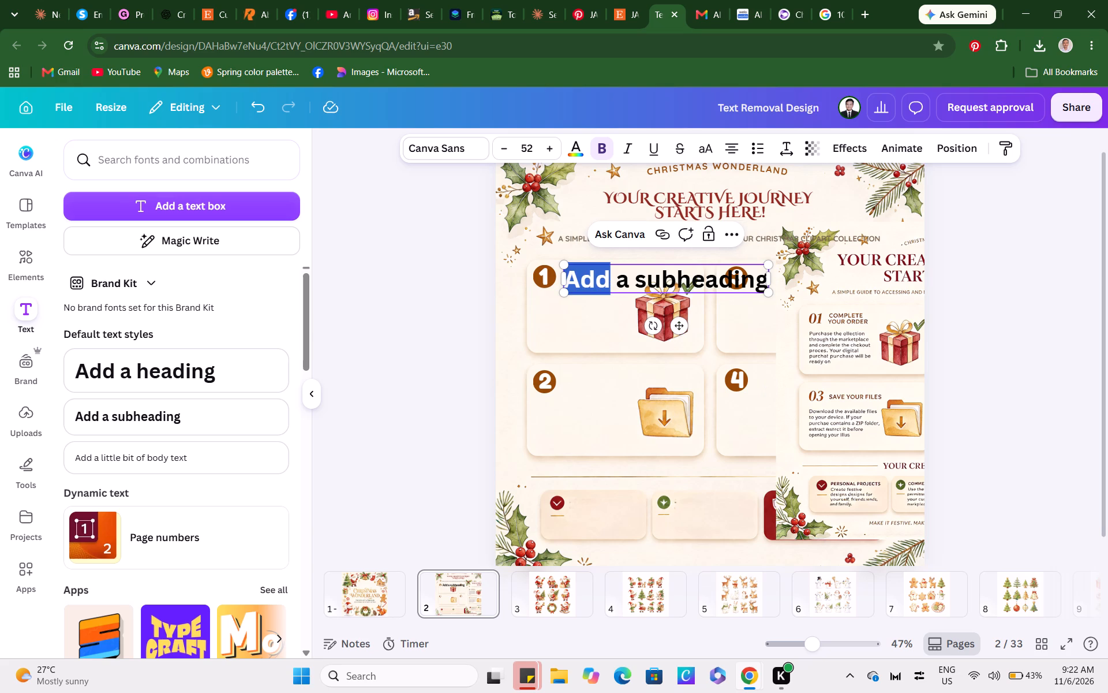
key("ctrl+a")
key("c")
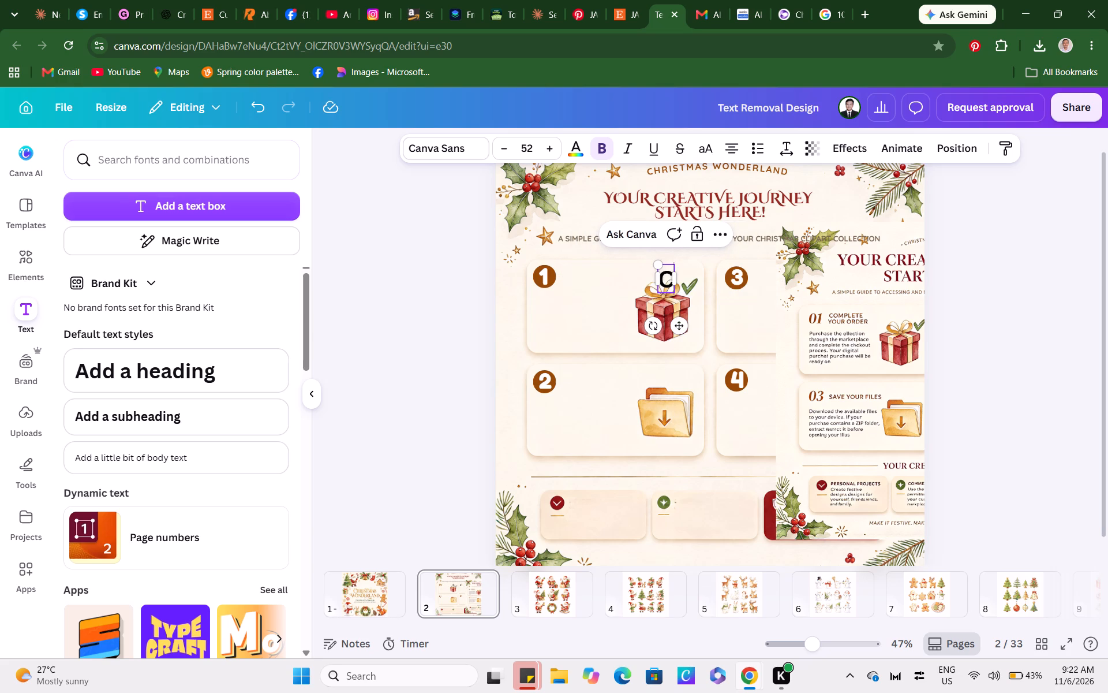
type("OMPLETE YOUR ORDER")
Style the COMPLETE YOUR ORDER heading in The Seasons at size 22, after trying Bebas Neue.
key("ctrl+a")
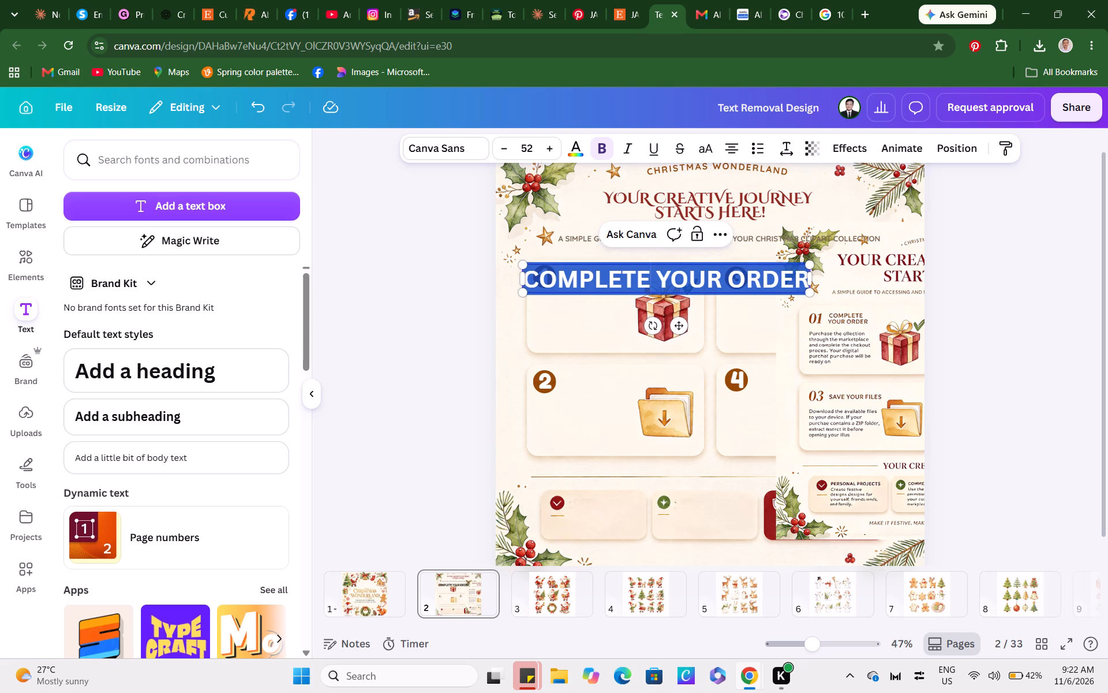
left_click(458, 155)
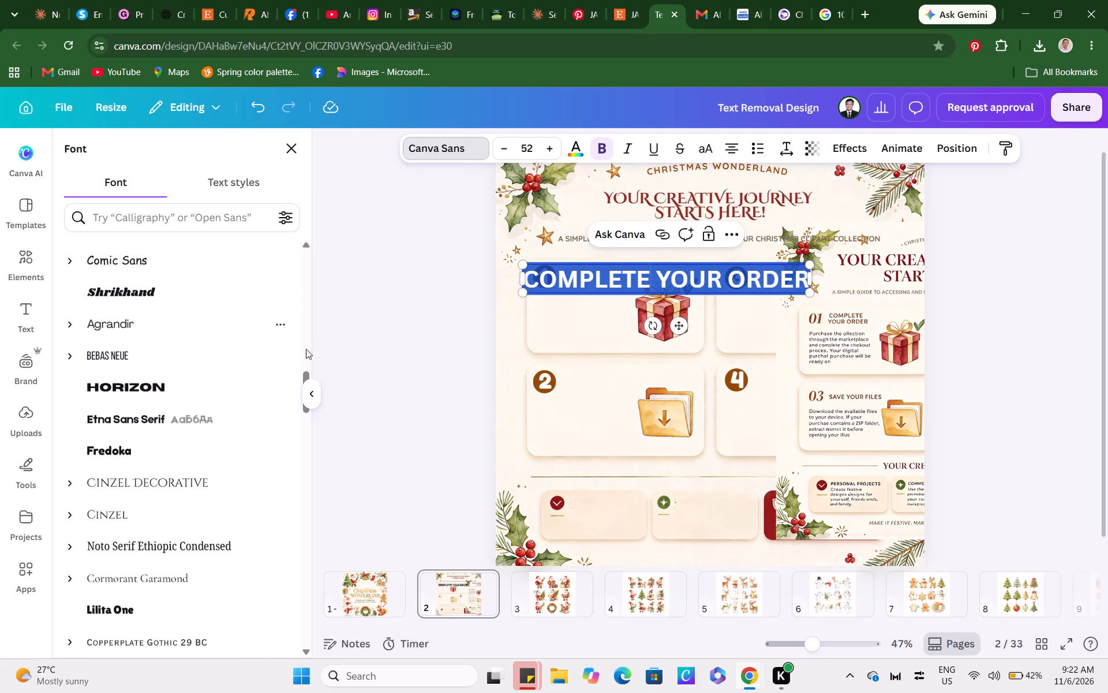
left_click(177, 355)
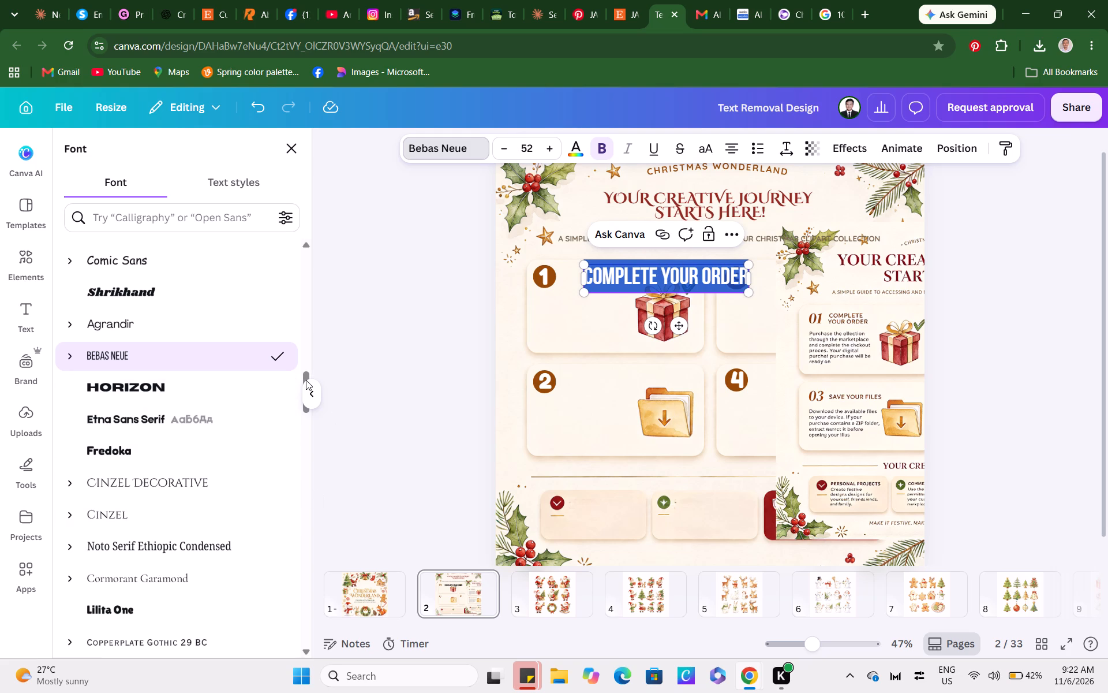
left_click_drag(306, 379, 307, 366)
left_click_drag(305, 374, 305, 341)
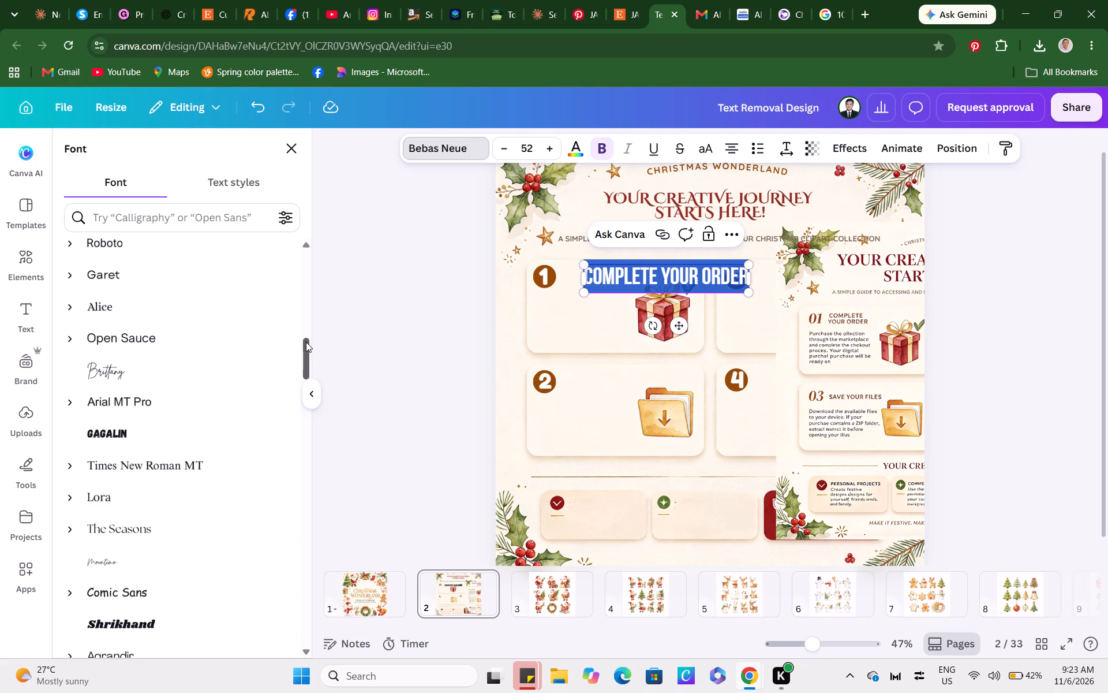
left_click(130, 527)
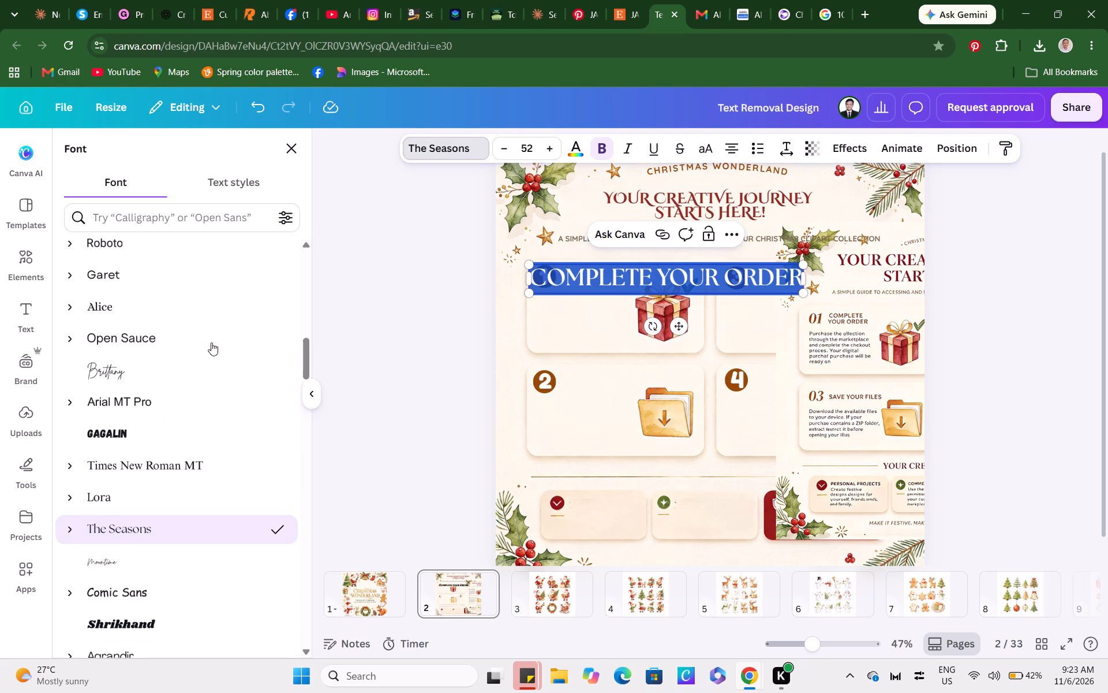
triple_click(499, 150)
double_click(499, 150)
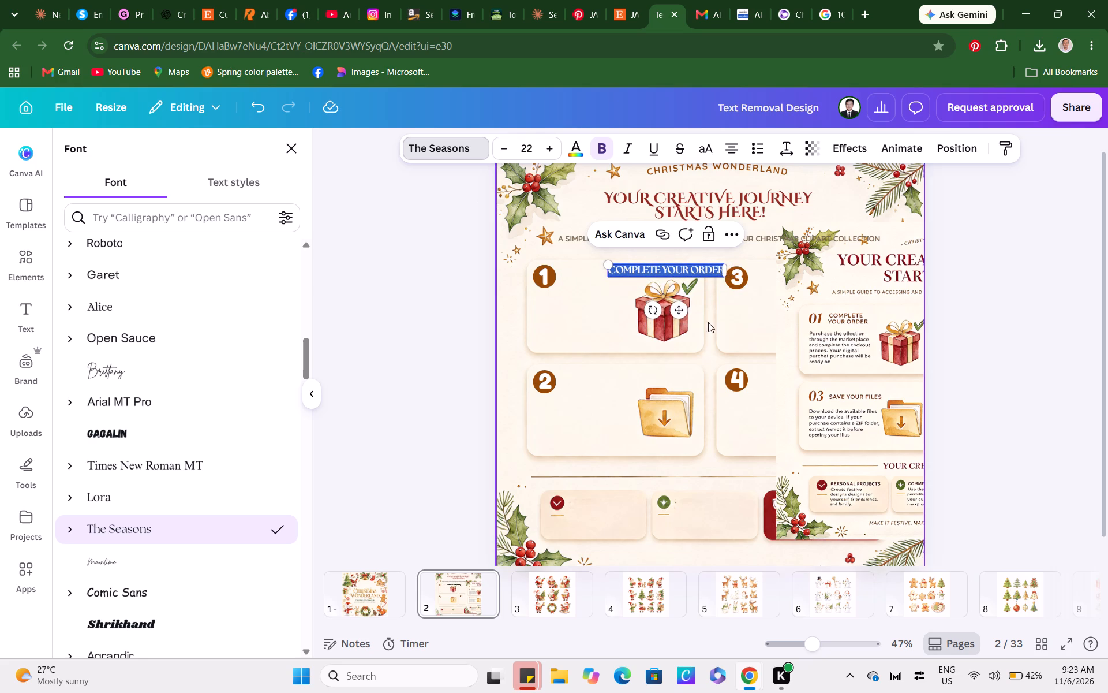
Position the COMPLETE YOUR ORDER heading directly beside badge 1, level with the number and above the gift box.
left_click_drag(676, 306, 627, 319)
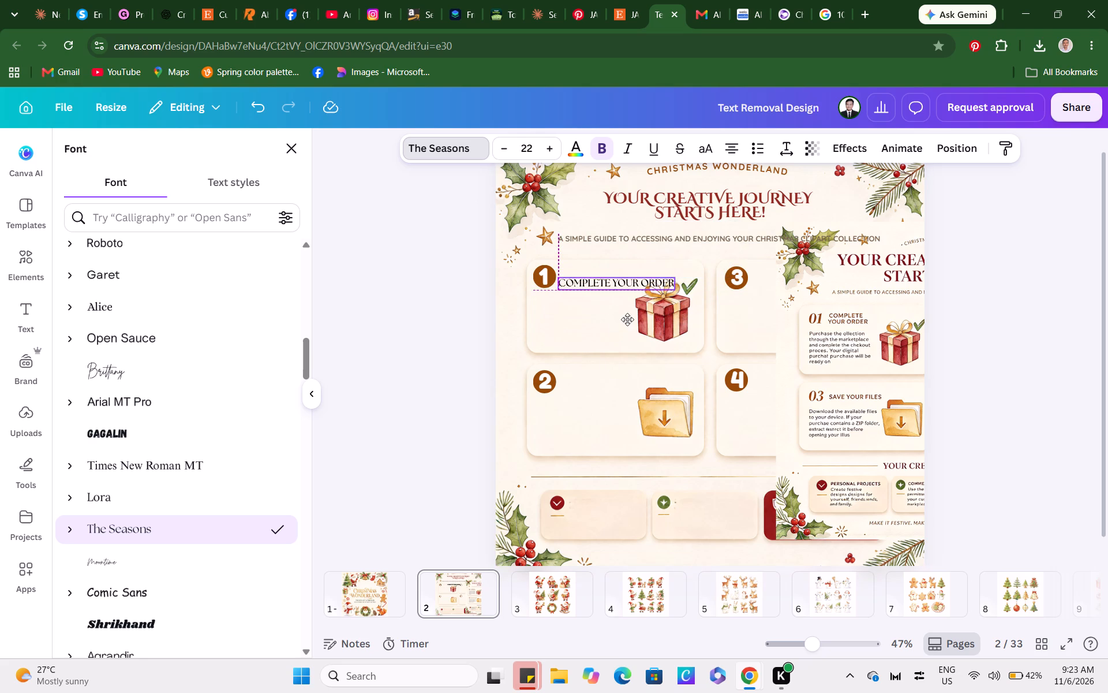
left_click_drag(627, 319, 629, 311)
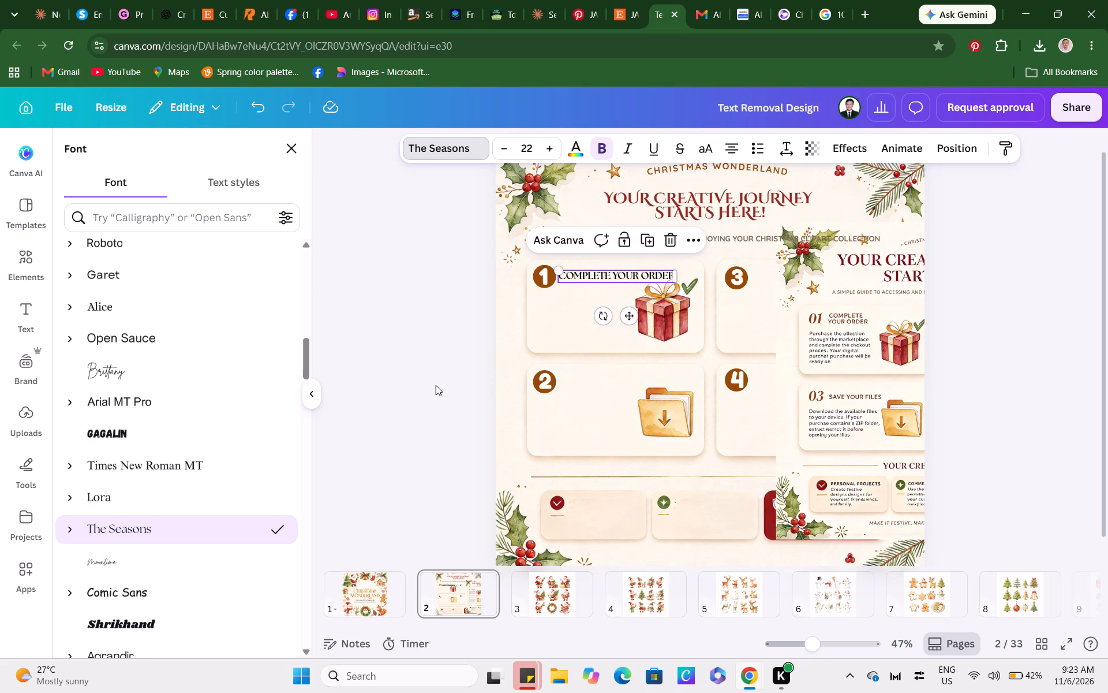
double_click(425, 389)
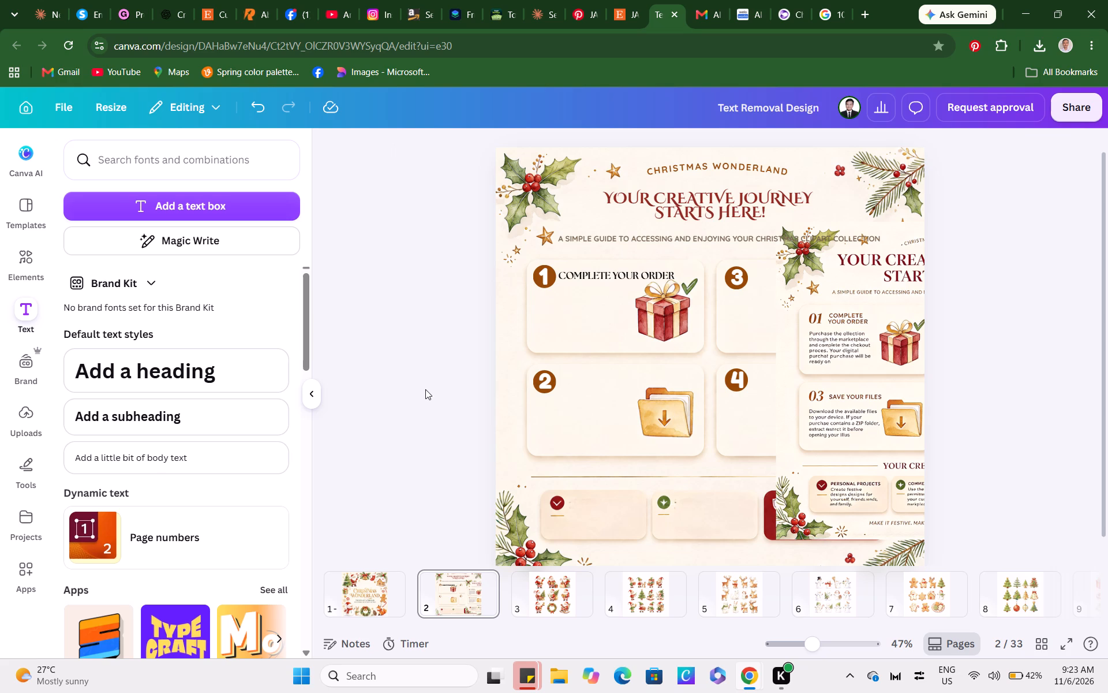
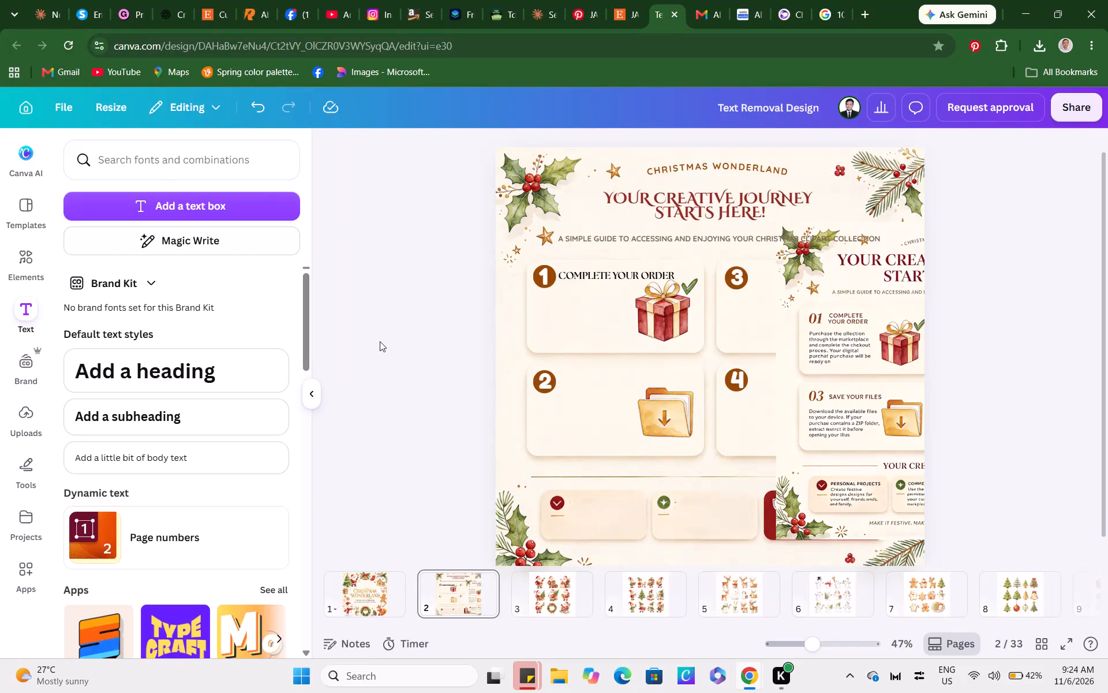
Recolour the COMPLETE YOUR ORDER heading to brown #964906.
left_click(601, 277)
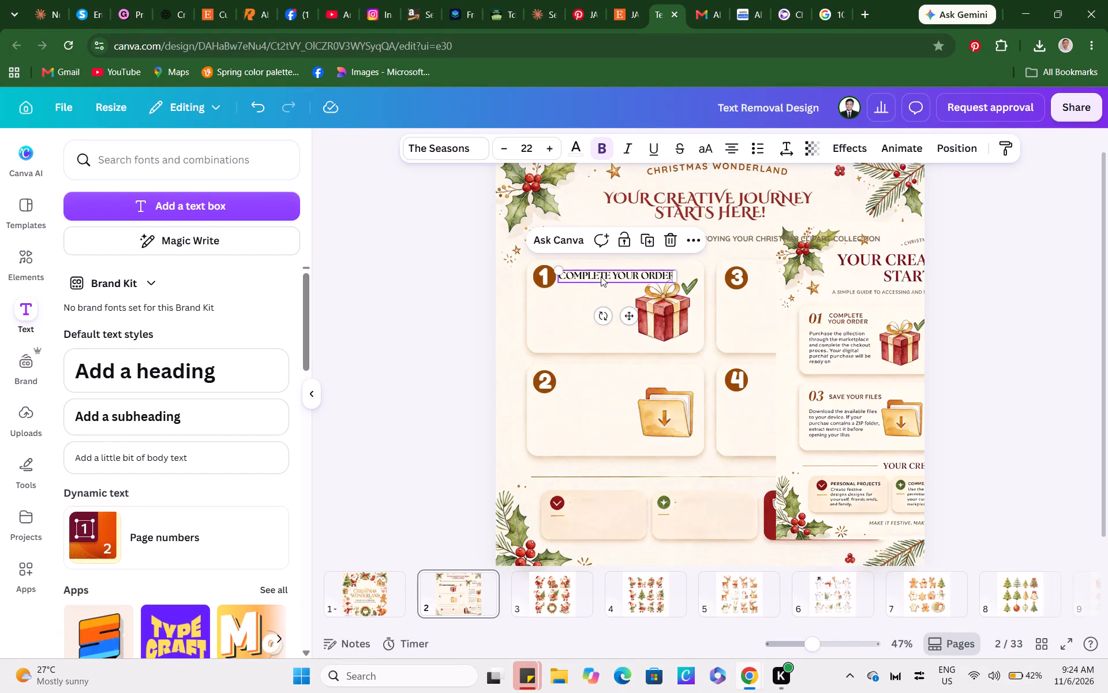
left_click(575, 156)
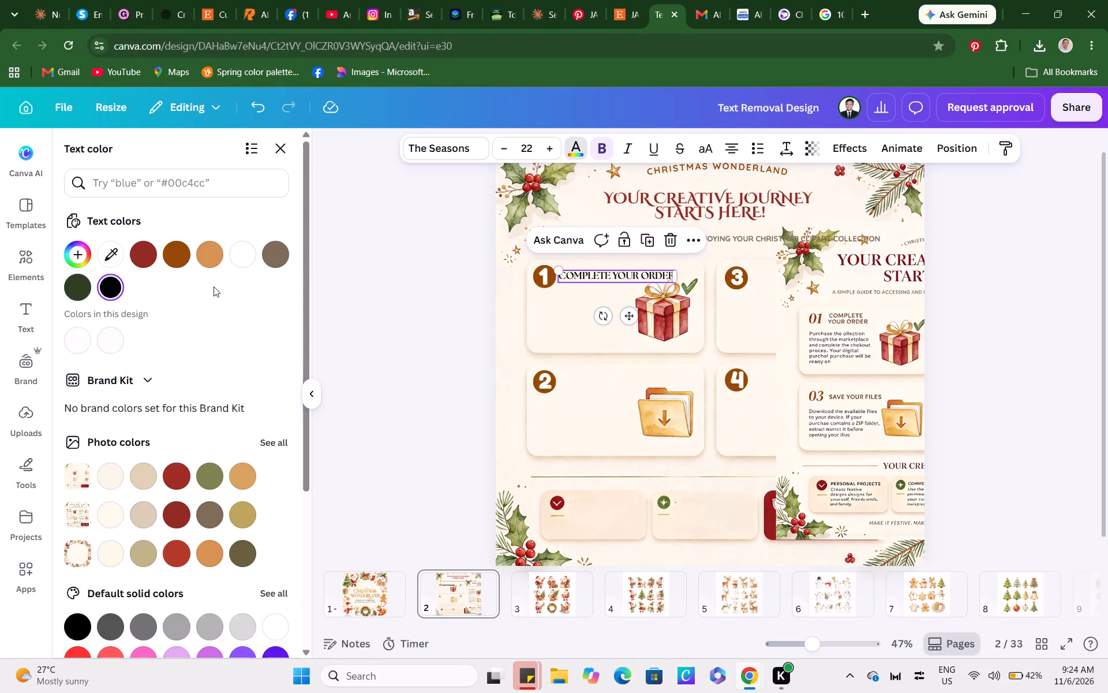
left_click(177, 258)
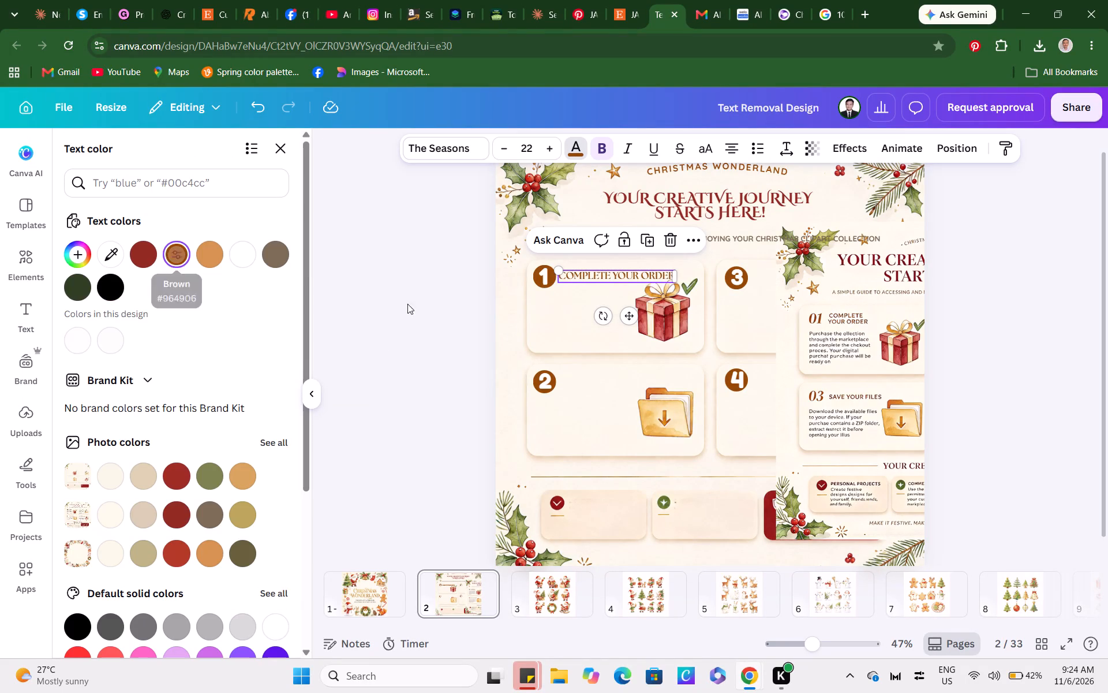
Change the COMPLETE YOUR ORDER heading's font to Poppins.
left_click(452, 151)
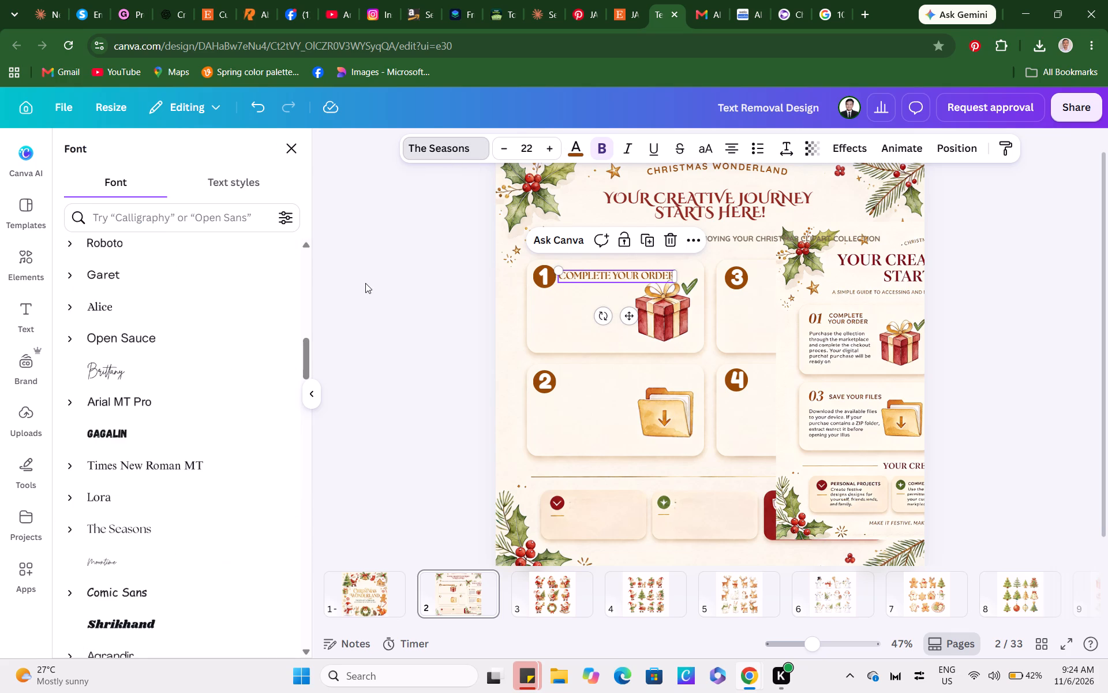
left_click_drag(306, 360, 306, 348)
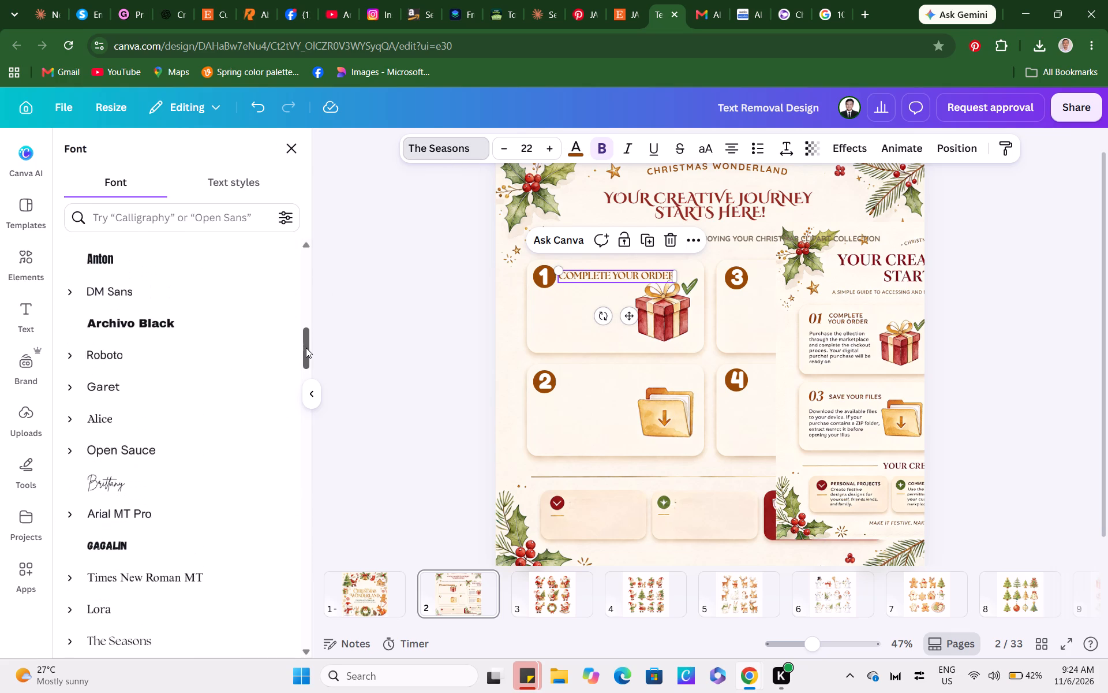
left_click_drag(306, 348, 308, 329)
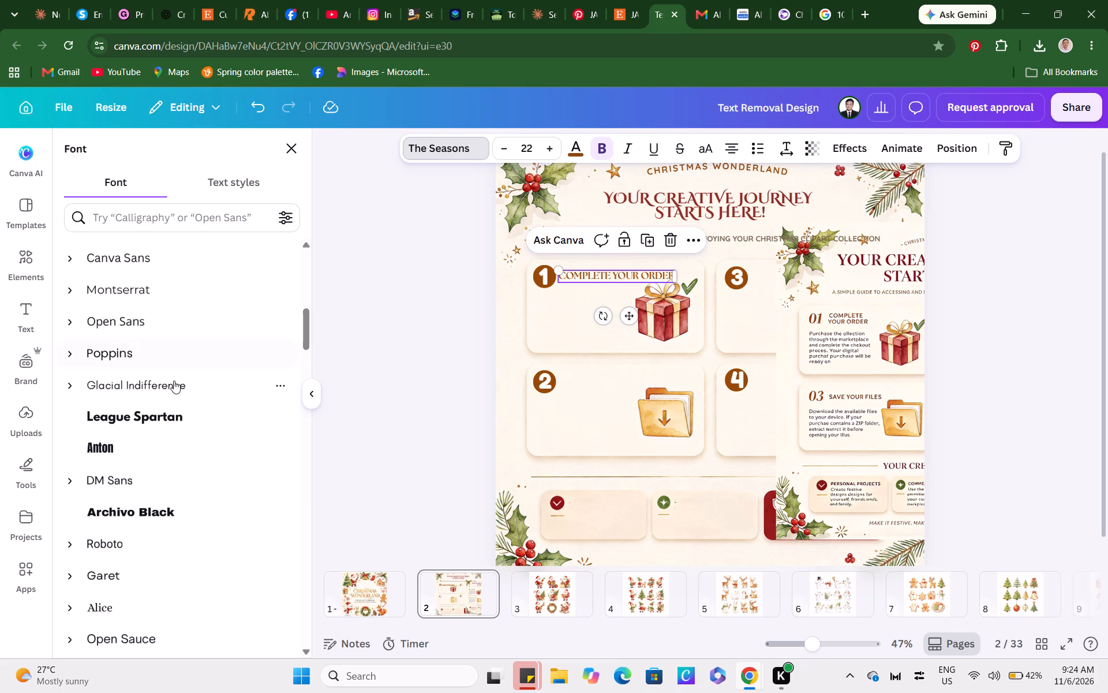
left_click(156, 353)
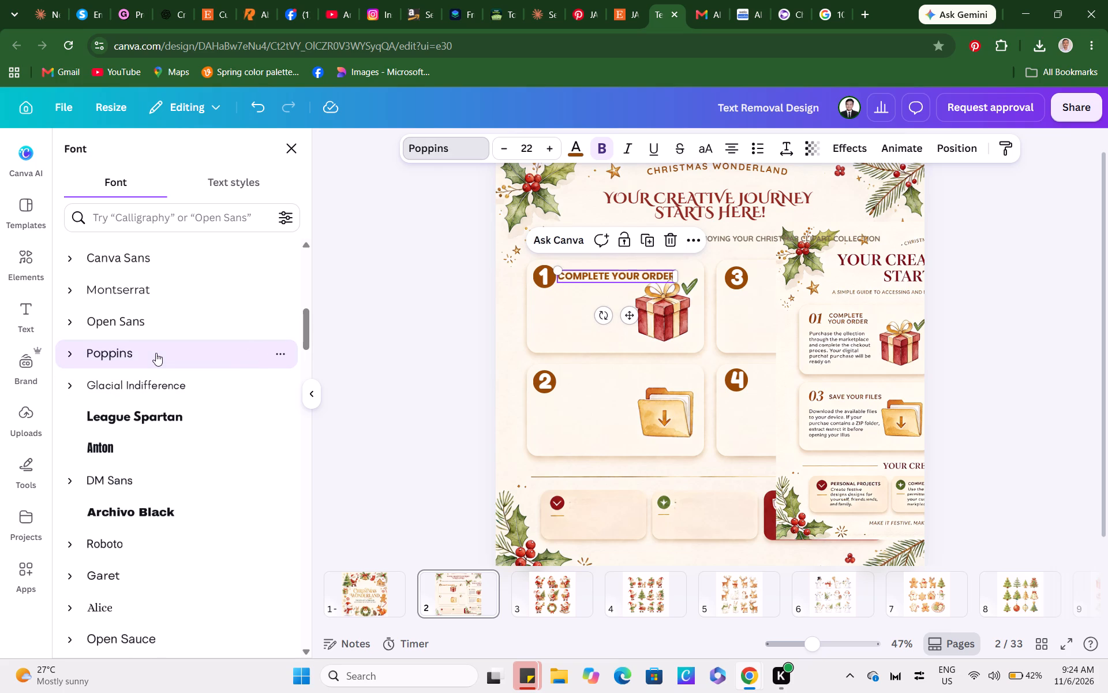
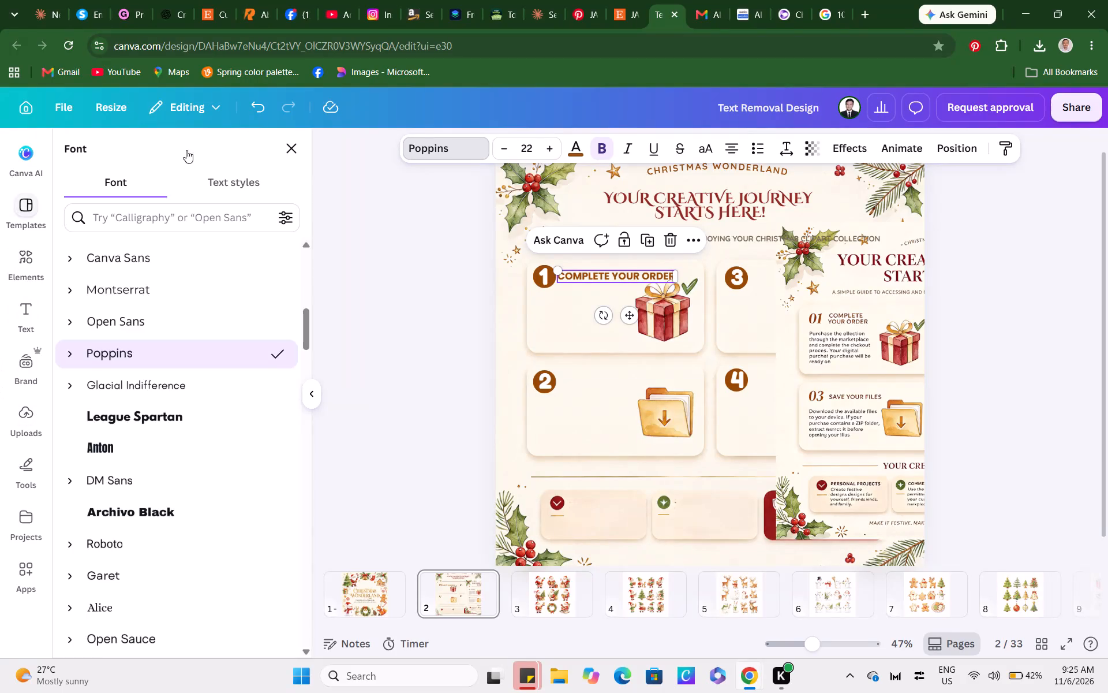
Duplicate the COMPLETE YOUR ORDER heading and place the copy beside badge 2 in the folder card.
double_click(397, 384)
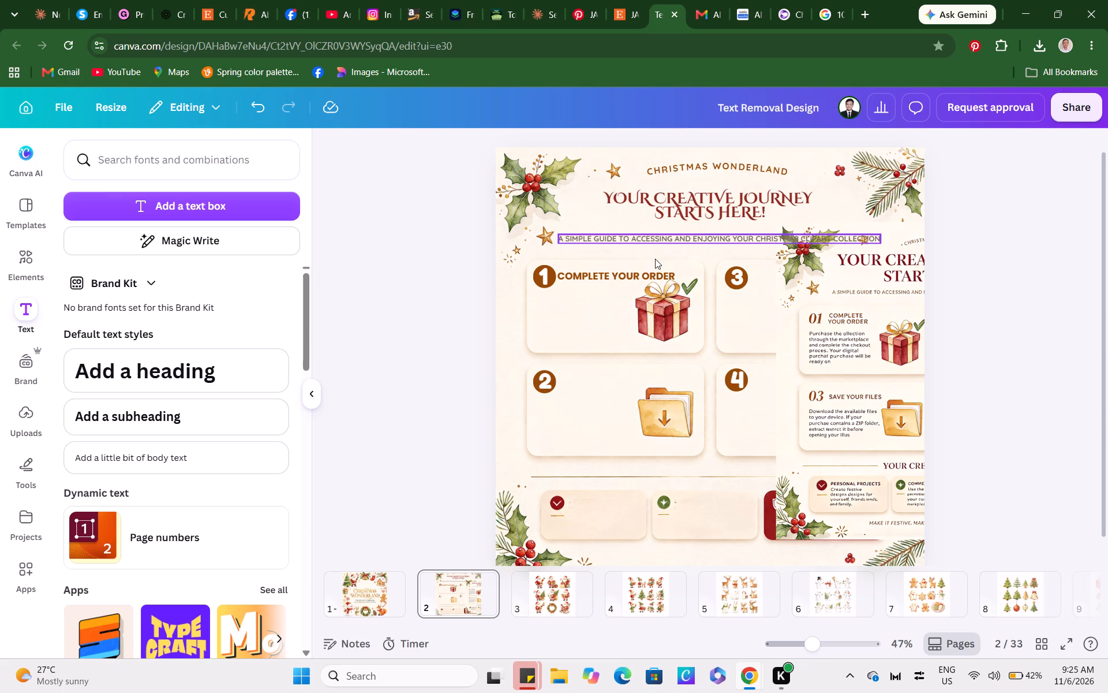
left_click(632, 274)
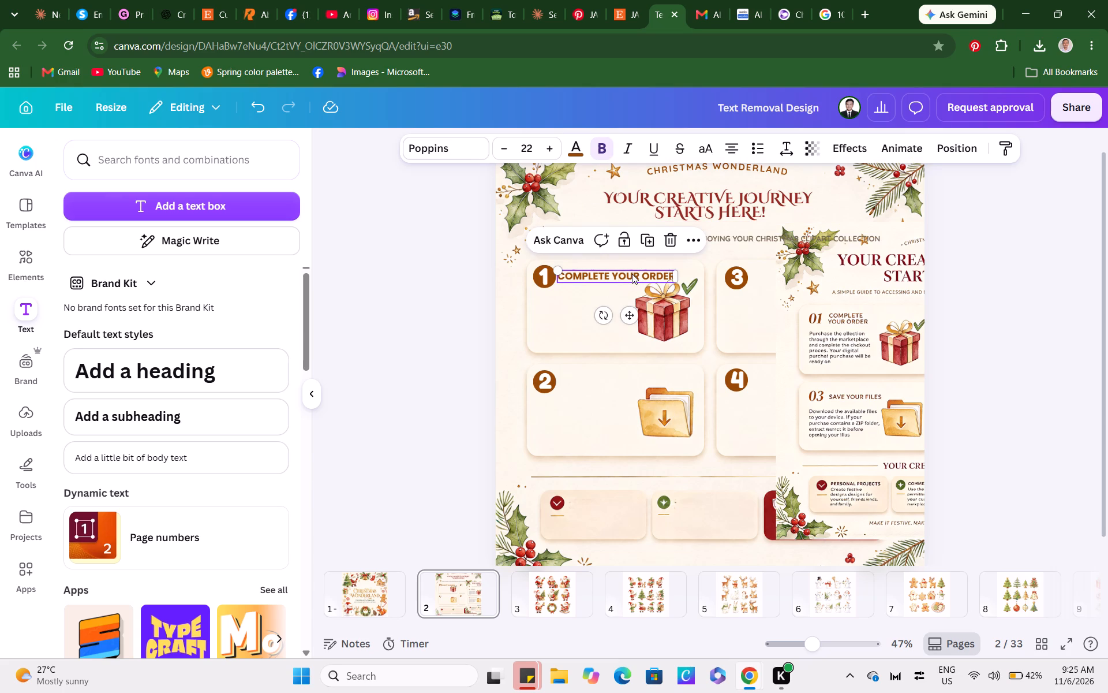
left_click(644, 240)
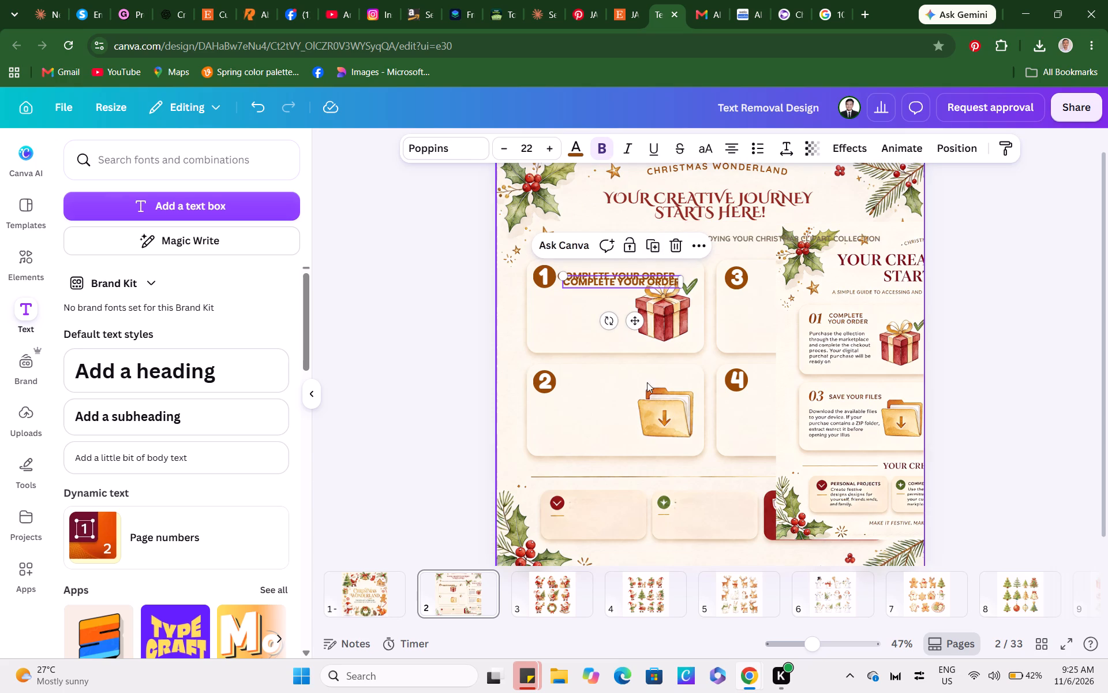
left_click_drag(638, 321, 637, 413)
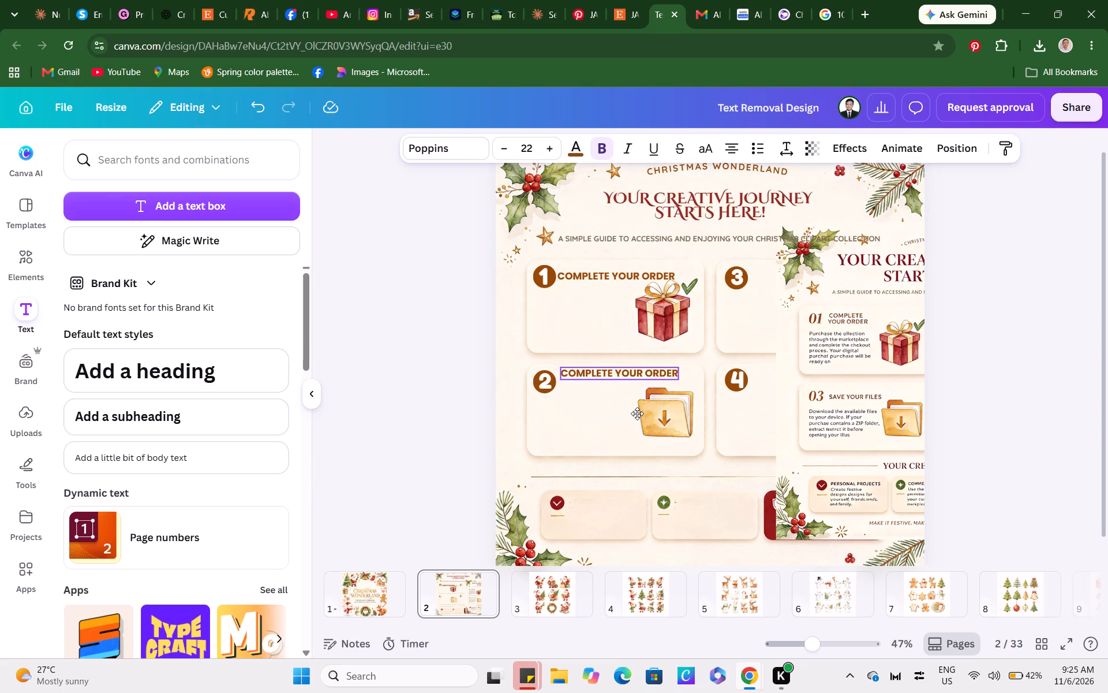
left_click_drag(637, 413, 641, 421)
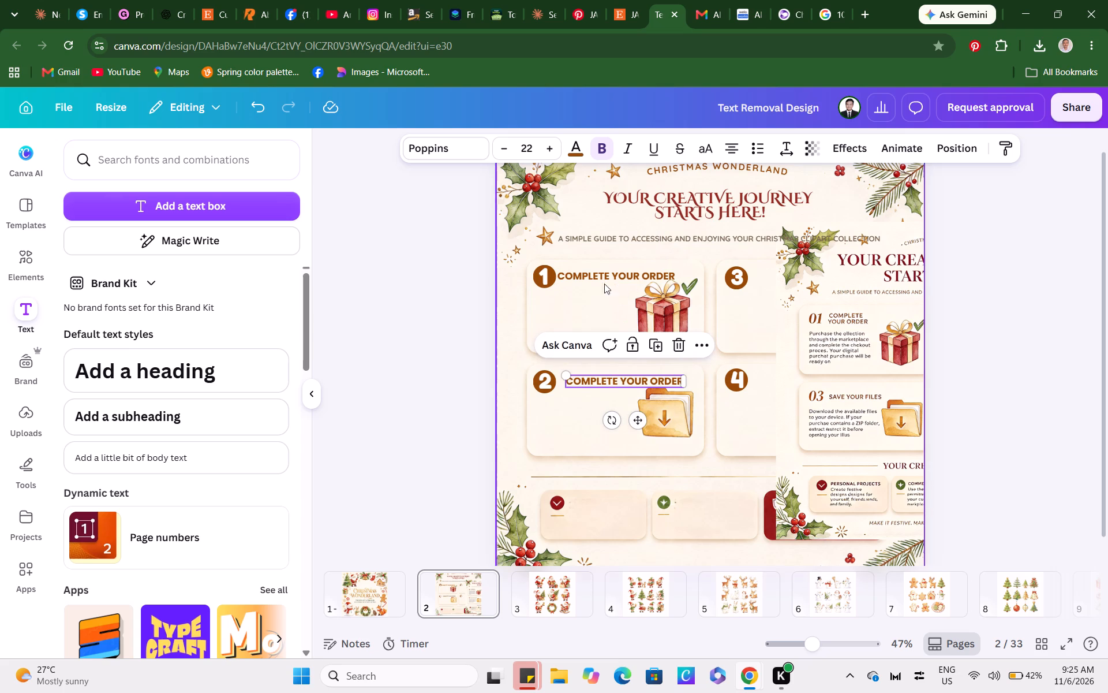
Shift the original COMPLETE YOUR ORDER heading slightly so its start aligns with the subtitle's left edge.
left_click(601, 278)
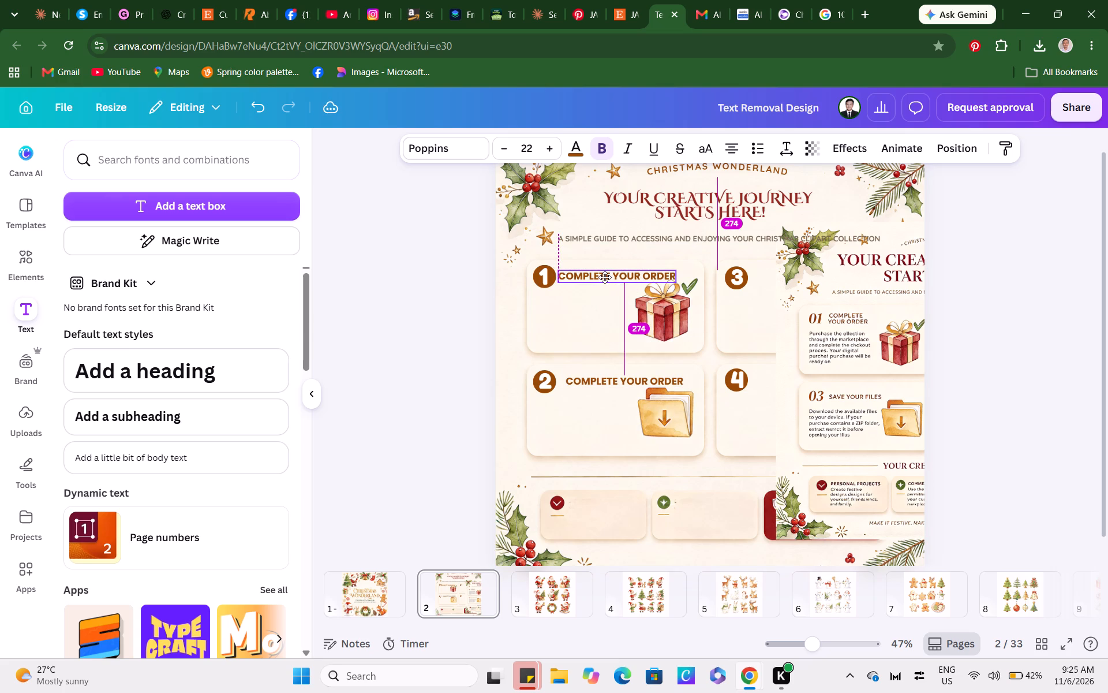
double_click(392, 314)
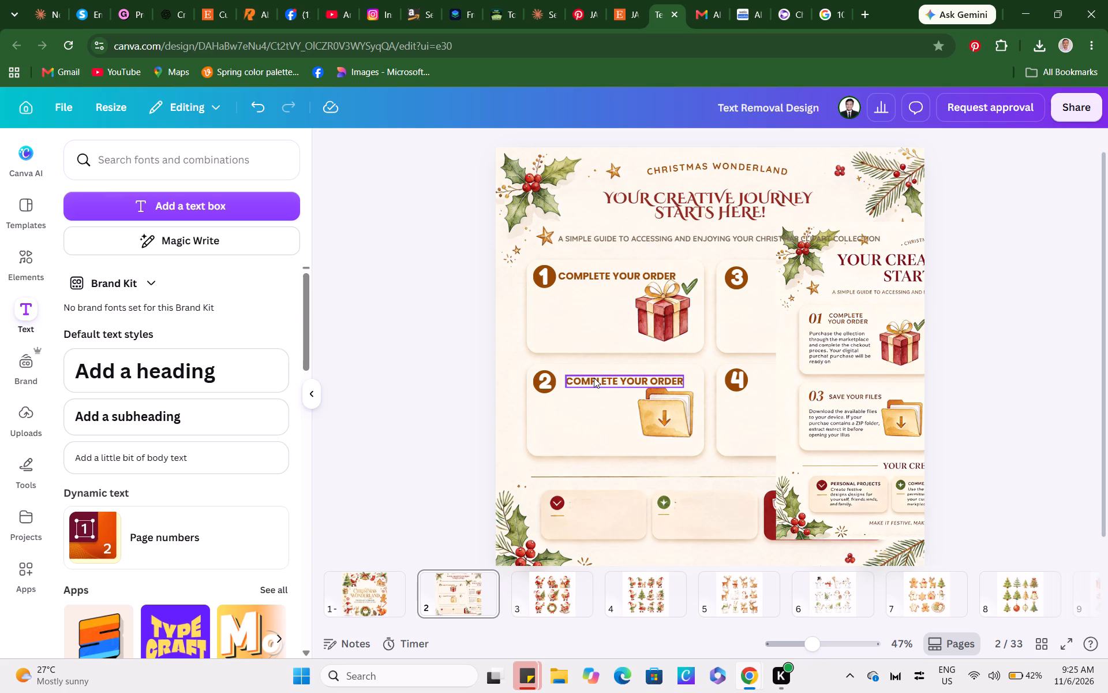
Change the folder card's badge number to 3 and remove the extra blank line below it.
triple_click(548, 381)
key("3")
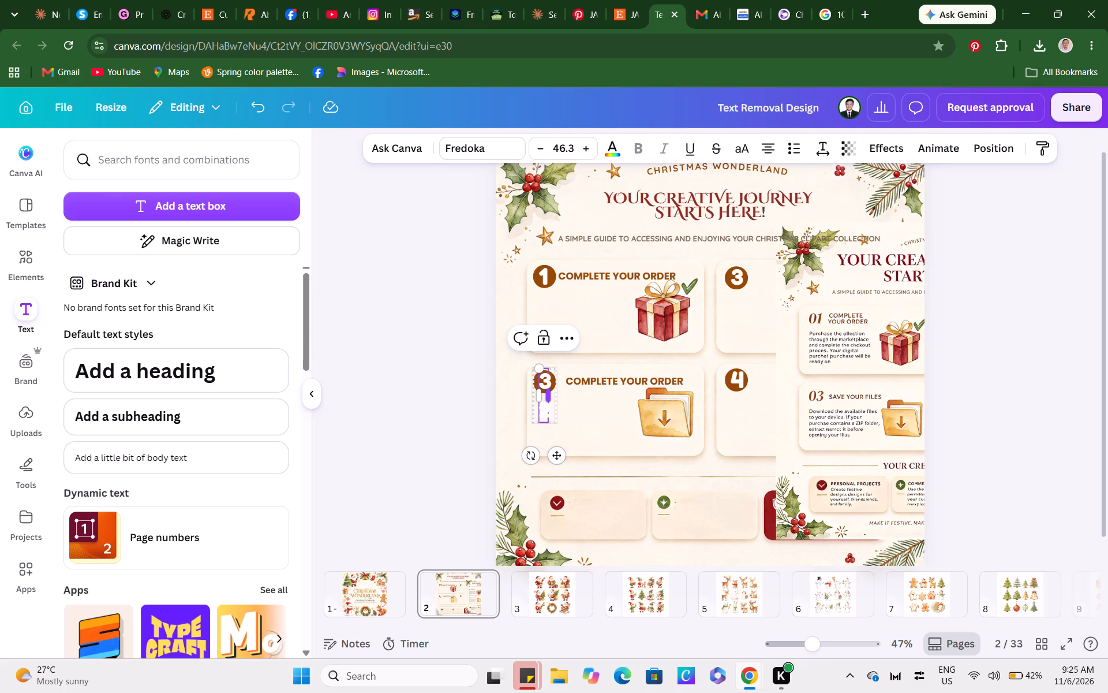
left_click(546, 413)
left_click(546, 413)
left_click(546, 413)
key("BackSpace")
double_click(390, 372)
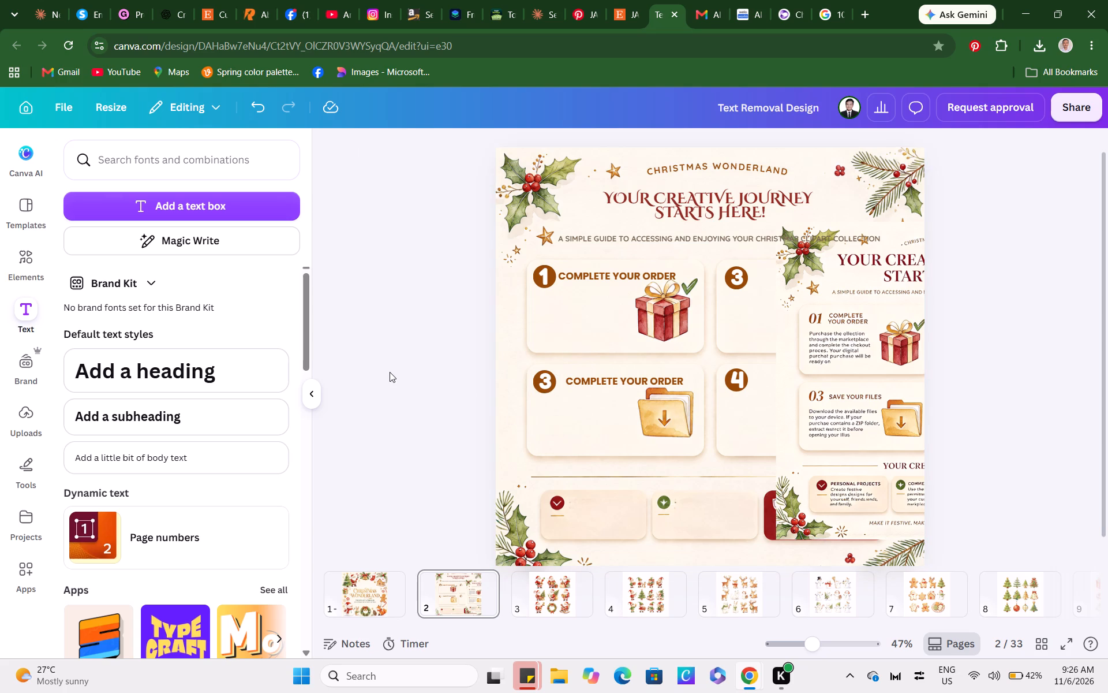
Change the envelope card's badge number to 2 and remove the extra blank line below it.
double_click(743, 282)
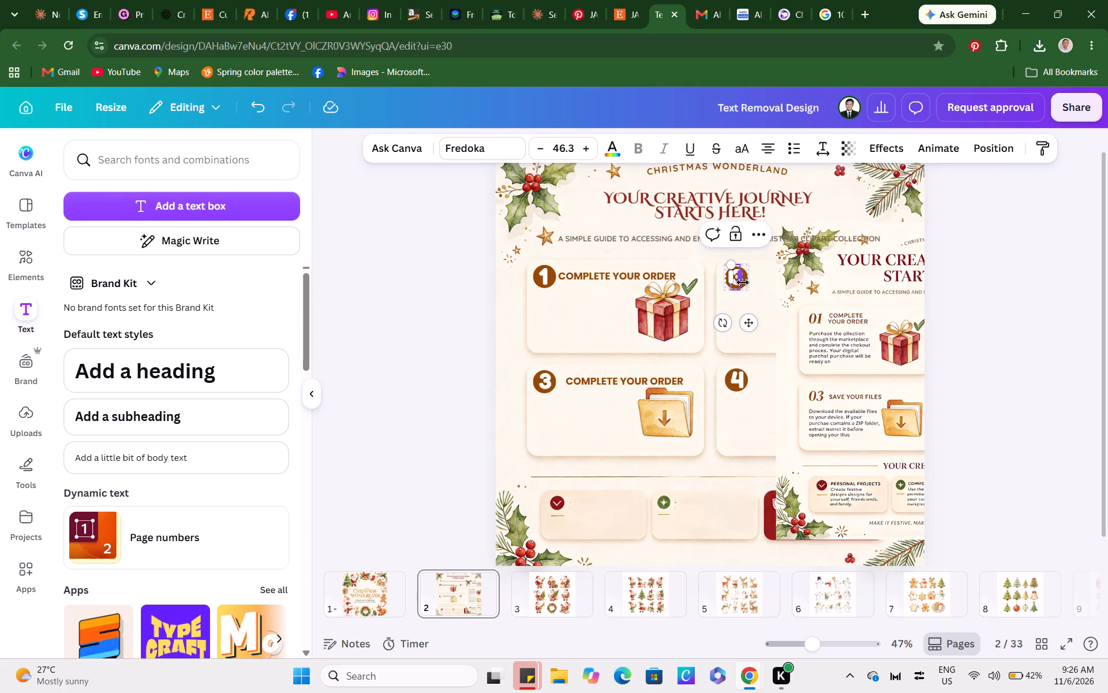
key("2")
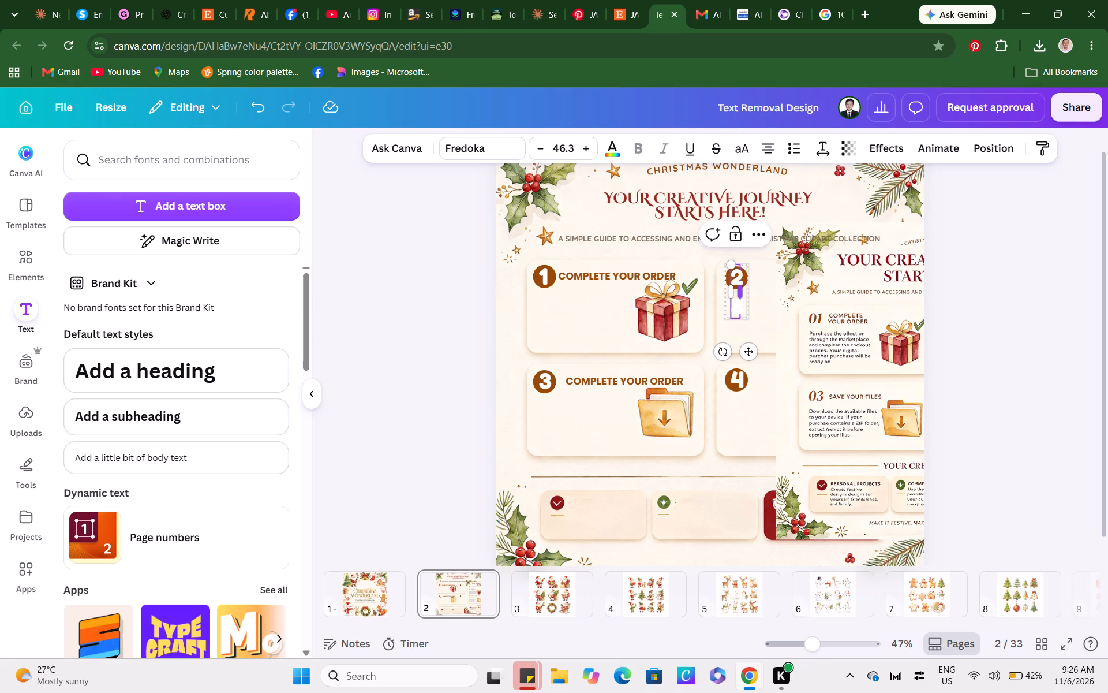
key("Down")
key("BackSpace")
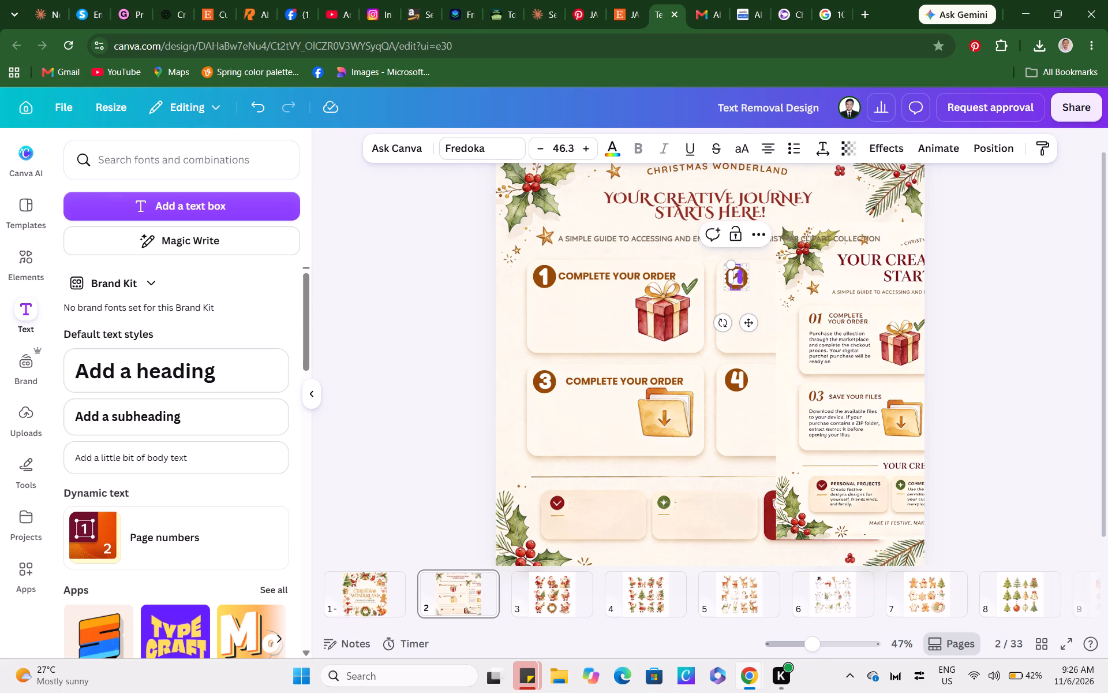
double_click(424, 330)
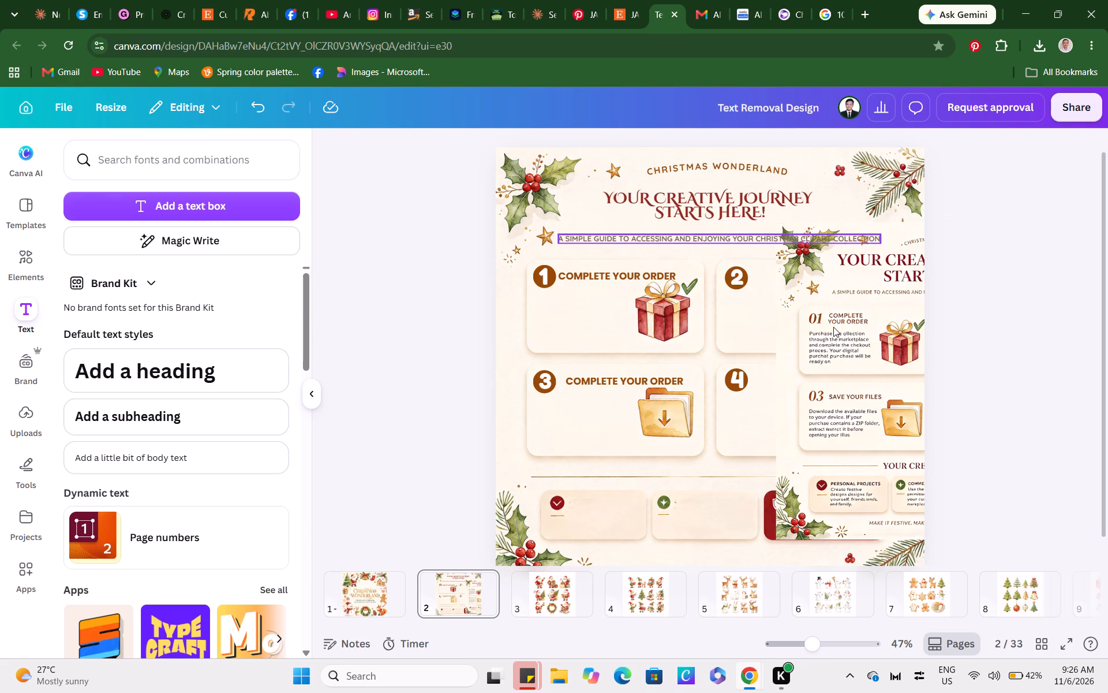
Change the copied heading in card 3 to SAVE YOUR FILES and move it closer to the badge.
left_click(626, 379)
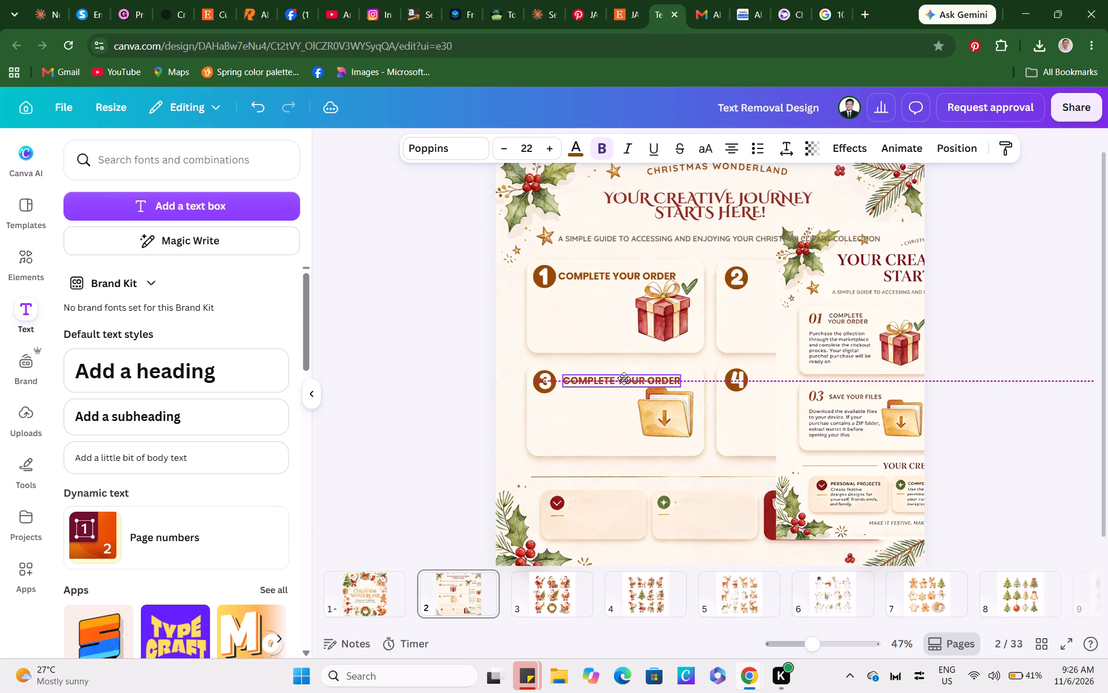
triple_click(624, 378)
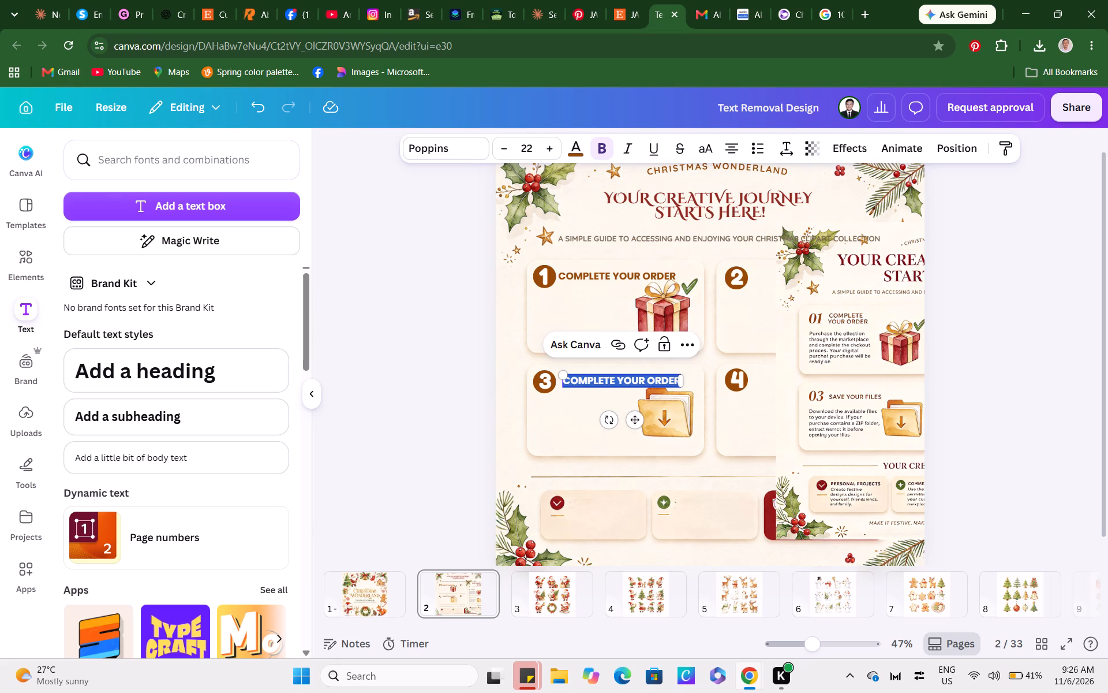
type("SAVE YOUR FILES")
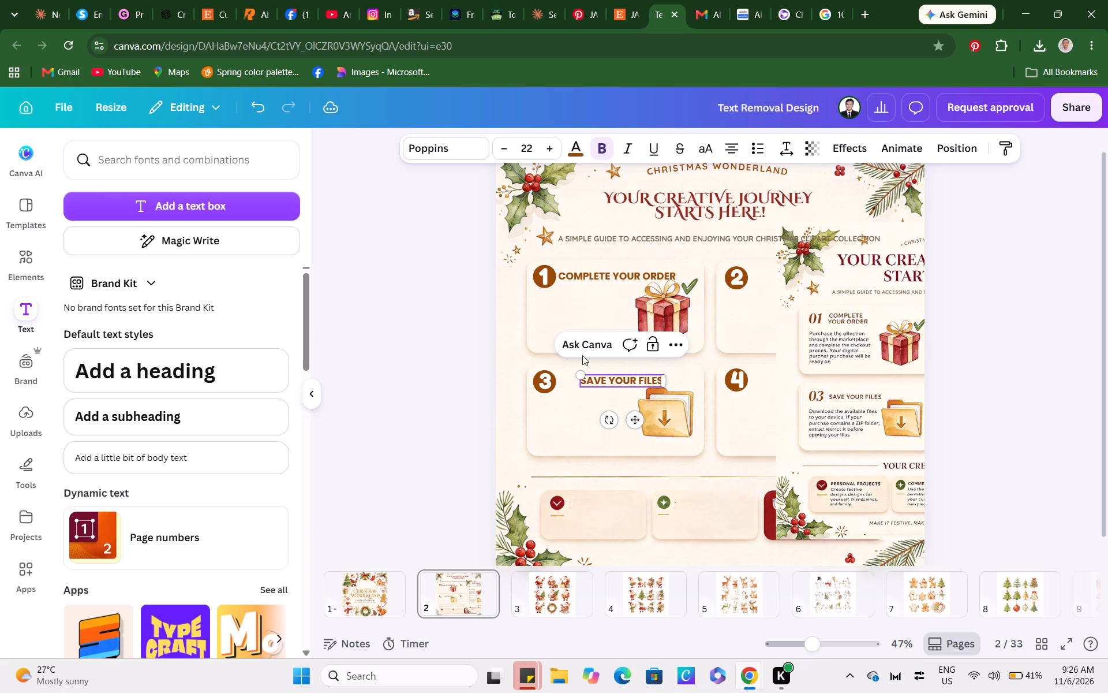
double_click(409, 380)
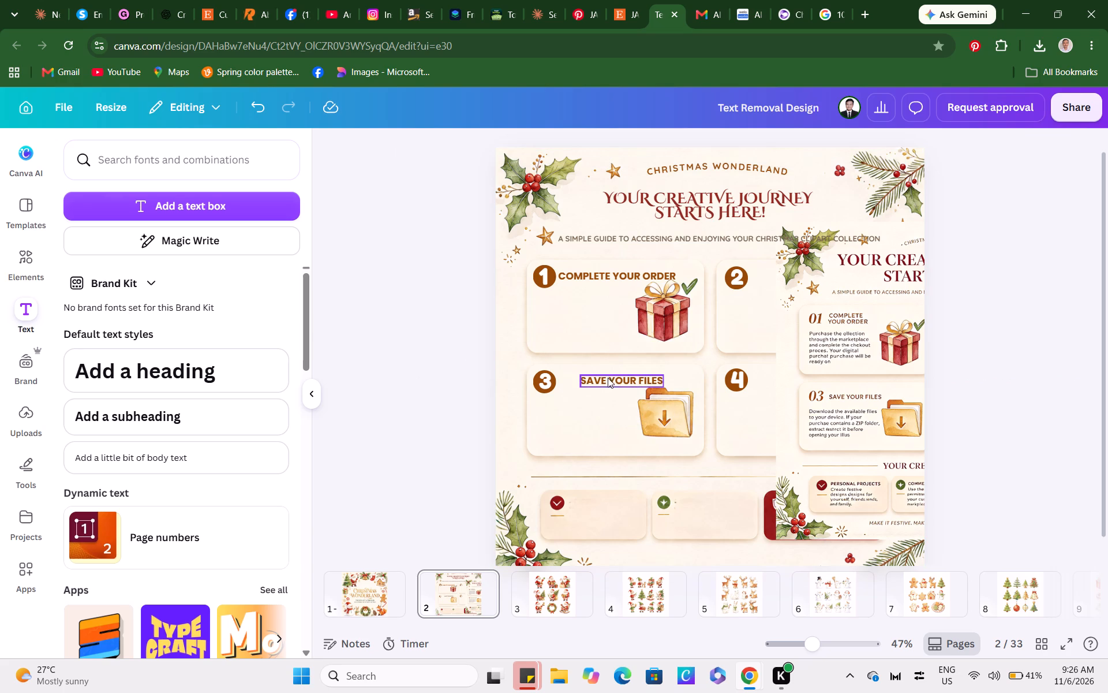
left_click_drag(612, 379, 597, 379)
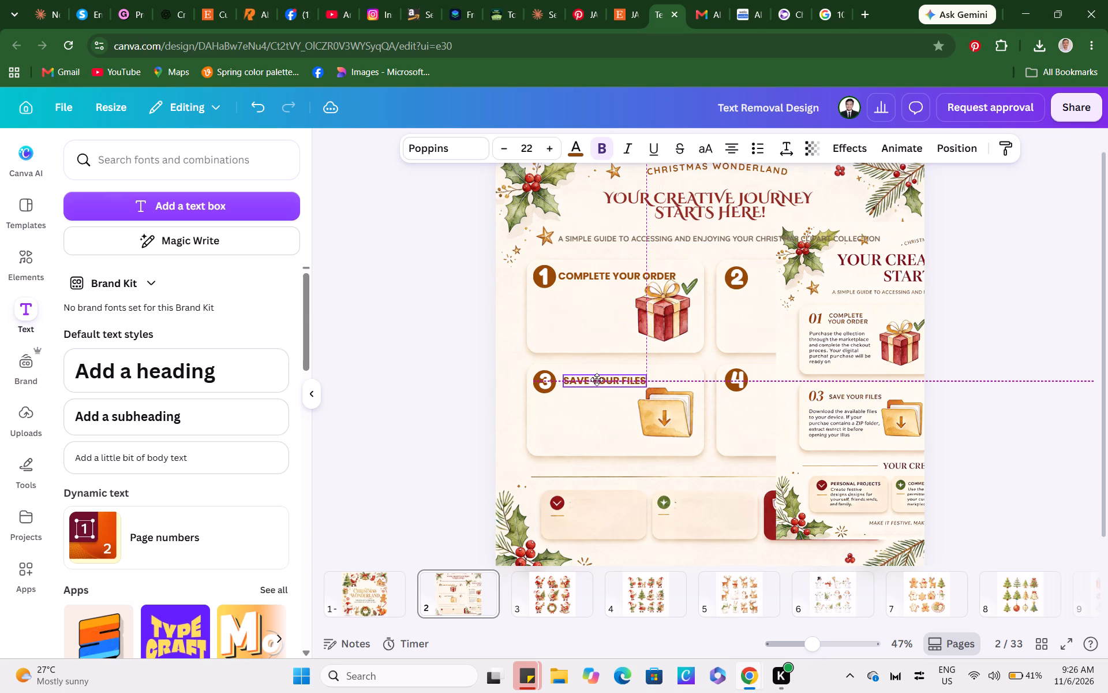
double_click(422, 388)
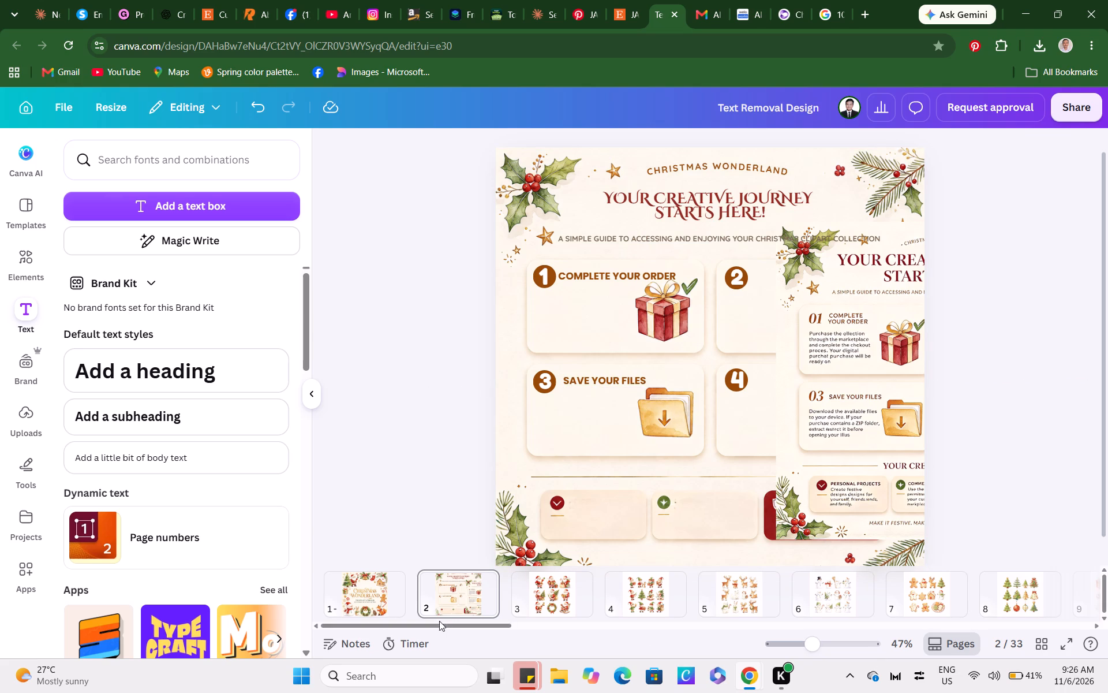
Move the reference image to the lower part of the page so it no longer covers cards 2 and 4.
left_click_drag(437, 624, 480, 627)
left_click_drag(855, 340, 706, 534)
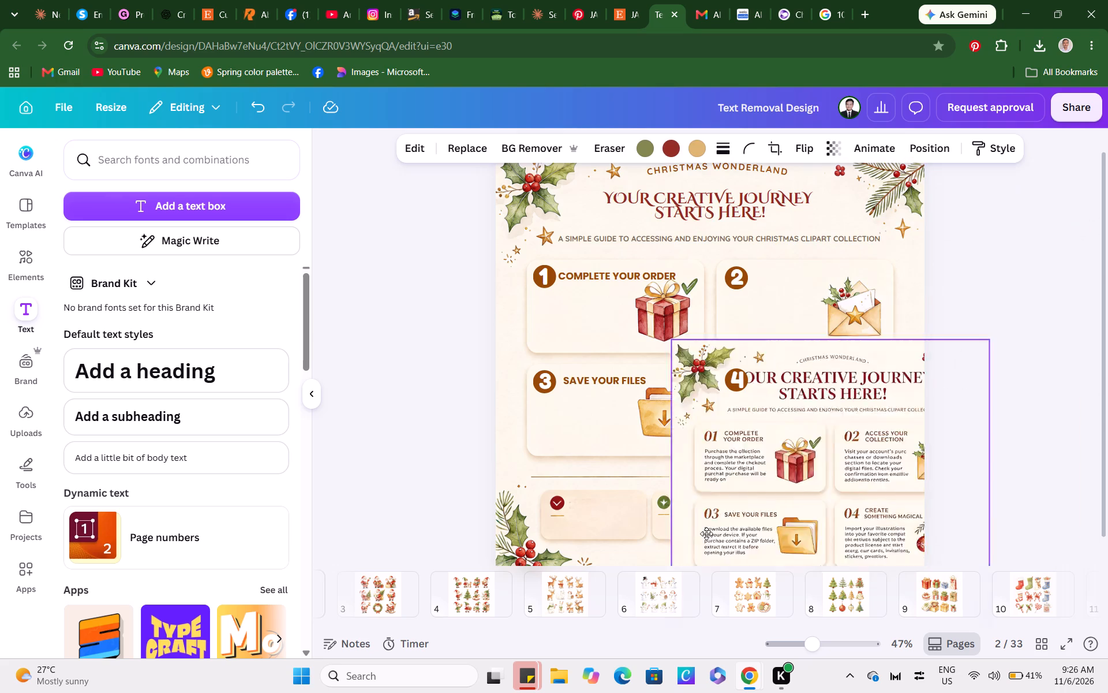
left_click_drag(706, 534, 566, 515)
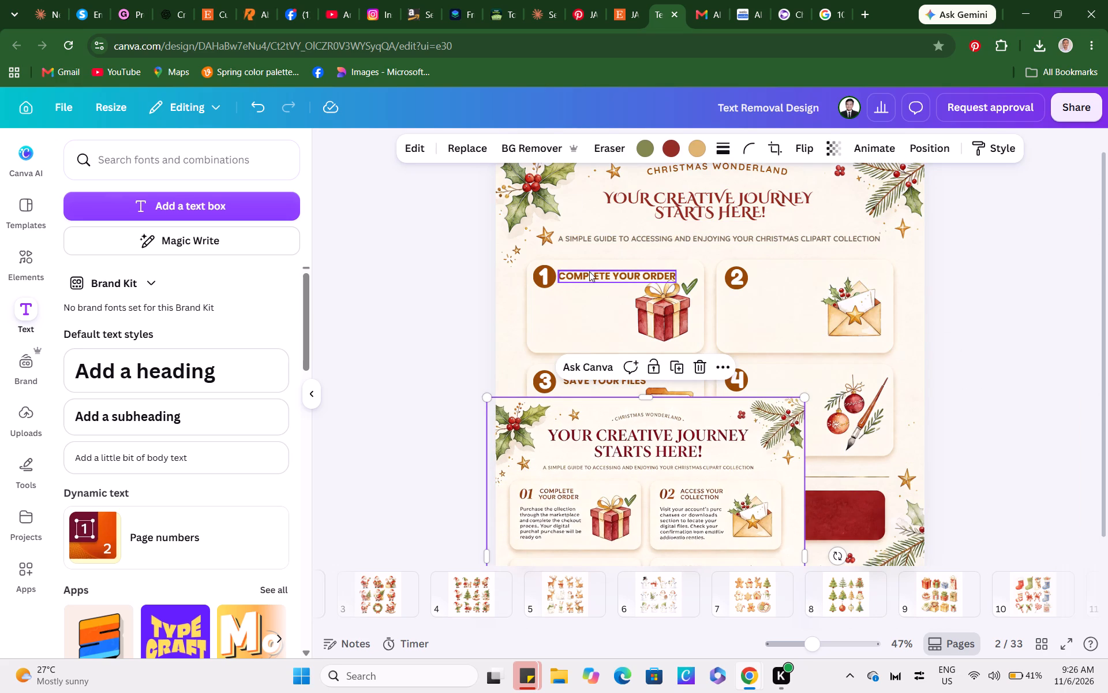
Duplicate the COMPLETE YOUR ORDER heading into the envelope card beside badge 2 and change its text to ACCESS YOUR COLLECTION.
left_click(589, 271)
left_click(654, 240)
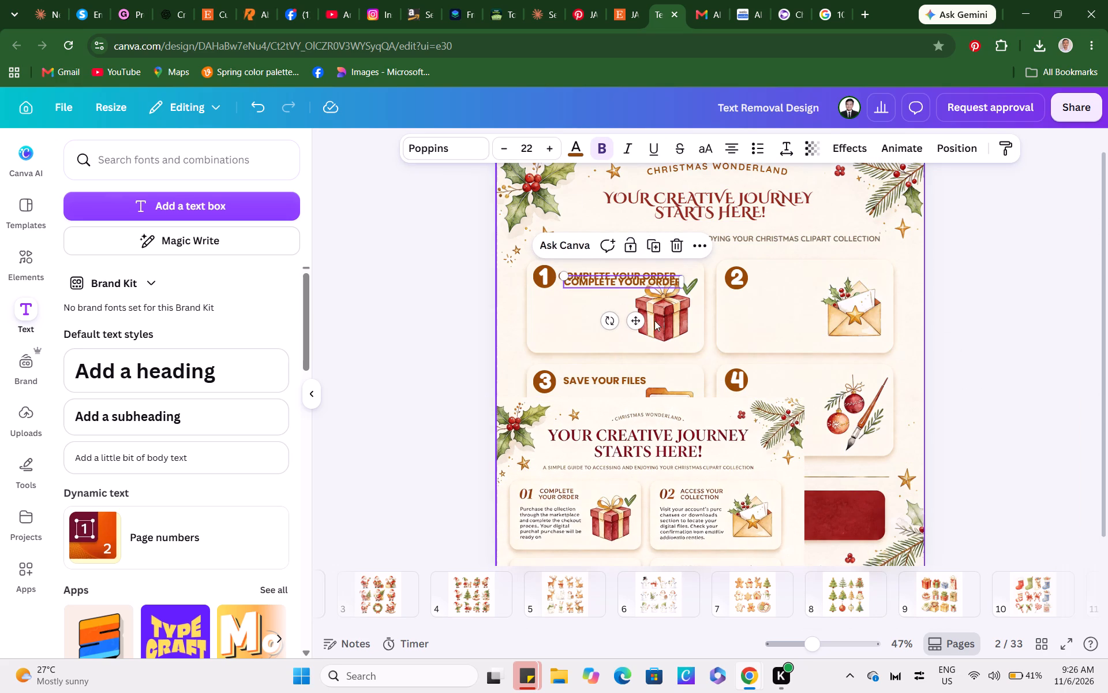
left_click_drag(642, 321, 833, 316)
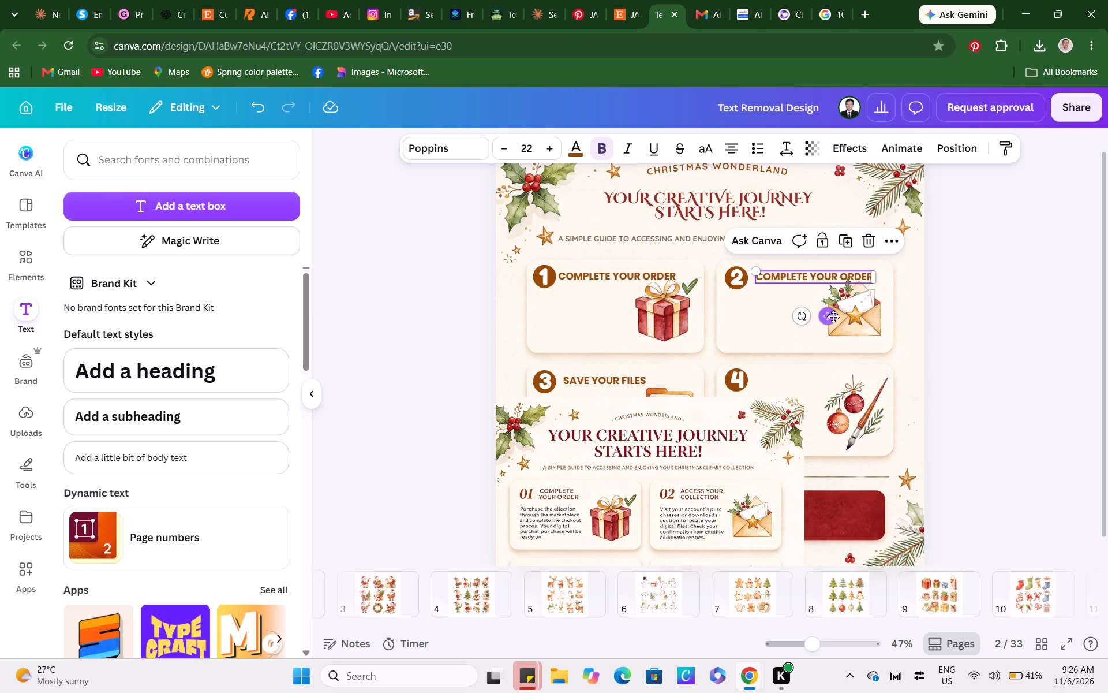
left_click(833, 316)
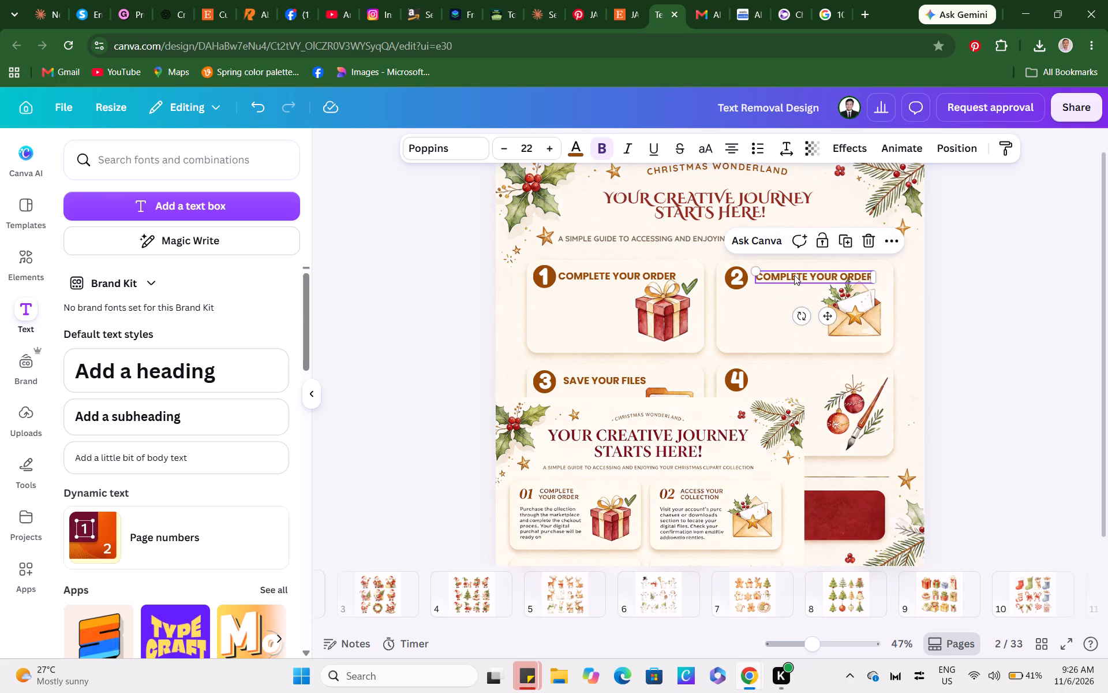
double_click(788, 276)
type("ACCESS YOUR COLLECTION")
double_click(961, 312)
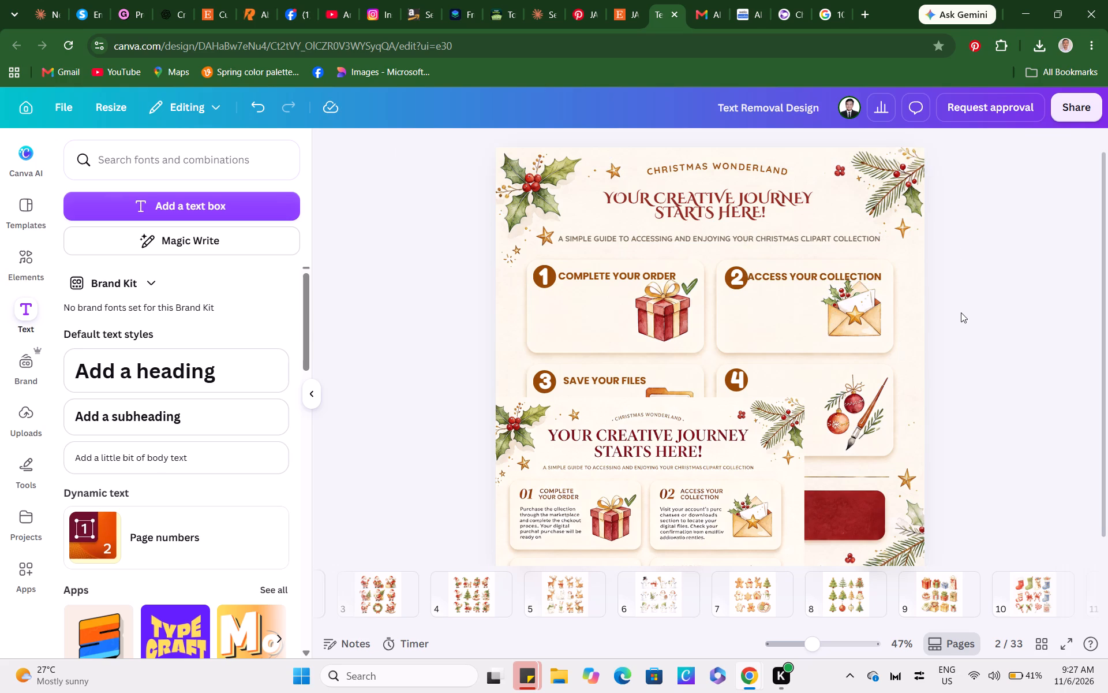
Nudge the ACCESS YOUR COLLECTION heading slightly away from badge 2.
left_click(825, 271)
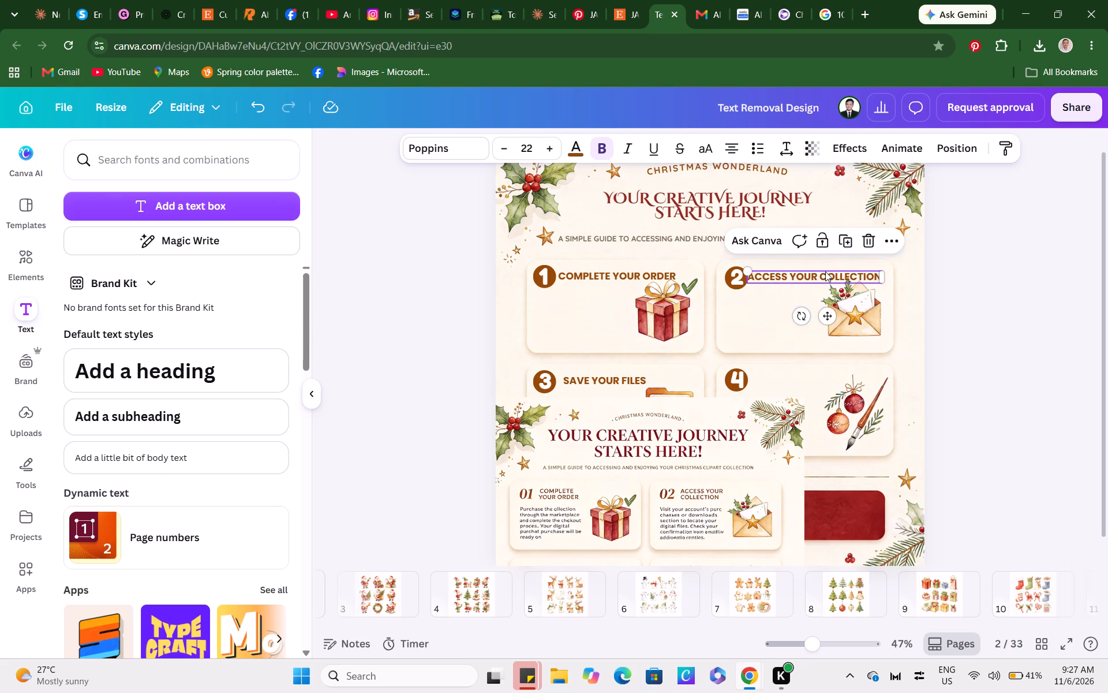
key("Right")
key("Right")
left_click(825, 271)
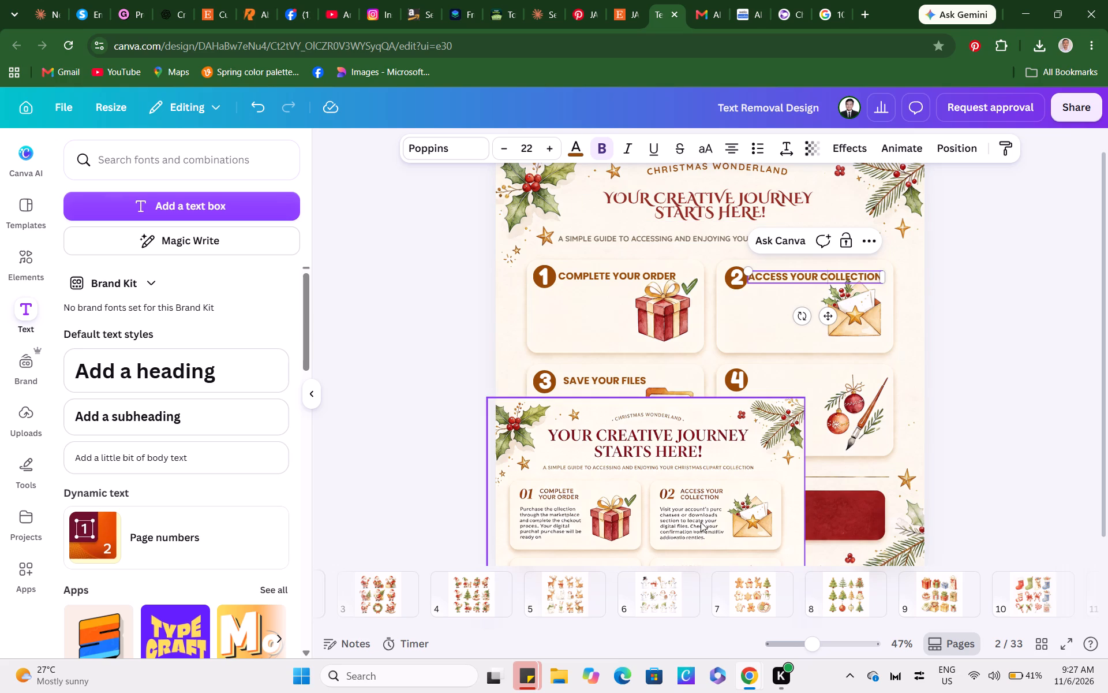
Move the reference image over the page's left half, extending past its edge, with its 02 and 04 card texts readable.
left_click_drag(698, 523, 612, 348)
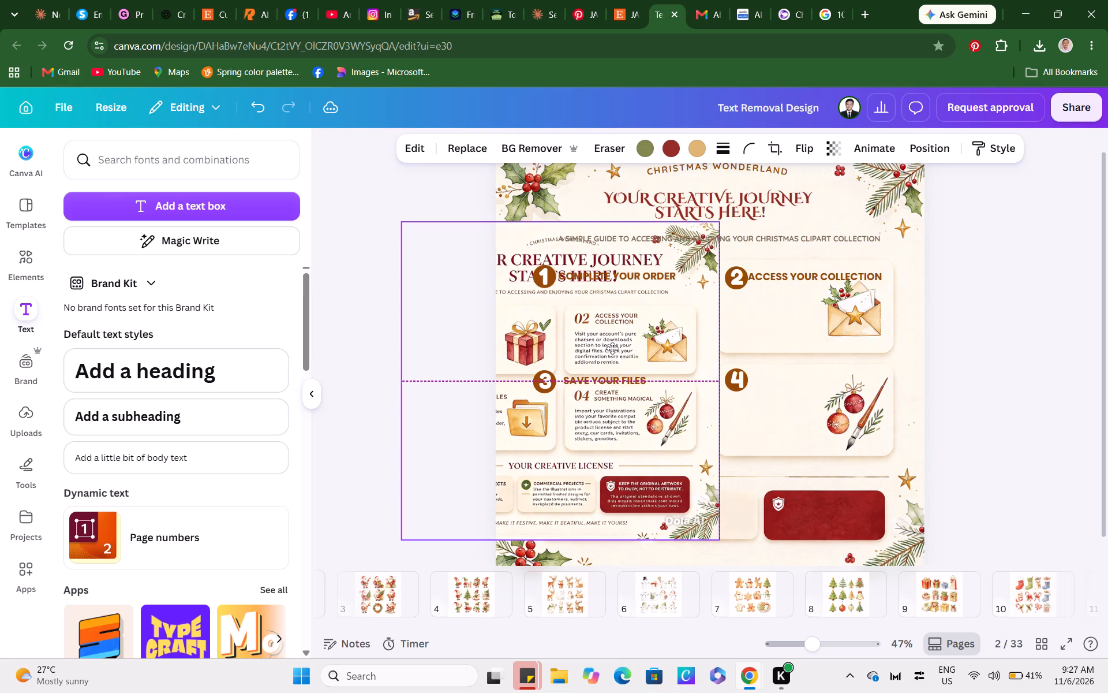
left_click_drag(612, 348, 588, 407)
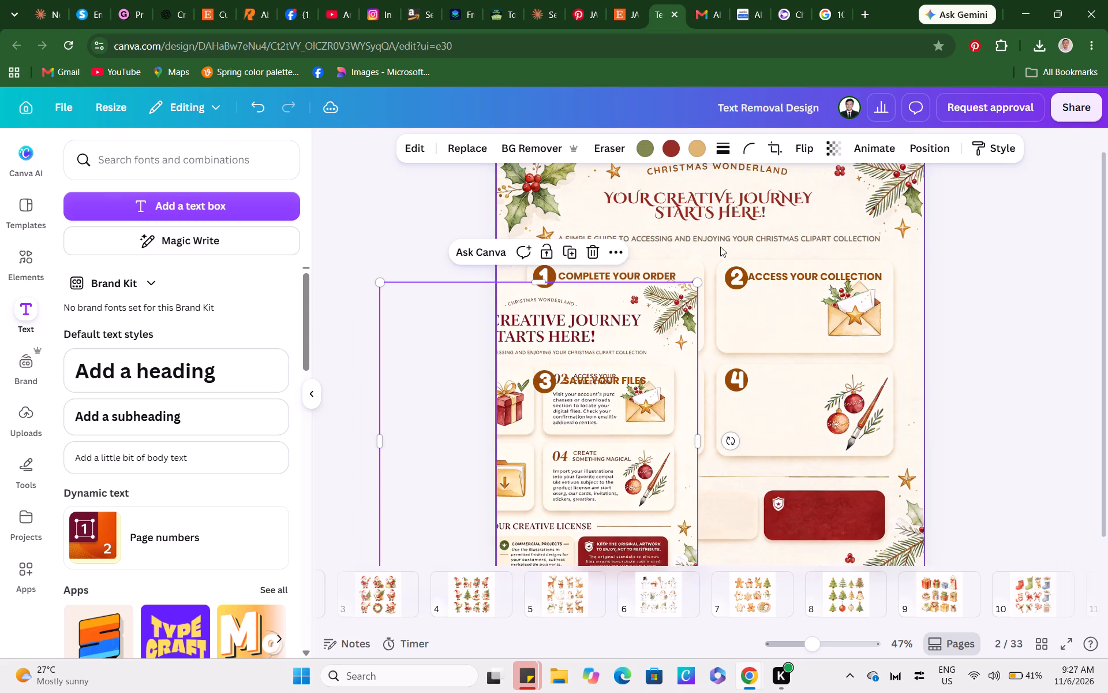
Nudge the ACCESS YOUR COLLECTION heading further right to leave a small gap after badge 2.
left_click(774, 276)
key("Right")
key("Right")
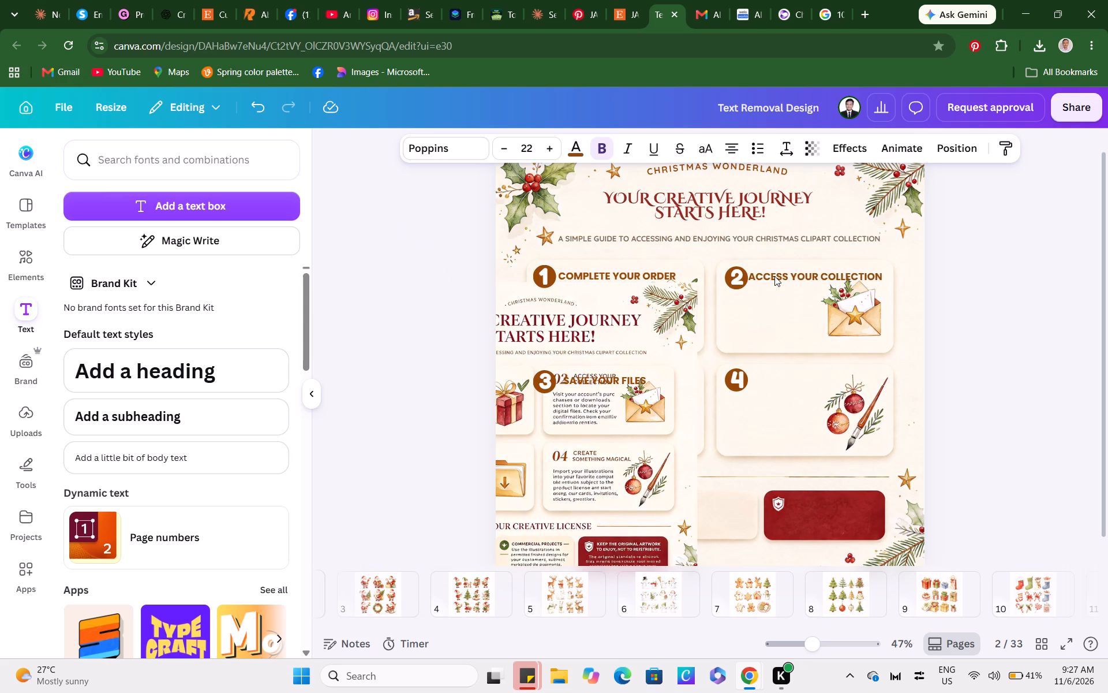
key("Right")
key("Right")
key("Right")
key("Right")
key("Right")
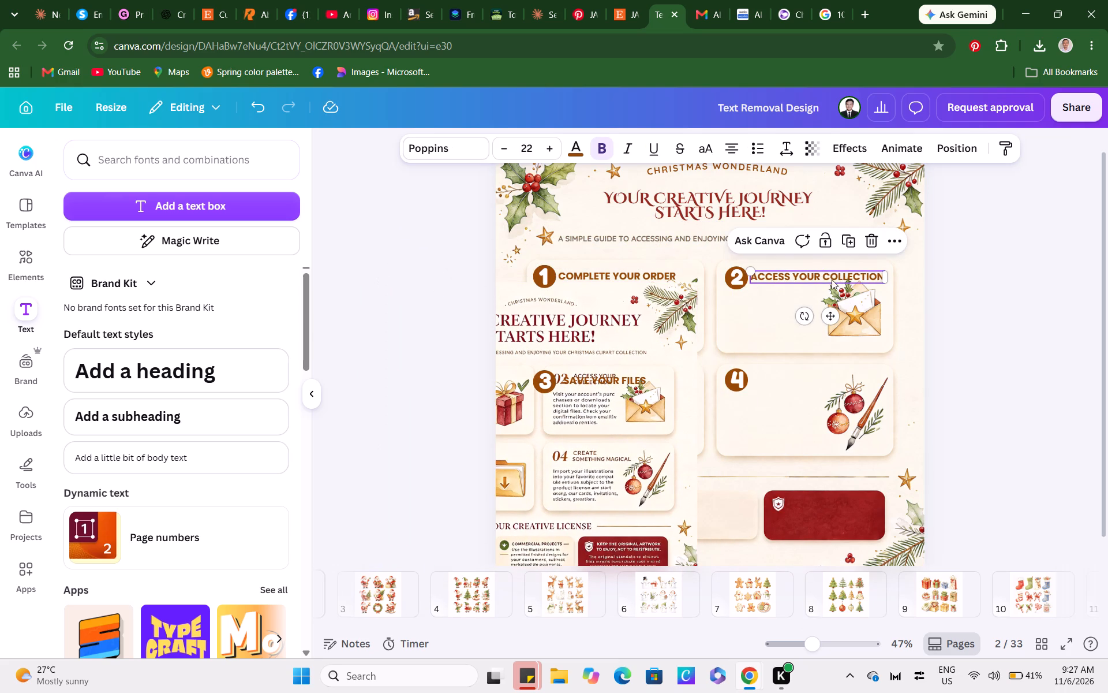
Duplicate the ACCESS YOUR COLLECTION heading and place the copy beside badge 4 in the ornaments card.
left_click(851, 242)
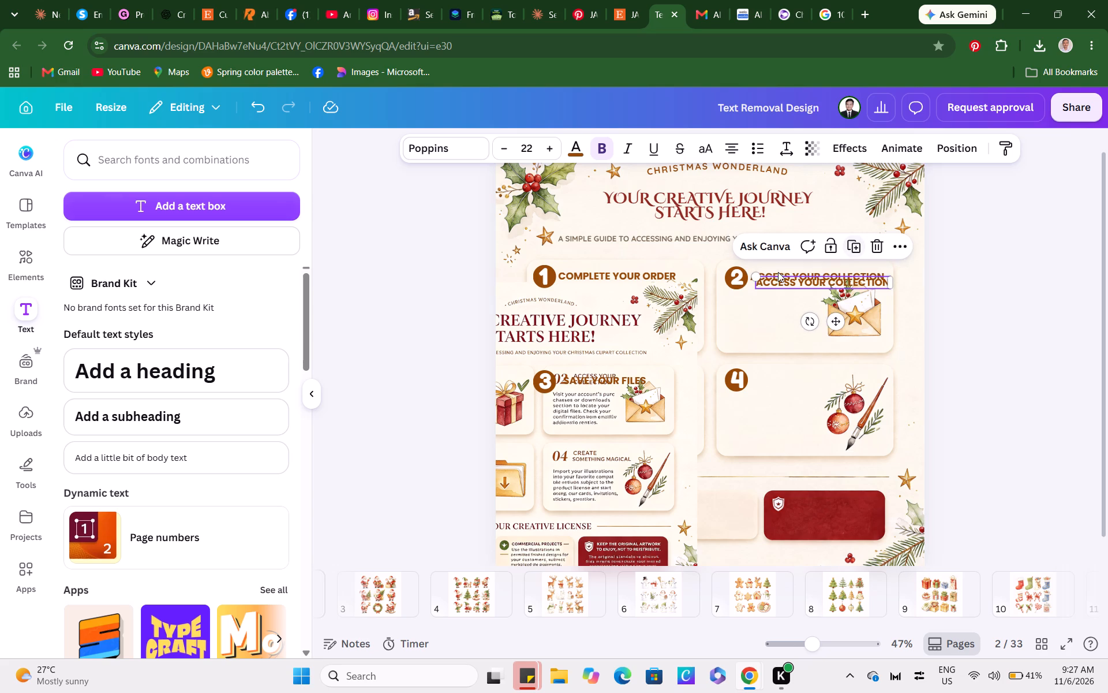
left_click_drag(834, 321, 835, 416)
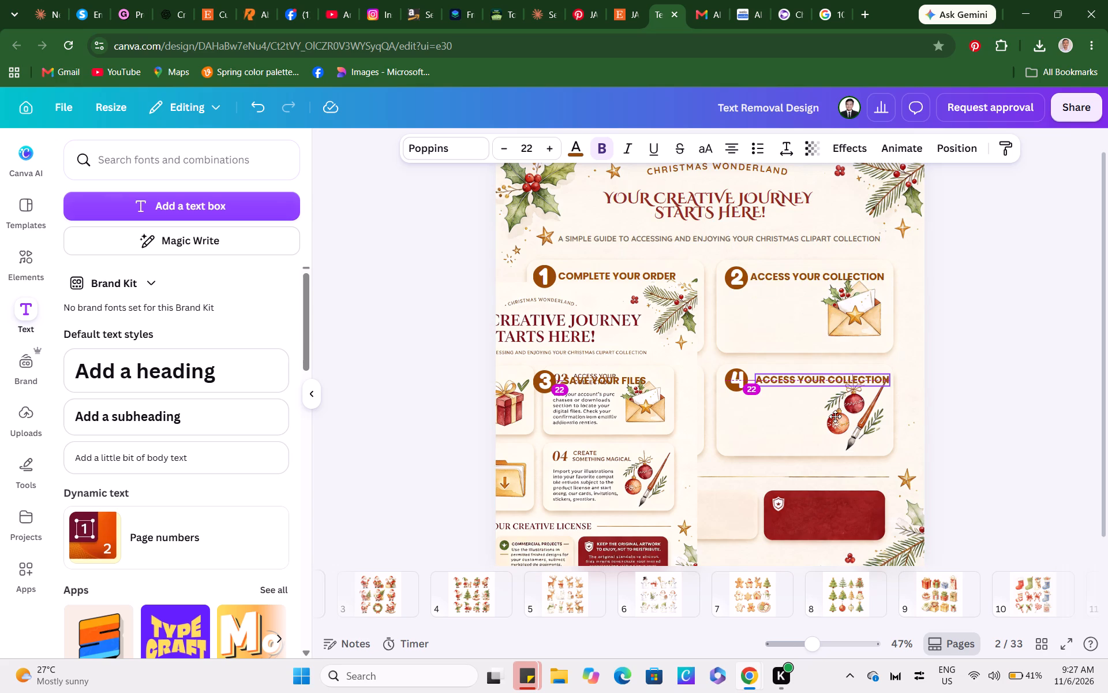
left_click_drag(835, 416, 834, 416)
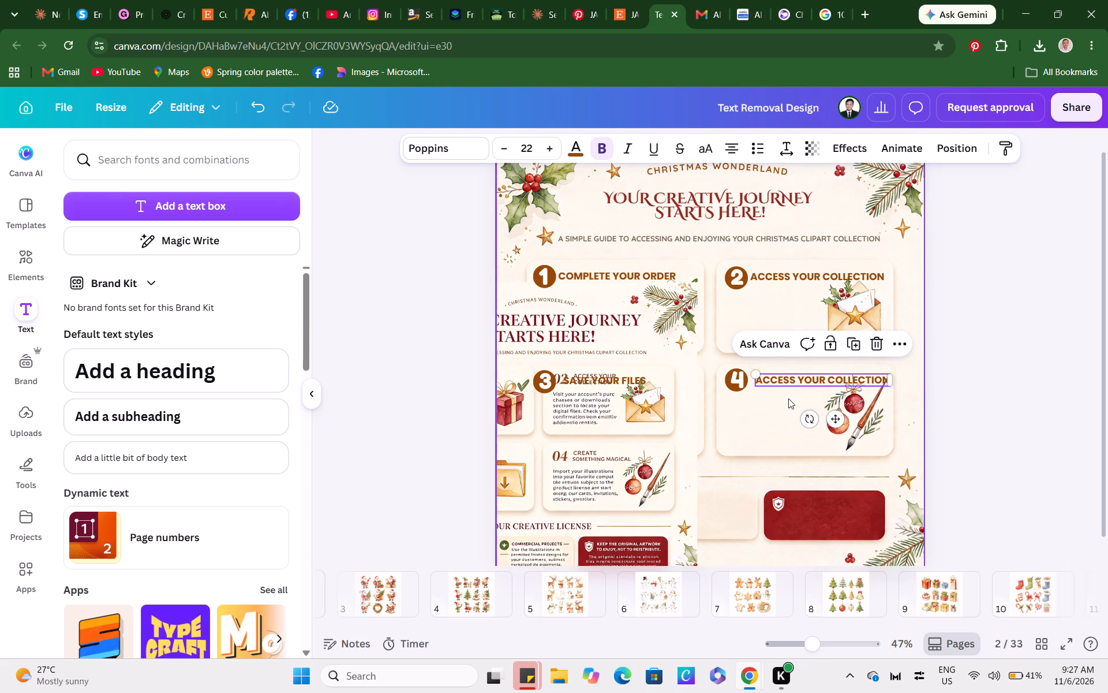
Change the copied heading beside badge 4 to CREATE SOMETHING MAGICAL and narrow its box so it wraps onto two lines.
double_click(786, 379)
type("CREATE SOMETHING MAGICAL")
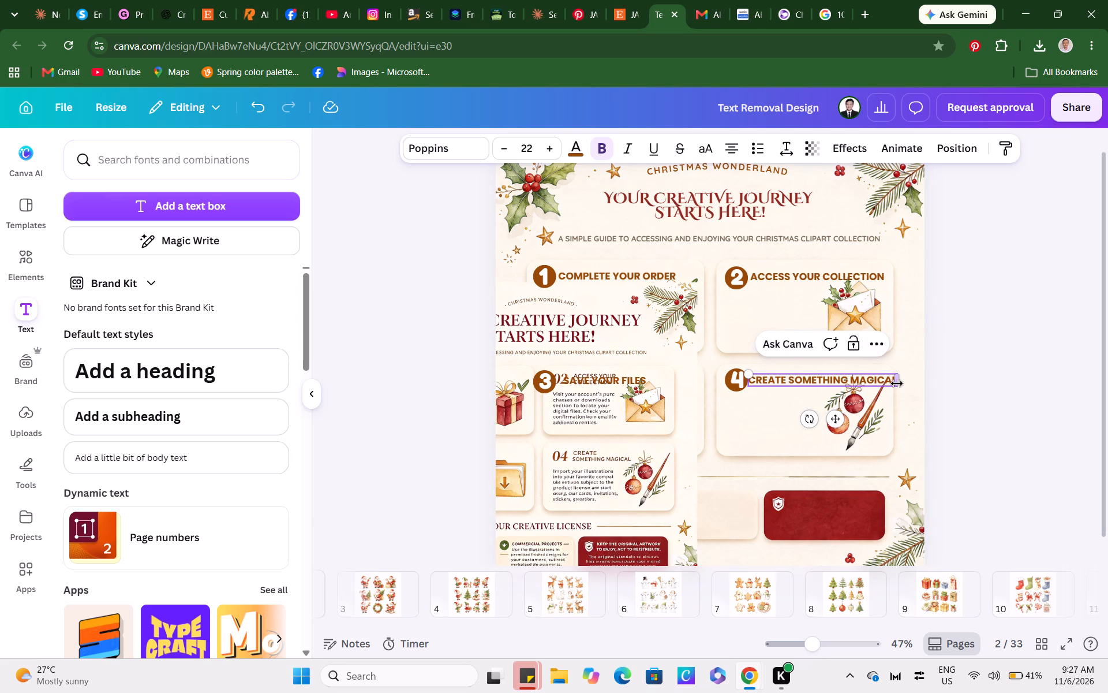
left_click_drag(901, 381, 878, 386)
Tighten the CREATE SOMETHING MAGICAL heading's line spacing to 1.04 and left-align it.
left_click(783, 152)
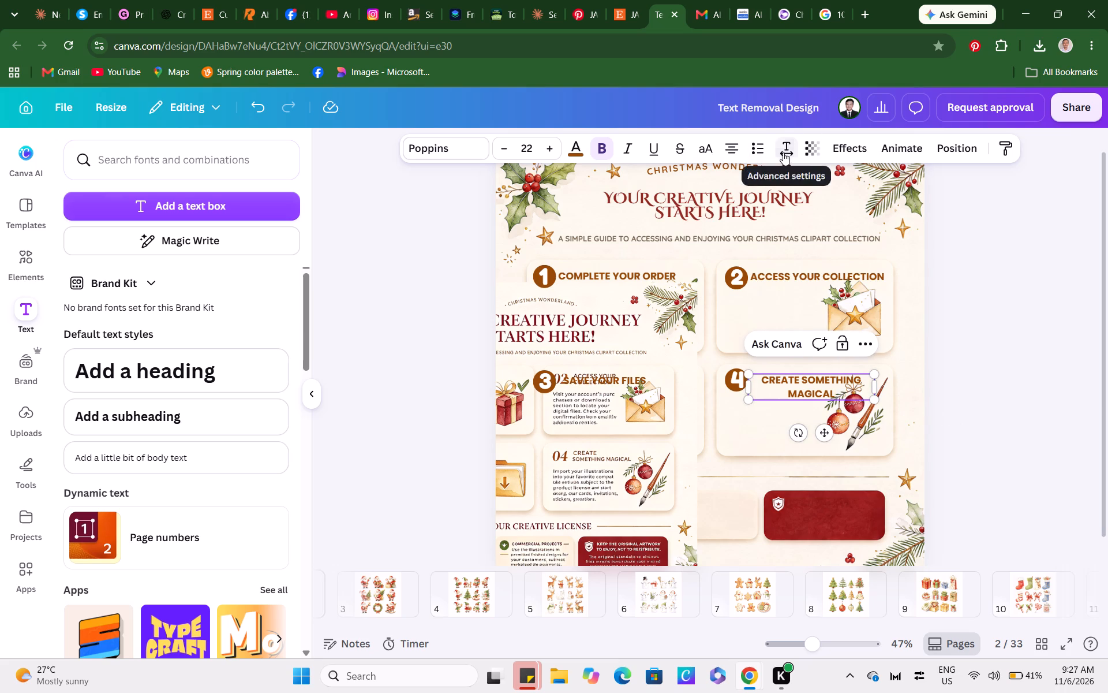
left_click_drag(758, 261, 750, 262)
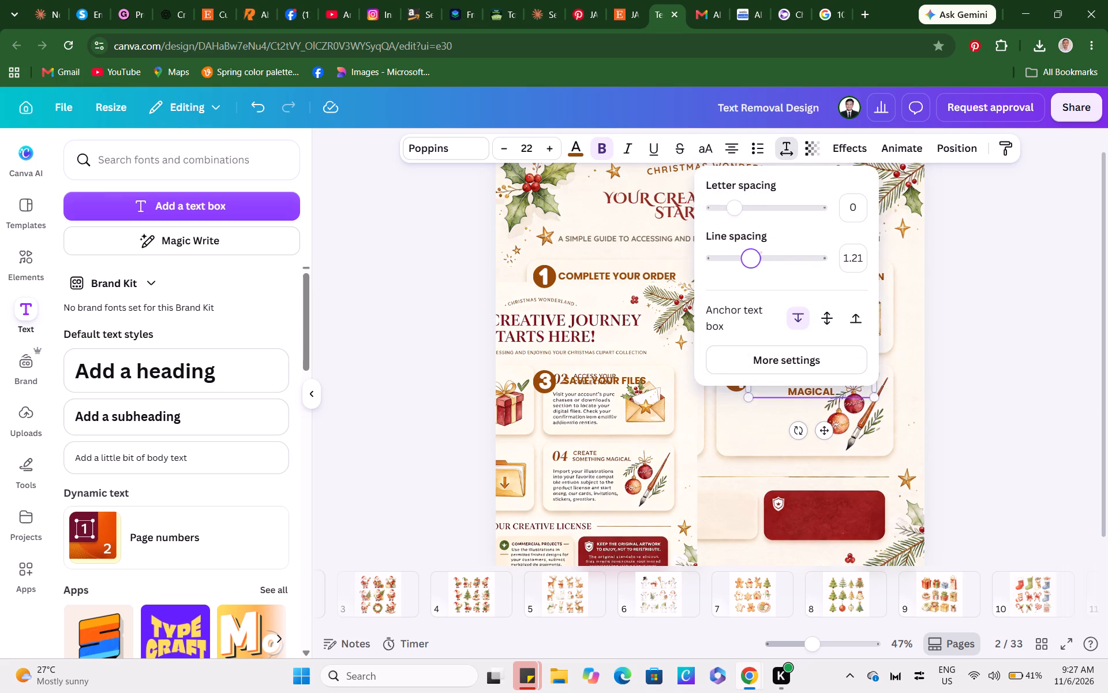
left_click_drag(750, 262, 741, 264)
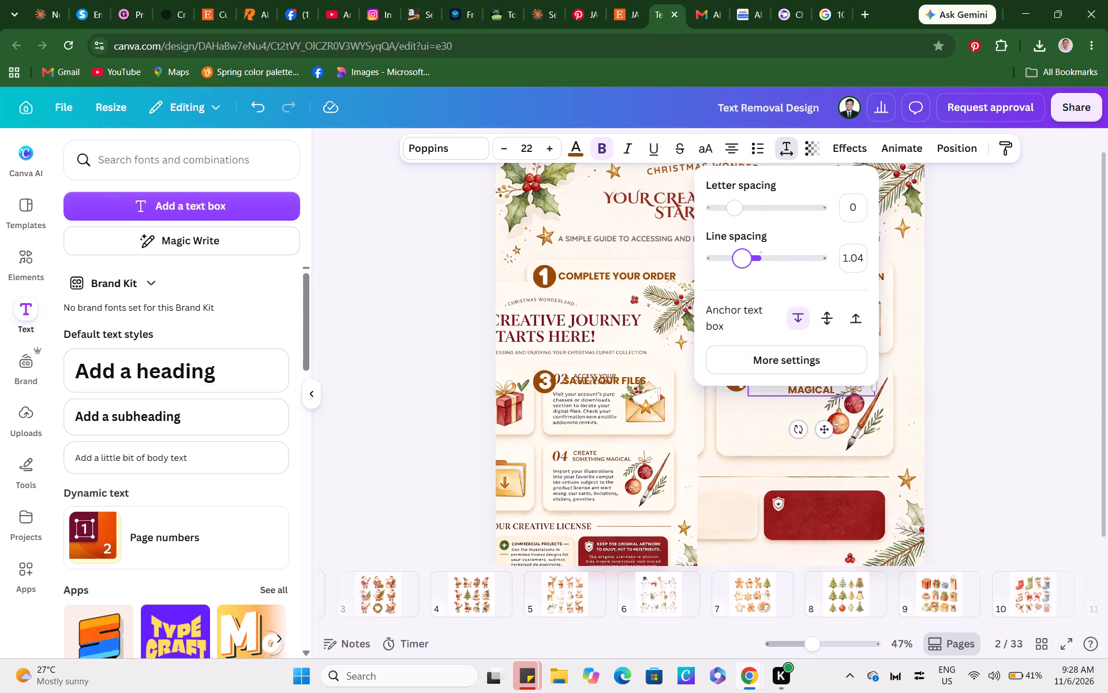
left_click(731, 156)
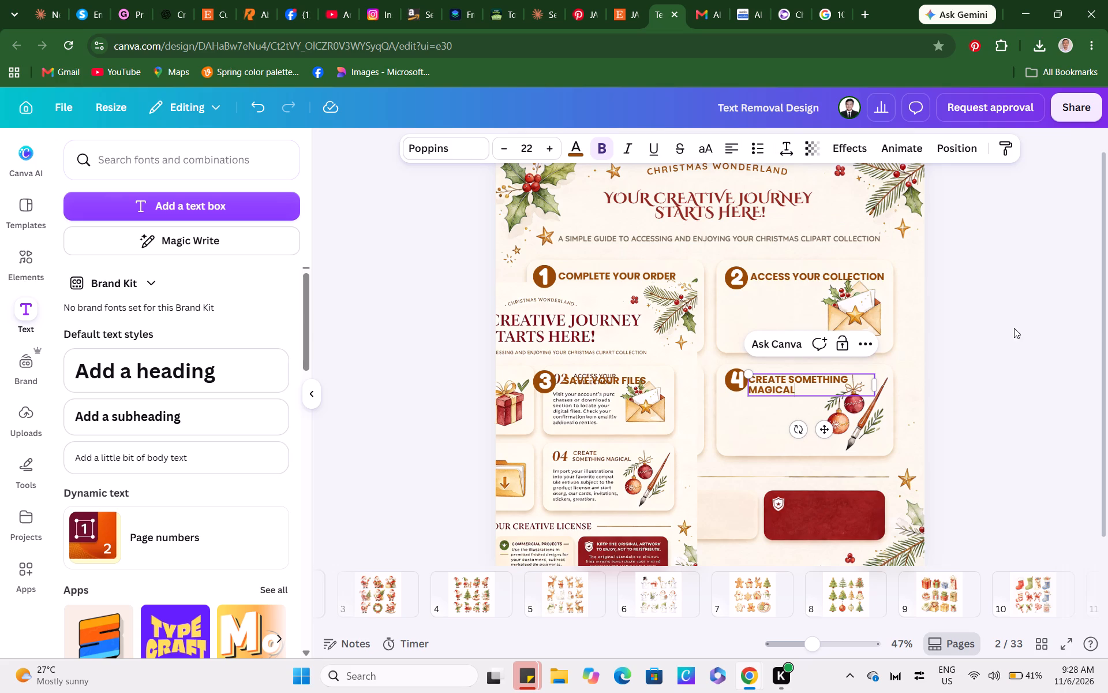
double_click(1007, 331)
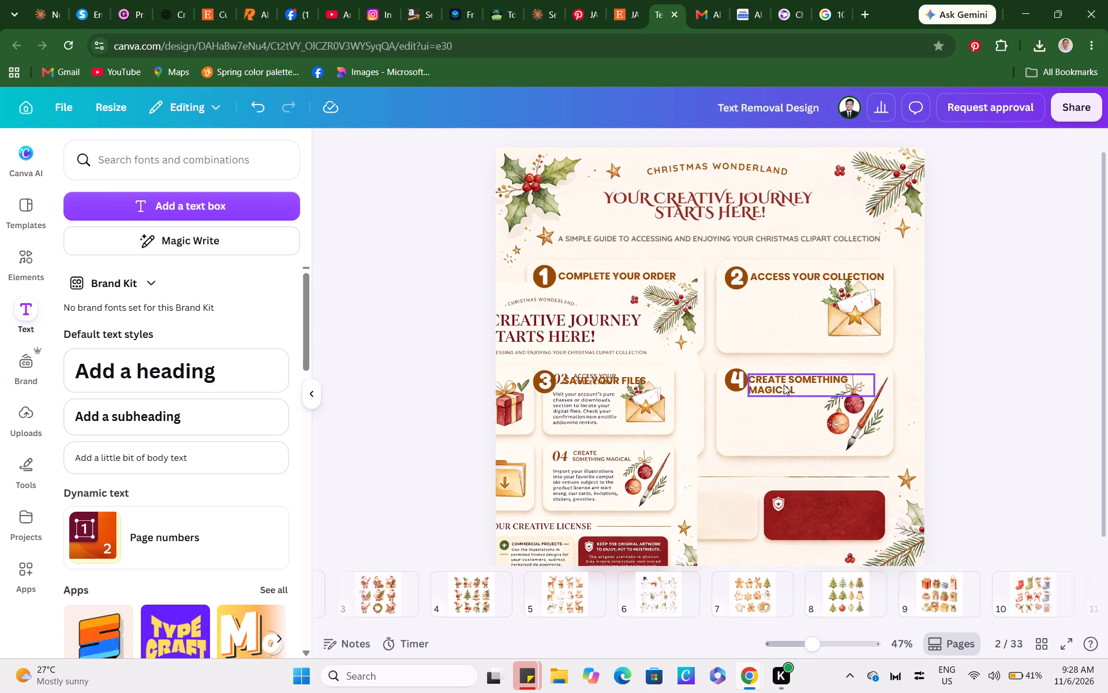
Nudge the CREATE SOMETHING MAGICAL heading slightly away from badge 4.
left_click_drag(784, 385, 788, 379)
double_click(937, 346)
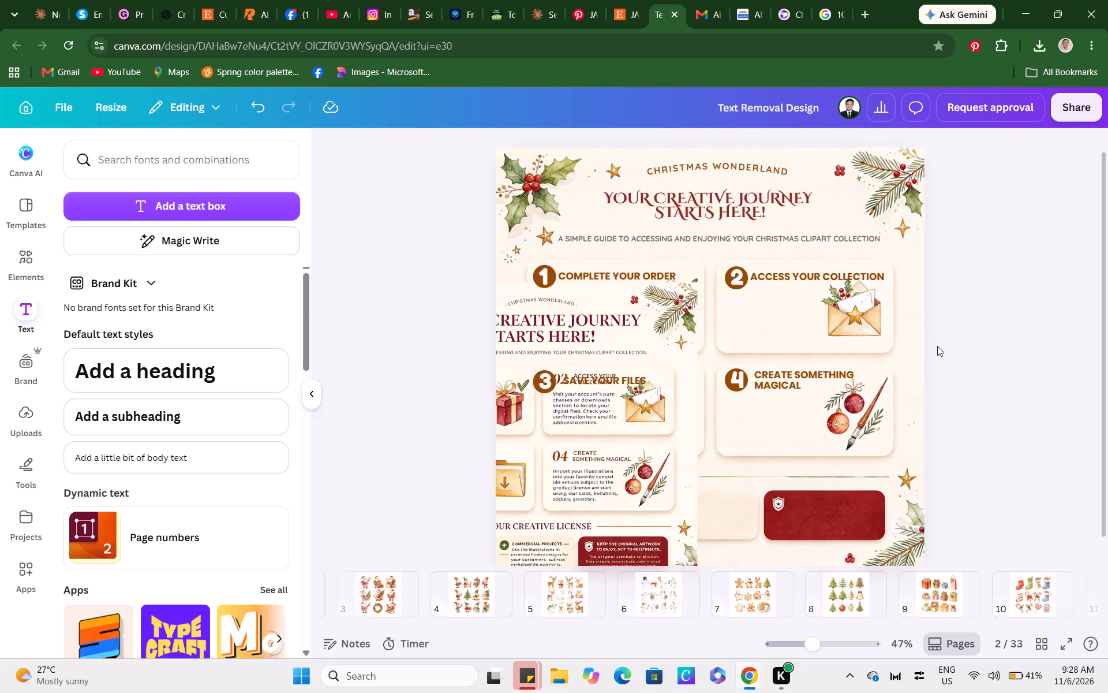
left_click_drag(1107, 344, 1107, 414)
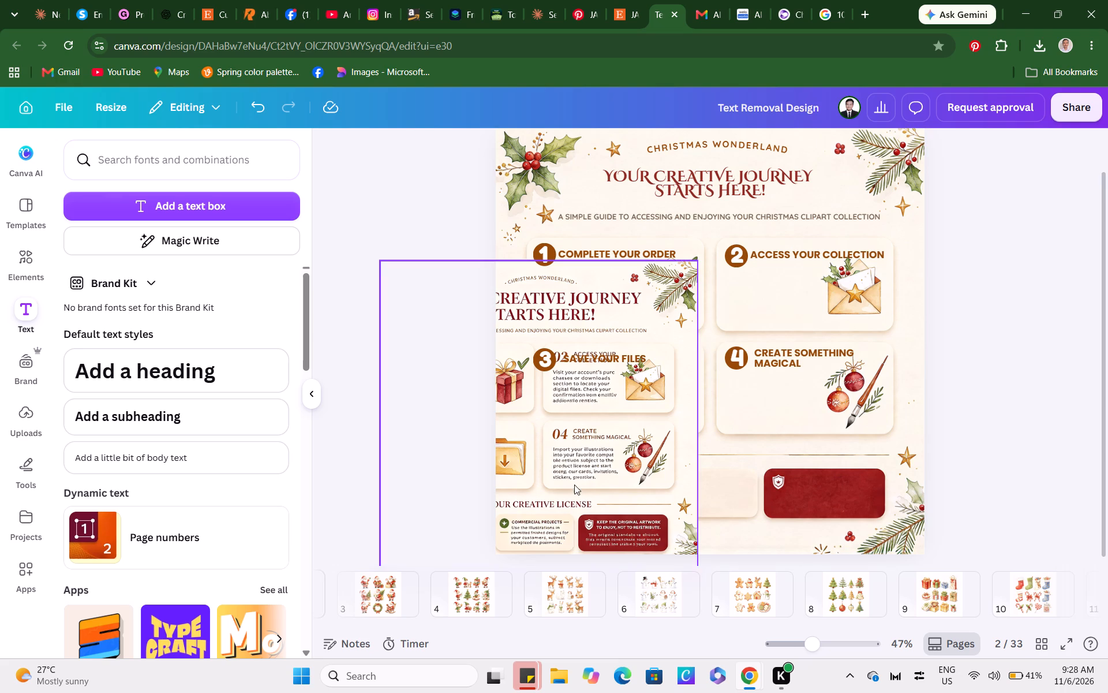
left_click_drag(571, 483, 974, 464)
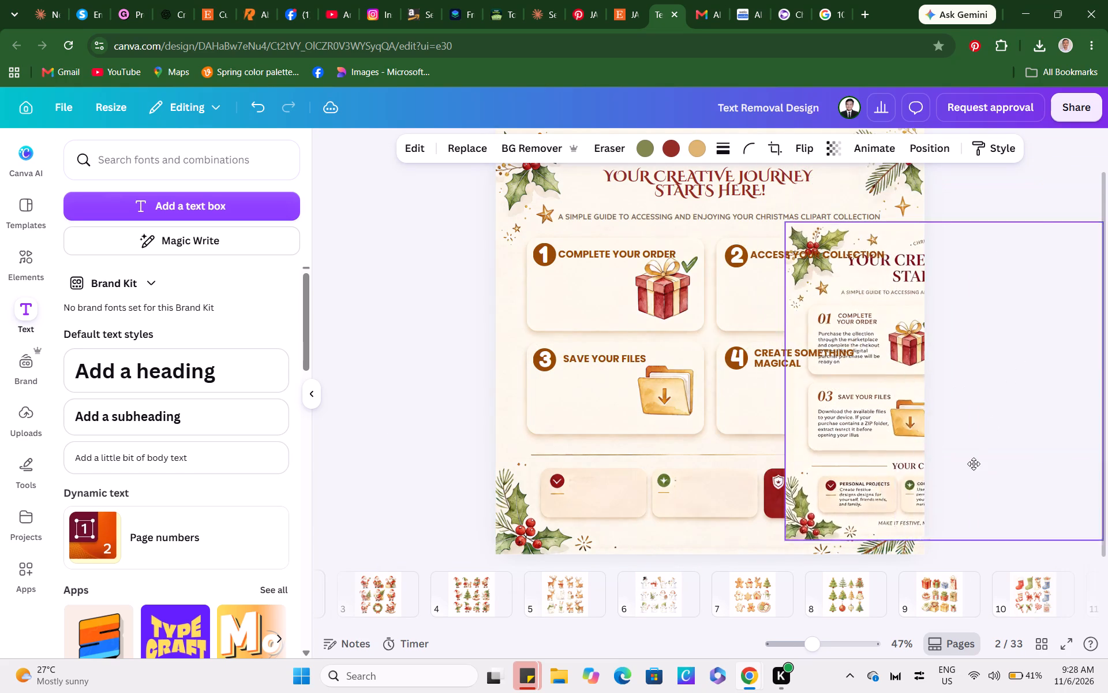
left_click_drag(974, 464, 1002, 380)
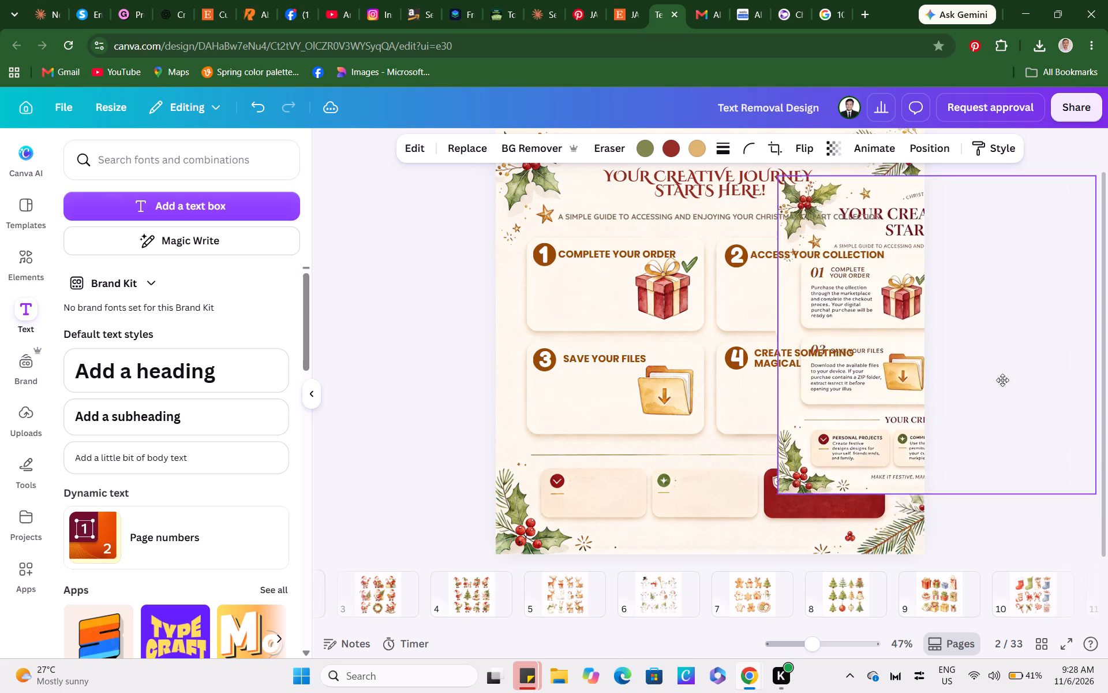
left_click_drag(1002, 380, 1006, 498)
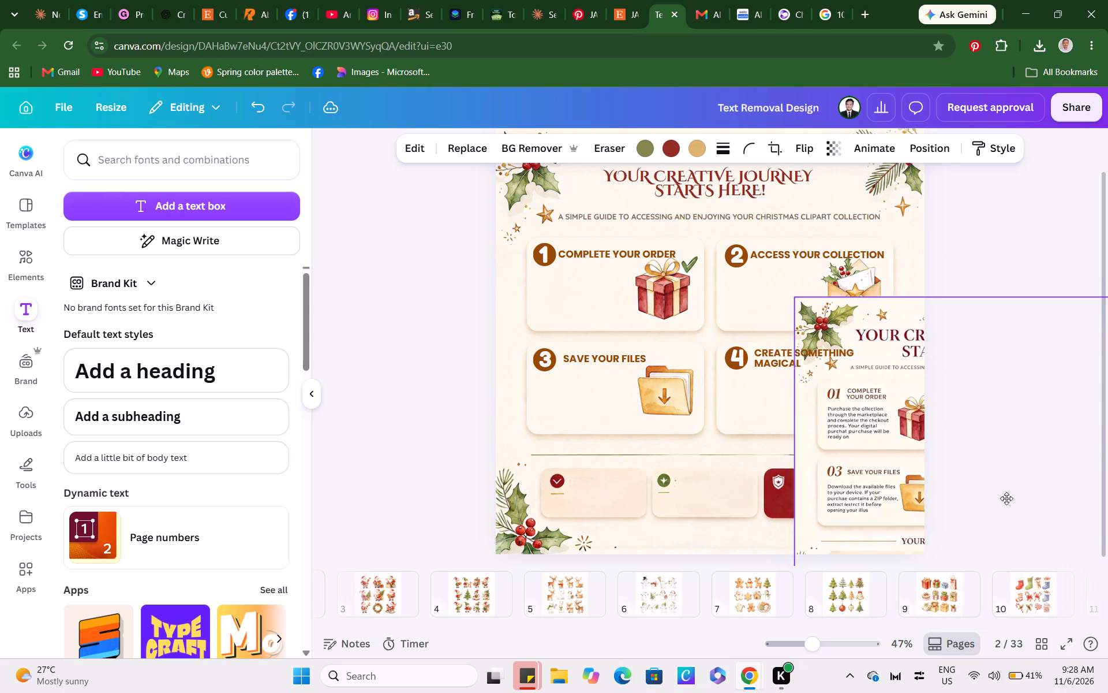
left_click_drag(1006, 498, 889, 474)
left_click_drag(1105, 450, 1107, 387)
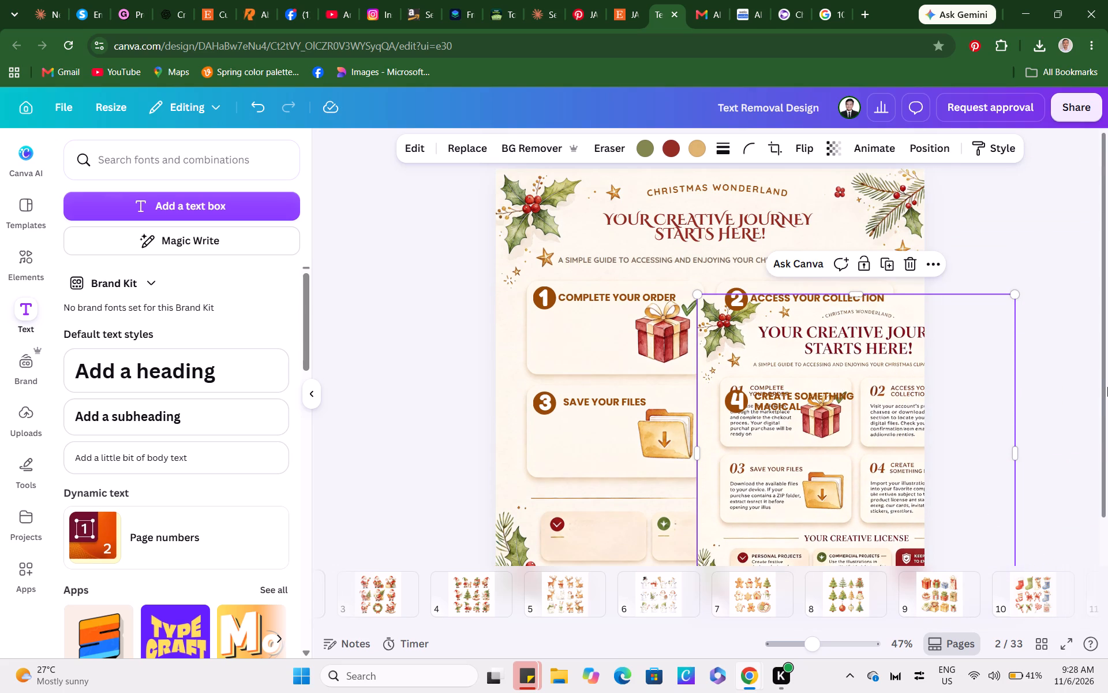
left_click_drag(1107, 387, 1103, 464)
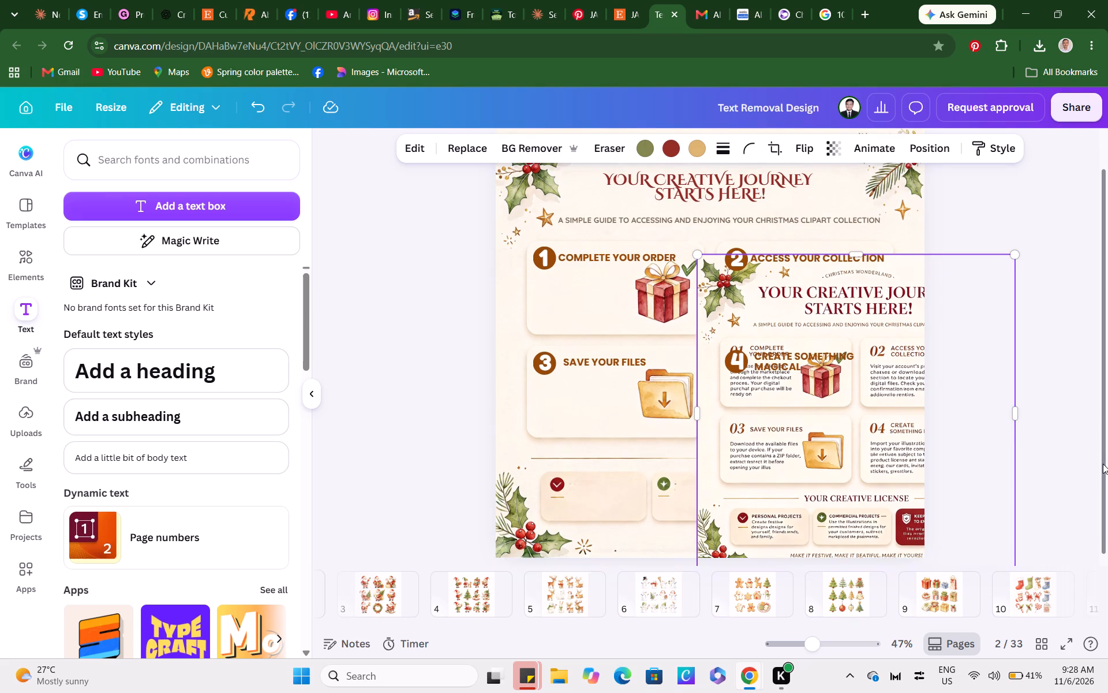
left_click_drag(1103, 464, 1107, 466)
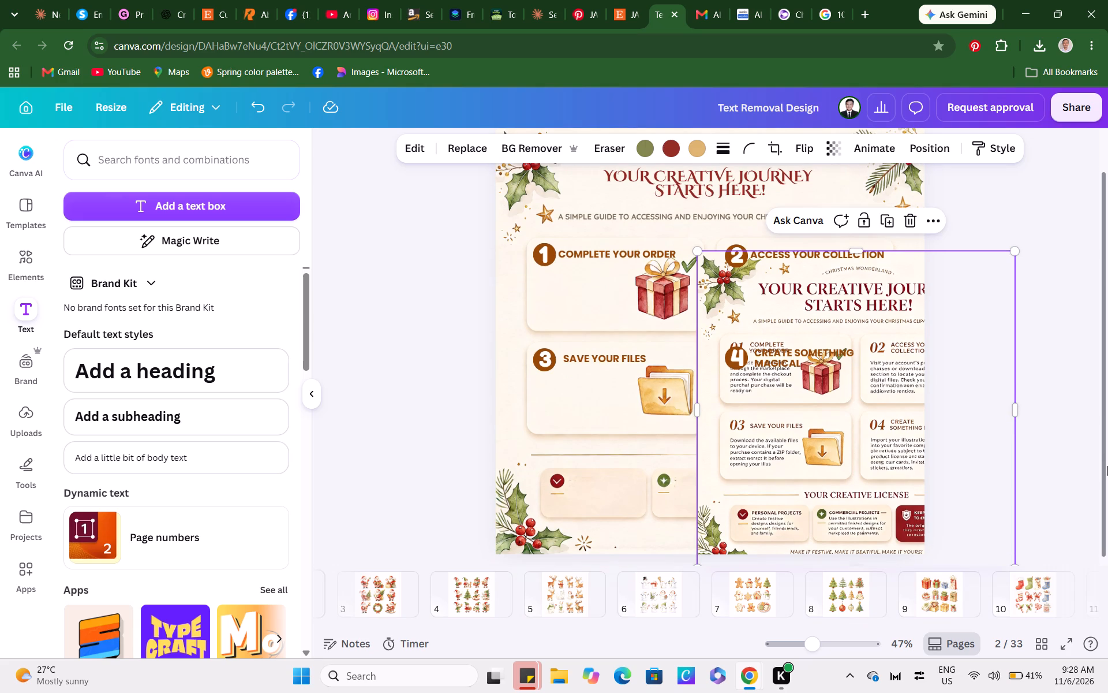
left_click_drag(899, 498, 933, 460)
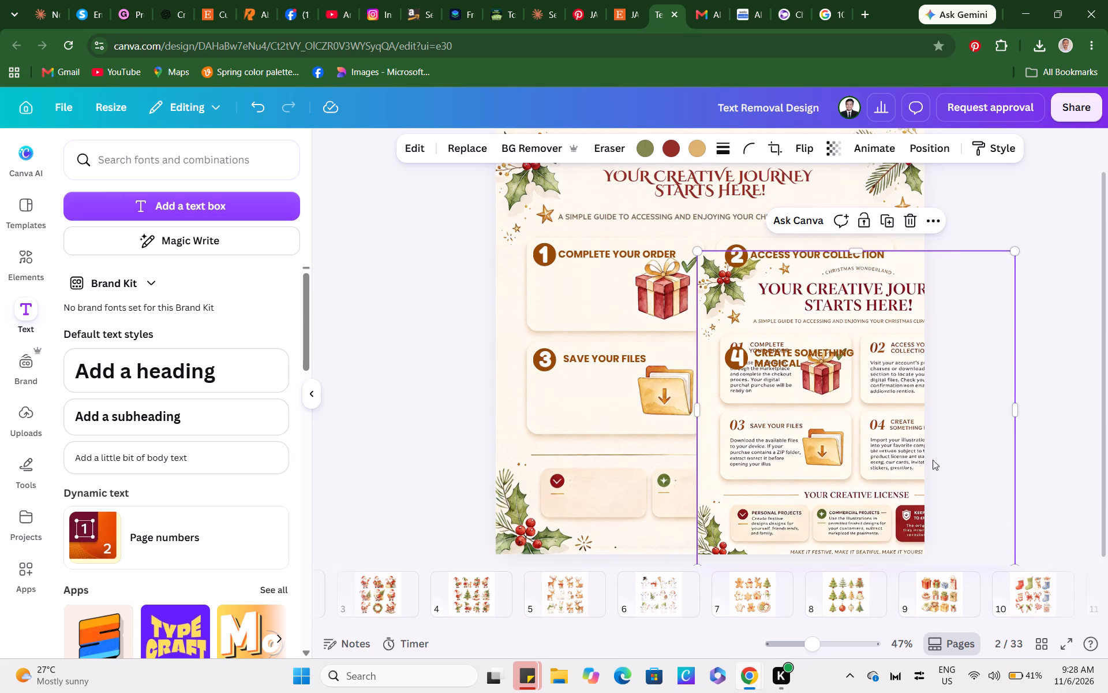
left_click_drag(933, 460, 934, 433)
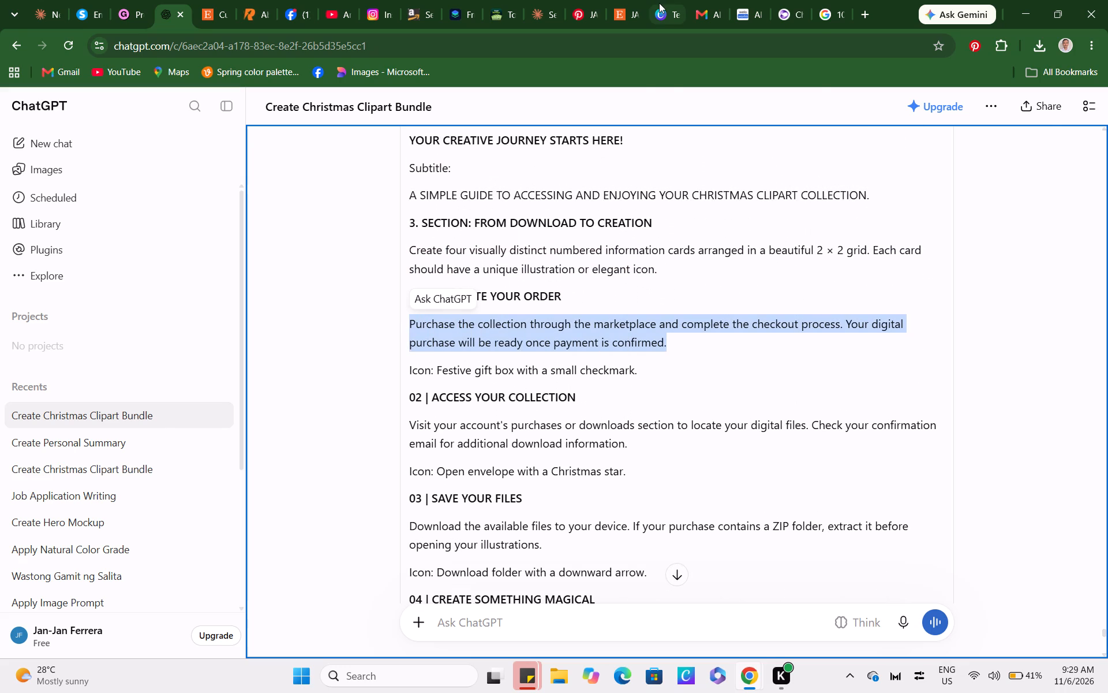
triple_click(579, 287)
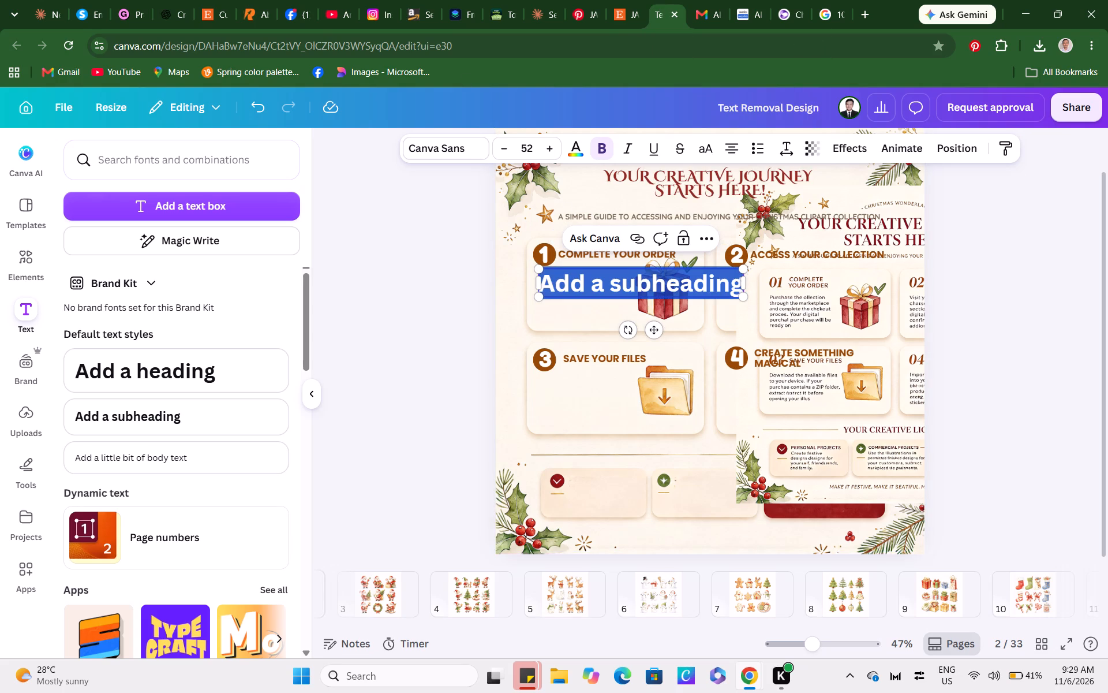
key("ctrl+v")
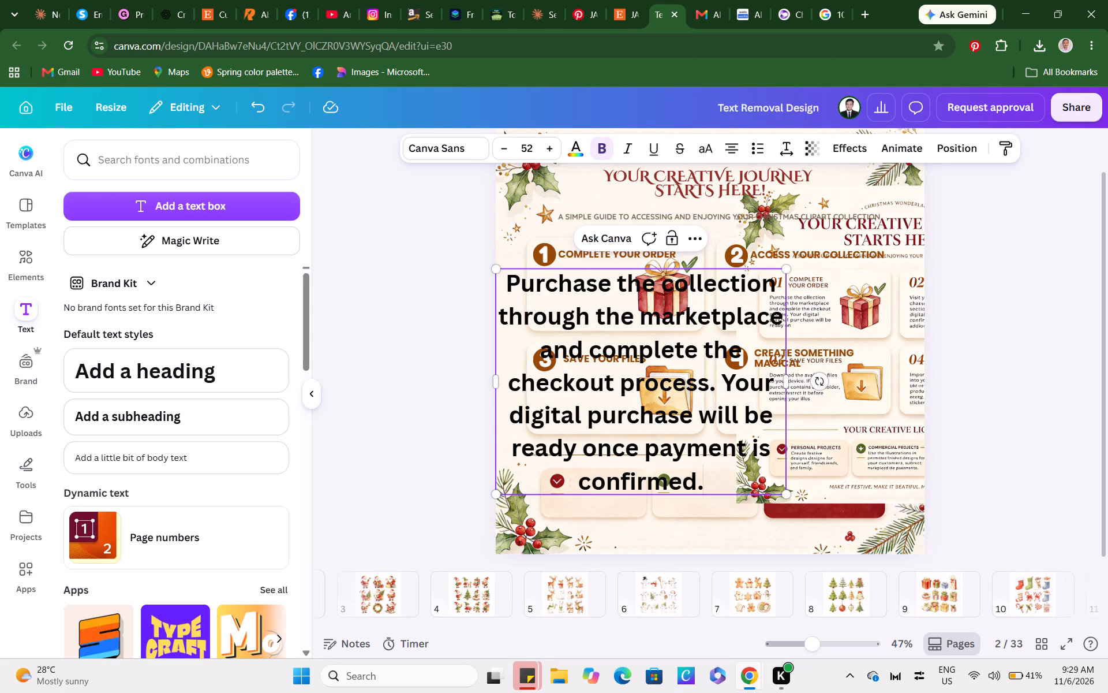
Tighten the order description's line spacing to 0.86 and left-align the text.
left_click(787, 149)
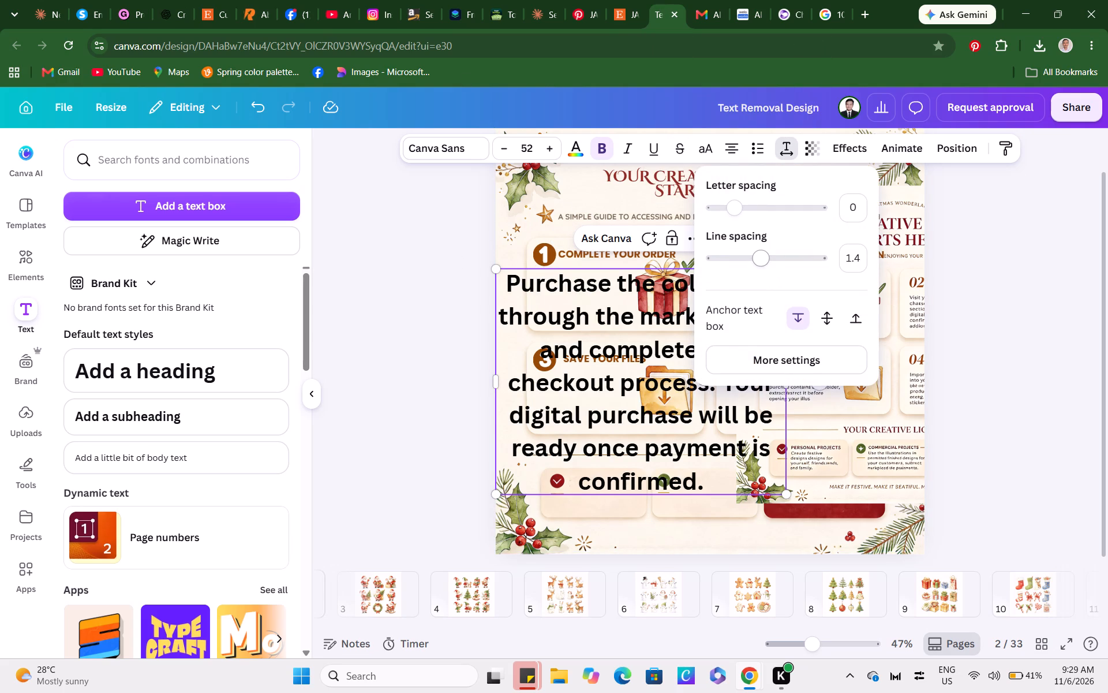
left_click_drag(759, 267, 731, 270)
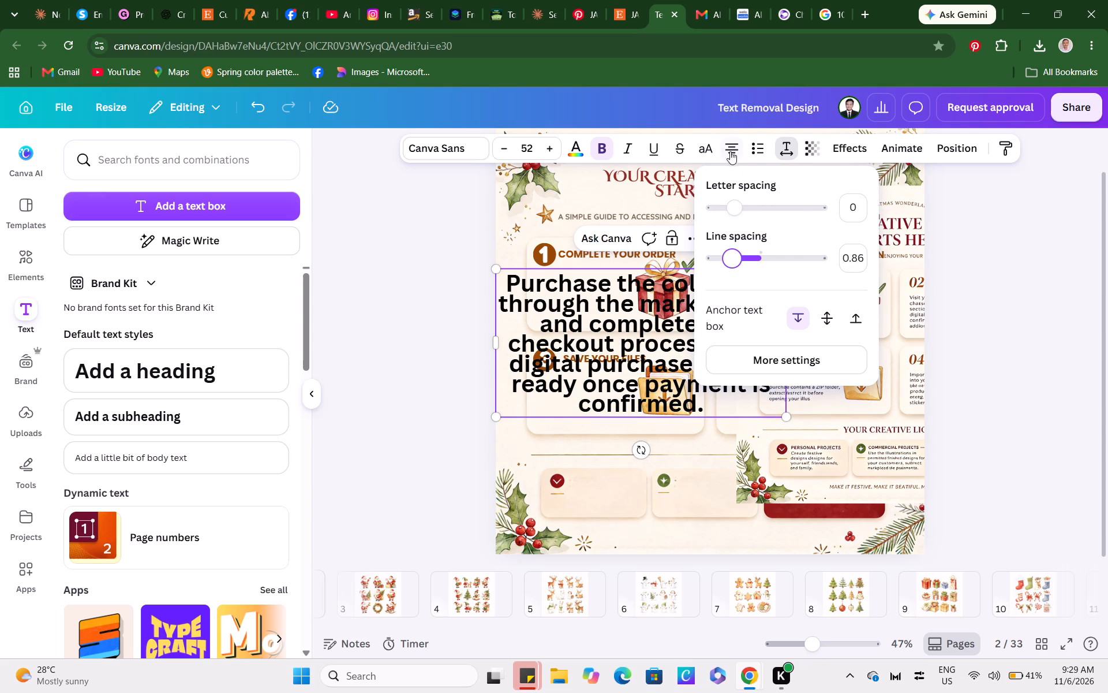
left_click(730, 151)
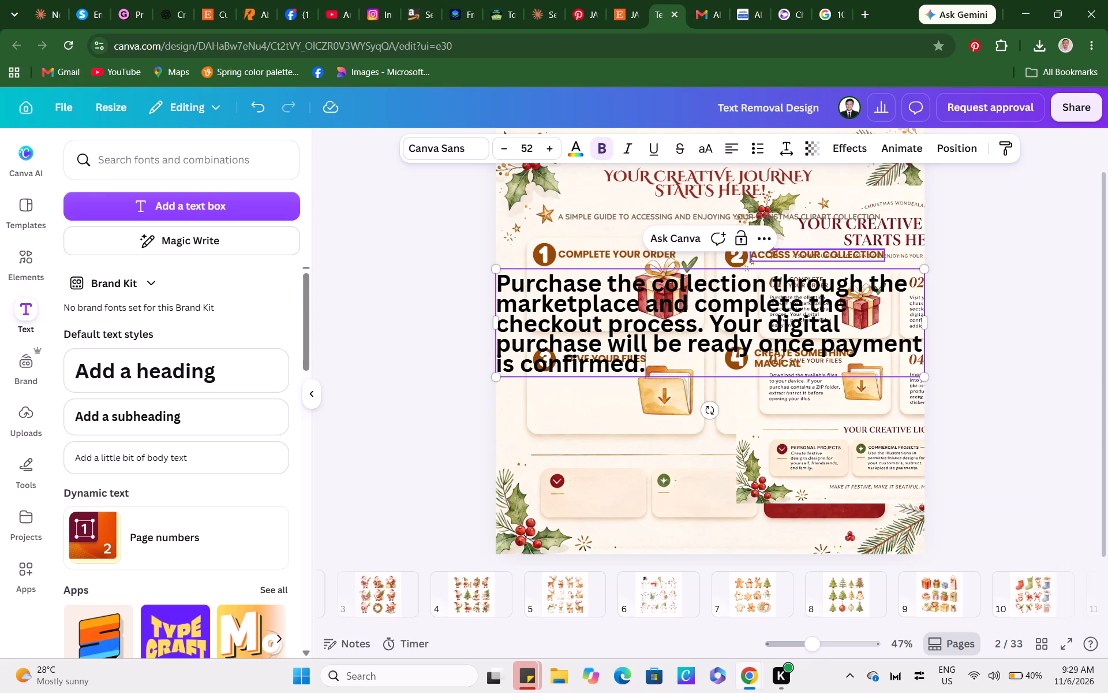
Narrow the order description's text box to stop near the gift box illustration and reduce its font size to 17.
left_click_drag(926, 325, 724, 329)
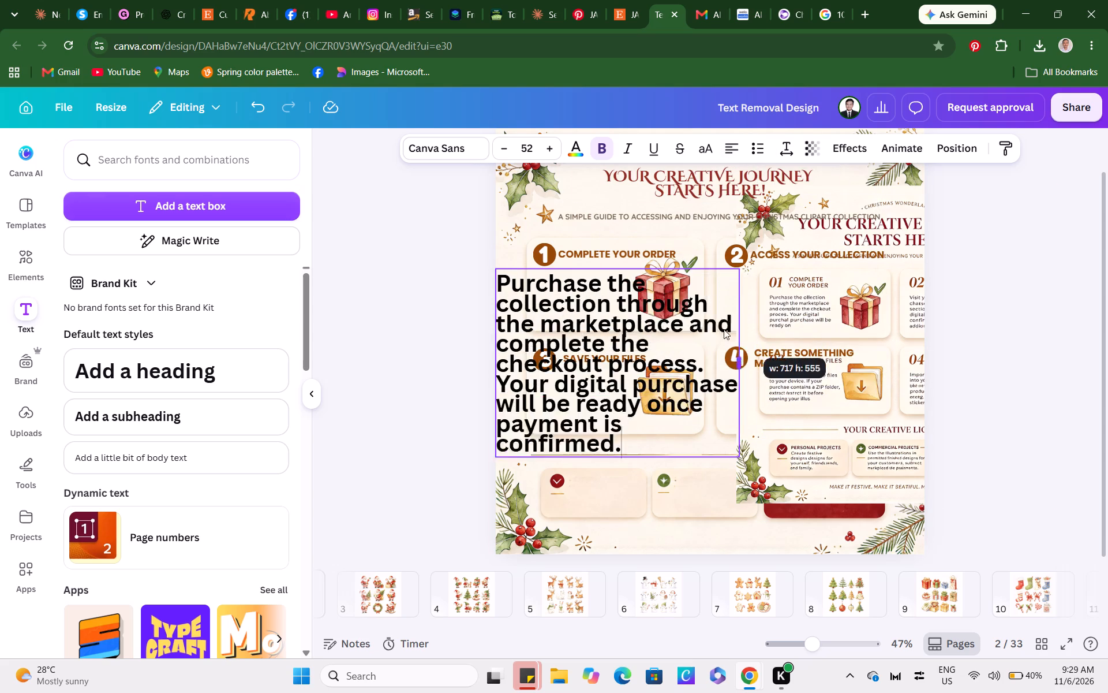
left_click_drag(724, 329, 650, 321)
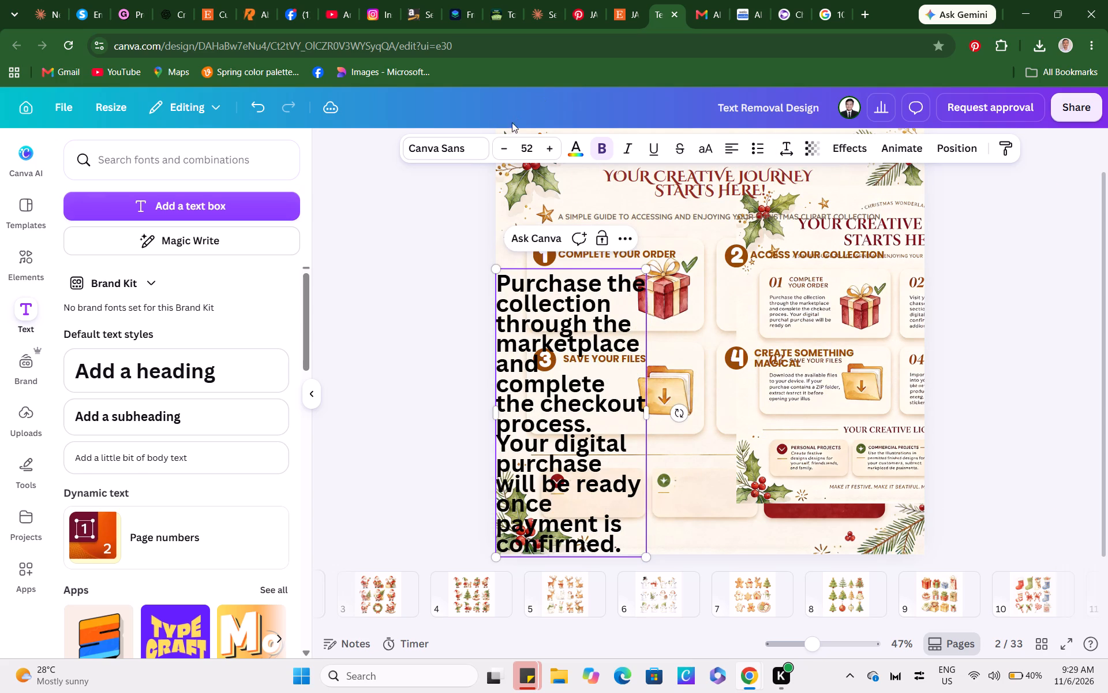
triple_click(506, 144)
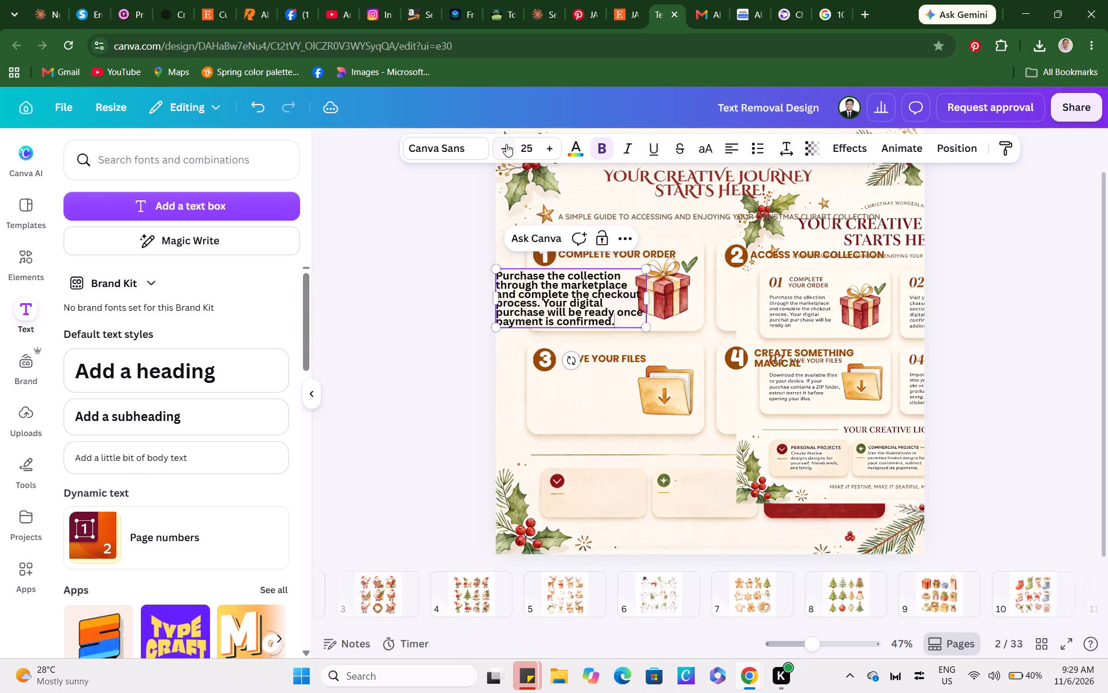
double_click(506, 144)
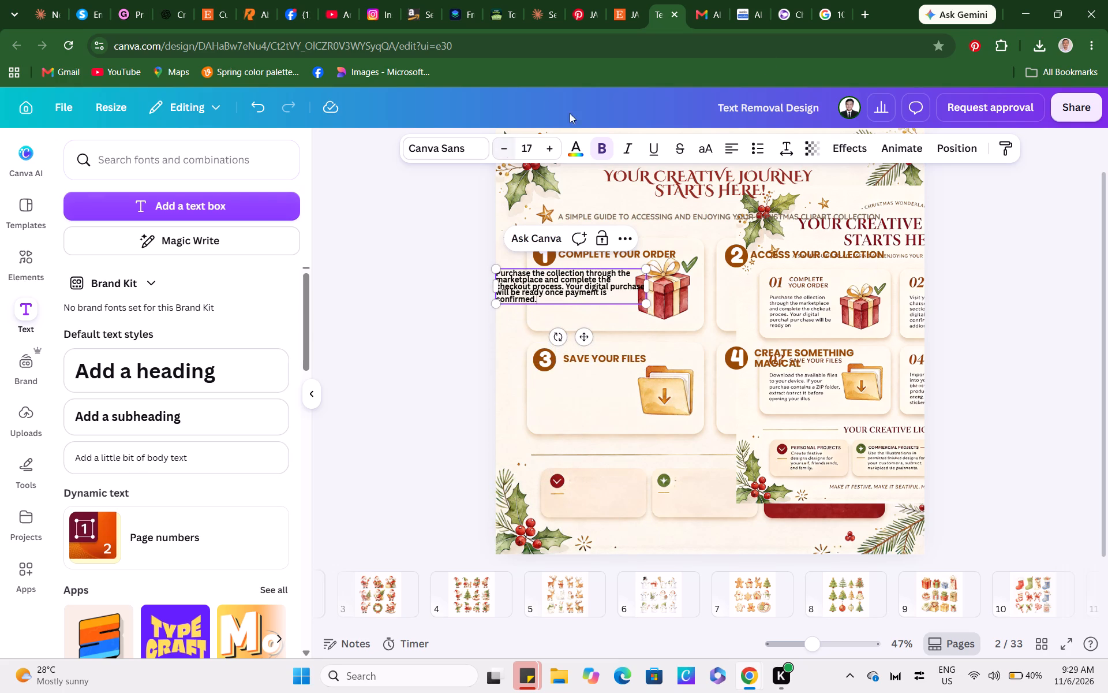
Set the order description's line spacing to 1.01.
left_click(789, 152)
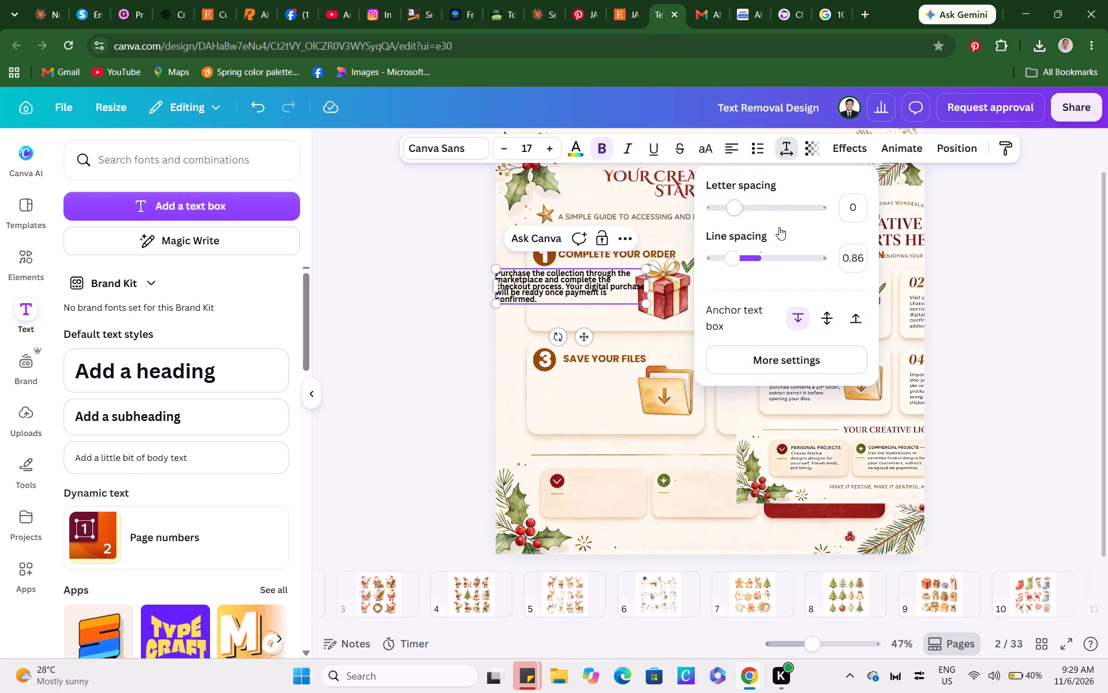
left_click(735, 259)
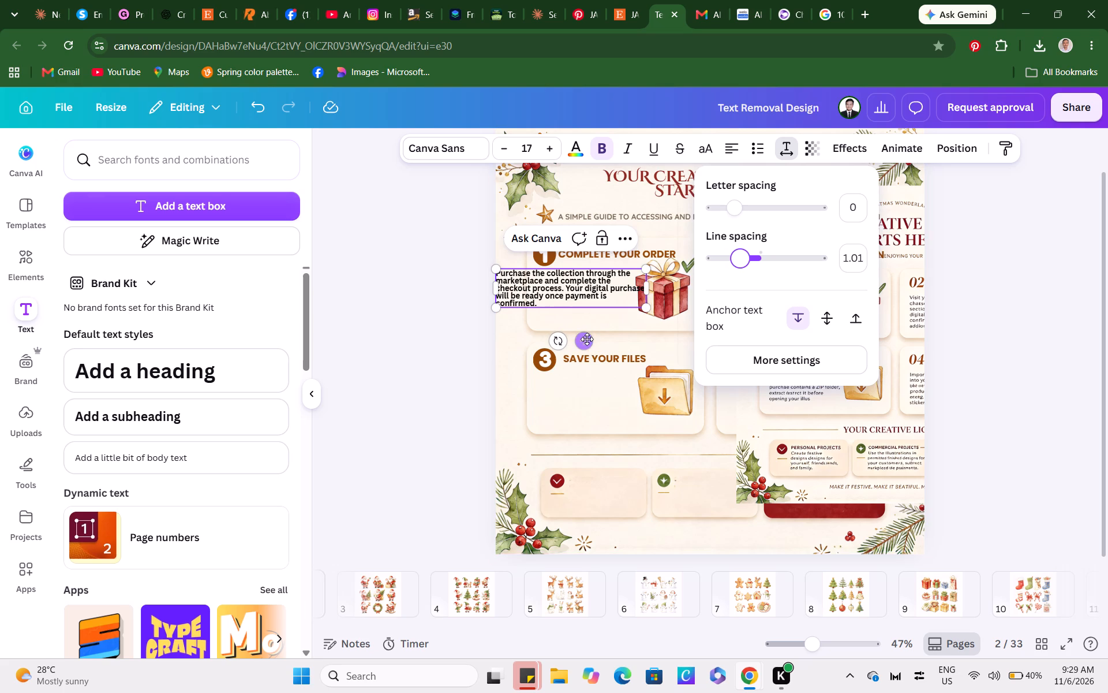
Move the order description under the COMPLETE YOUR ORDER heading and narrow its text box to clear the gift box illustration.
left_click_drag(587, 339, 629, 344)
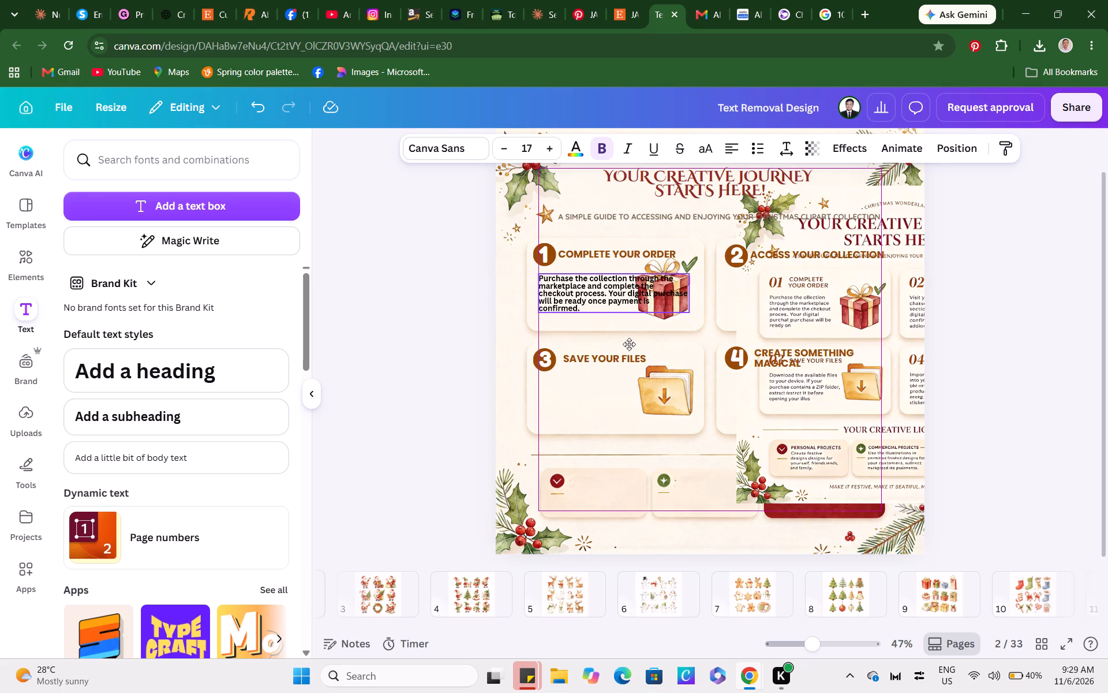
left_click_drag(692, 296, 643, 299)
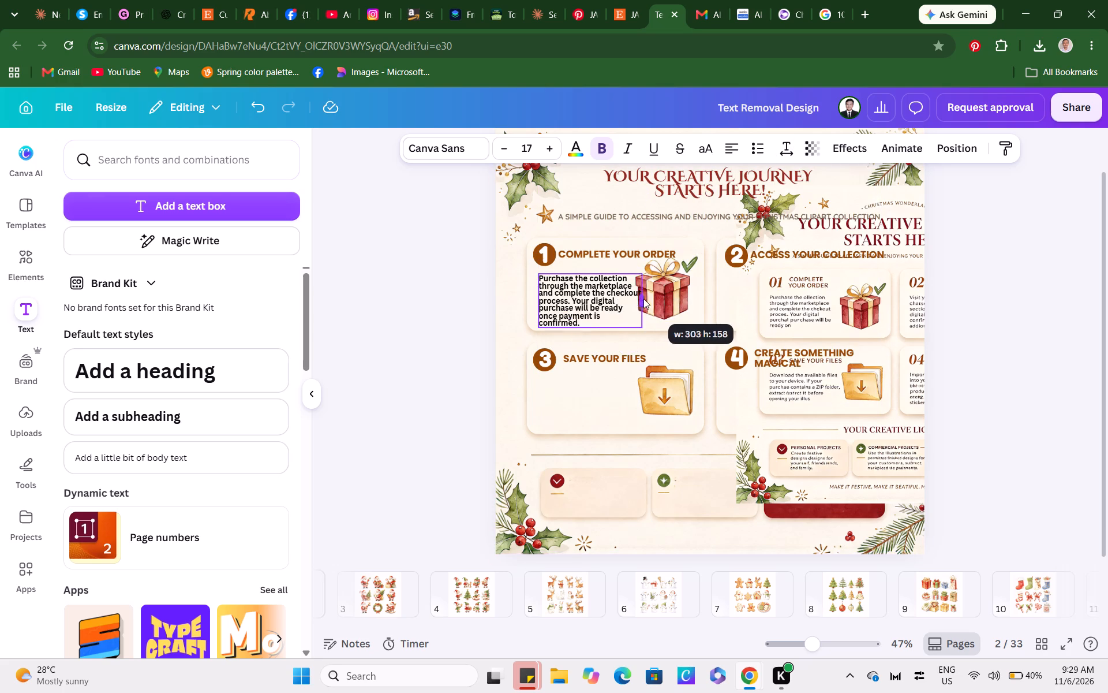
left_click_drag(643, 299, 635, 297)
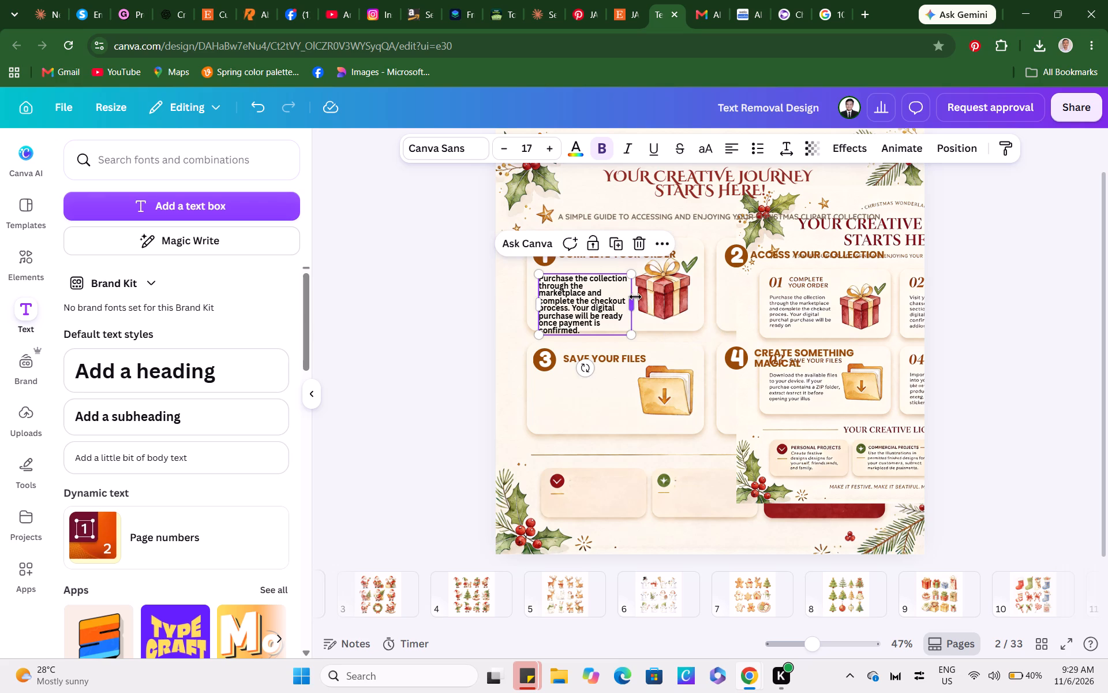
Reduce the order description's font size to 15 and set its line spacing to 1.12.
double_click(506, 148)
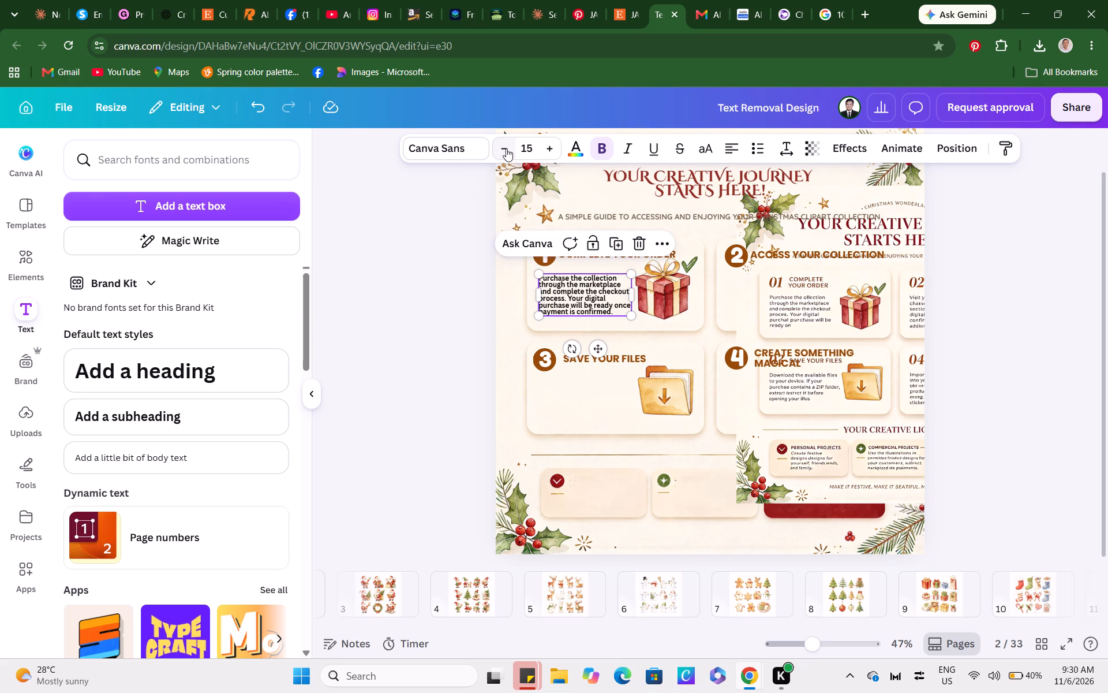
double_click(418, 311)
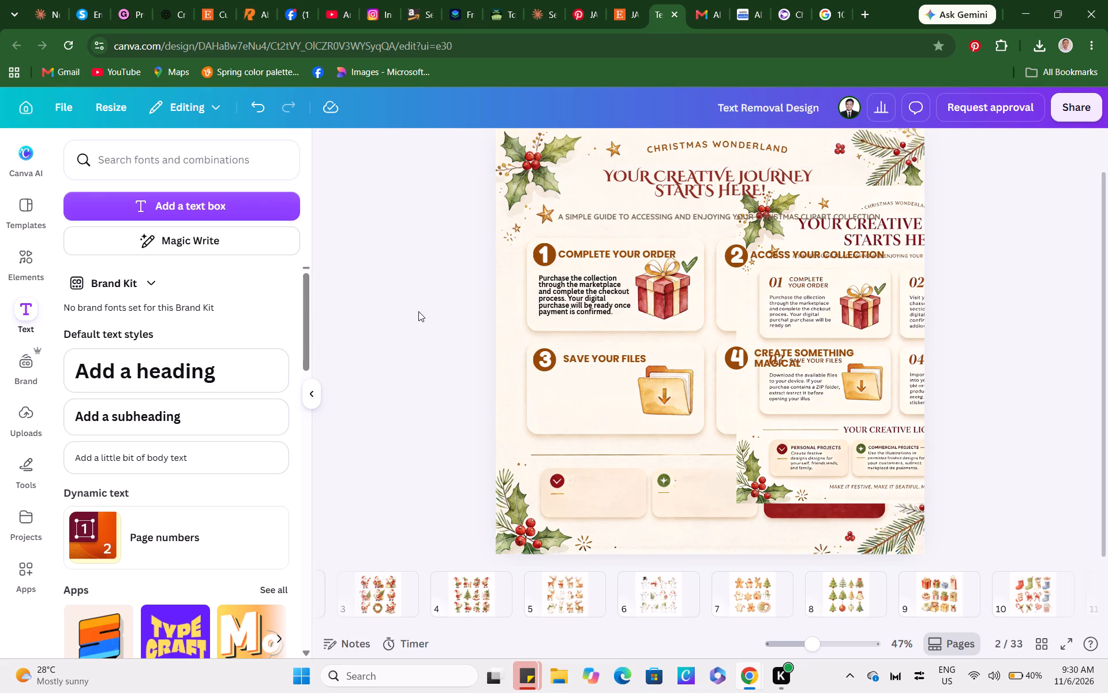
left_click(579, 299)
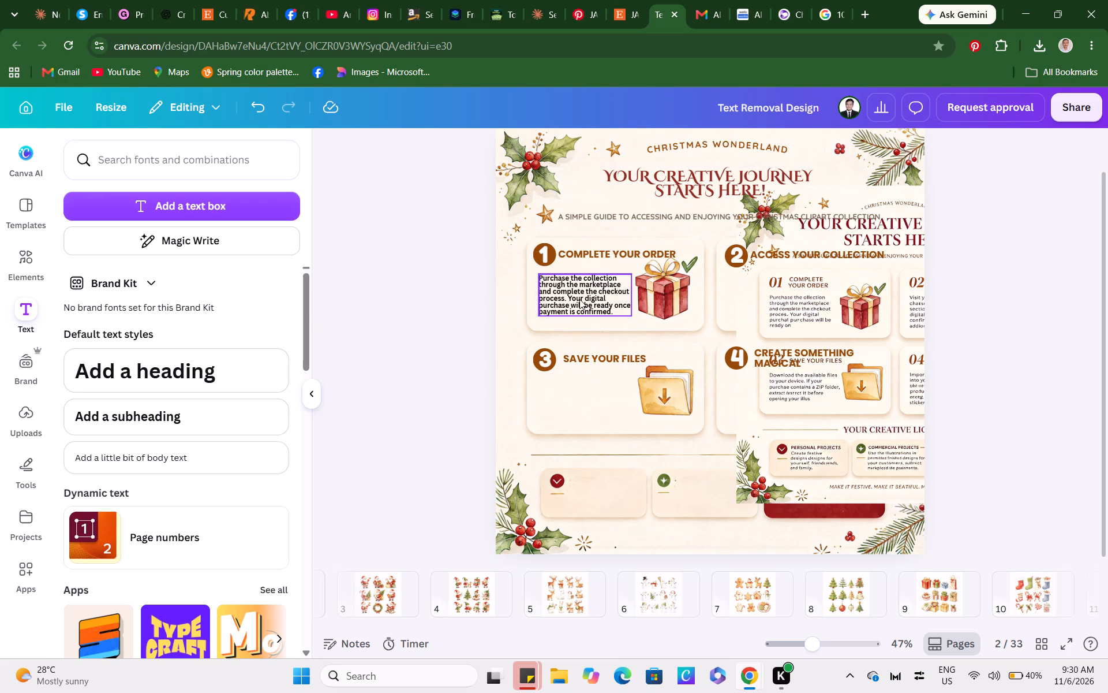
left_click(787, 151)
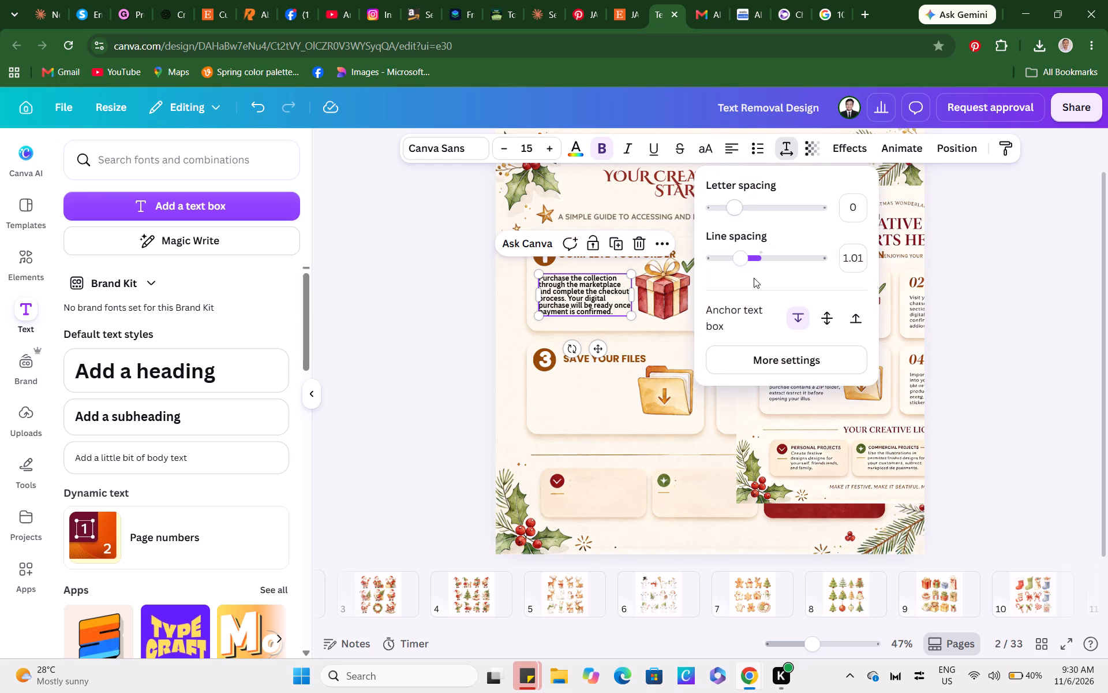
left_click(743, 264)
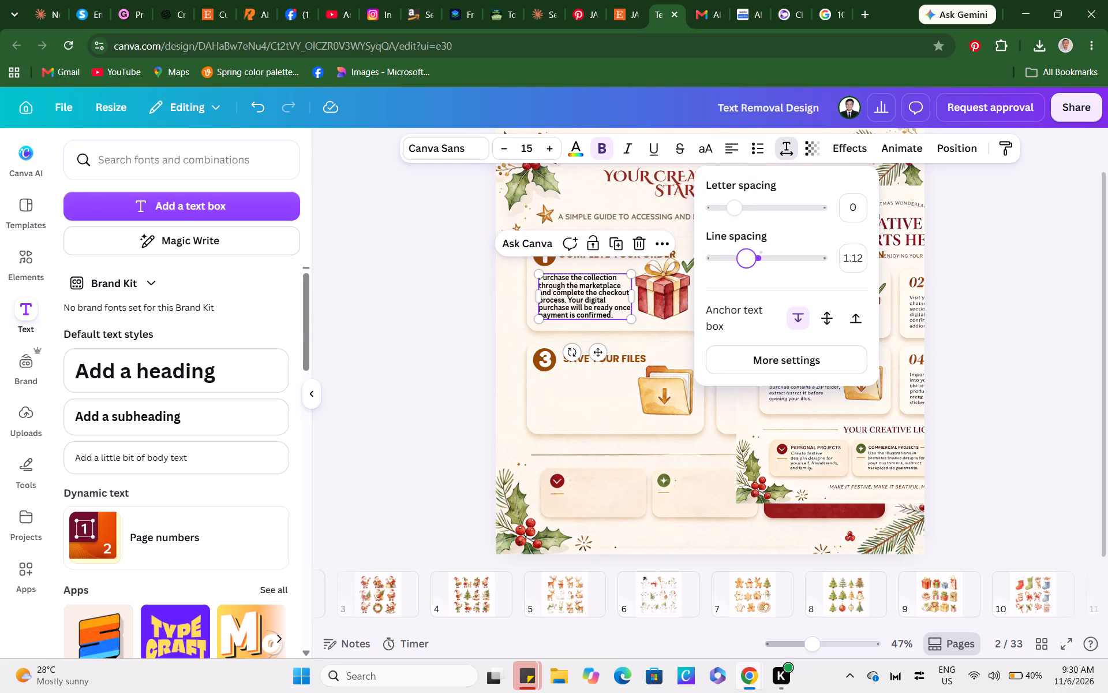
double_click(417, 326)
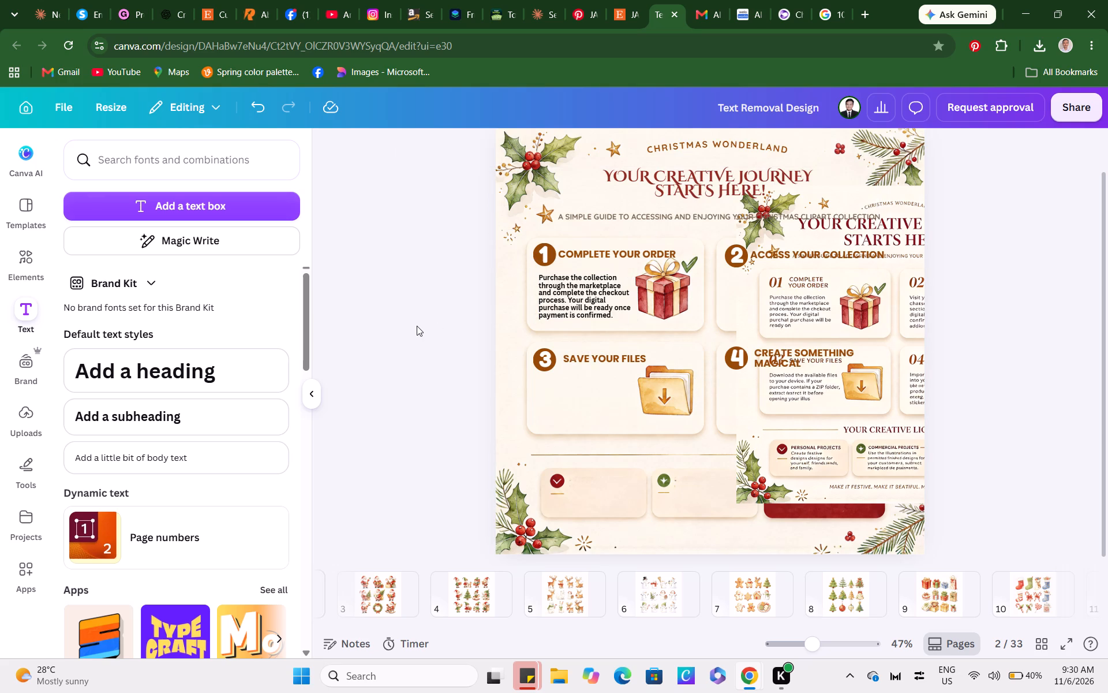
Change the order description's font to Poppins and remove its bold formatting.
left_click(579, 307)
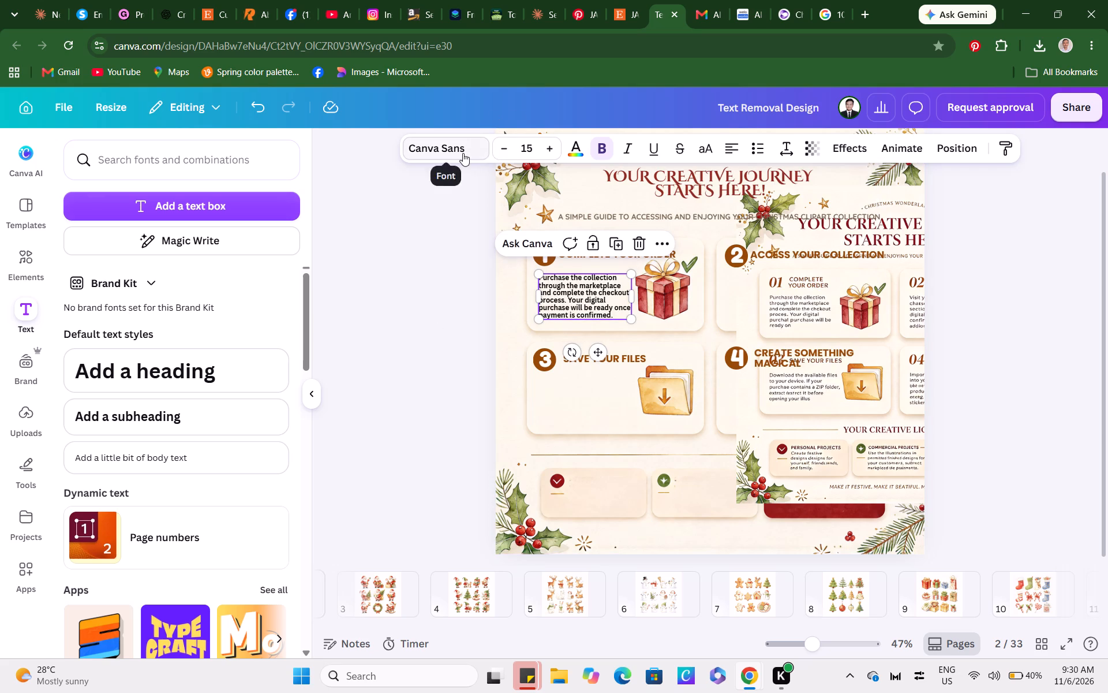
left_click(463, 153)
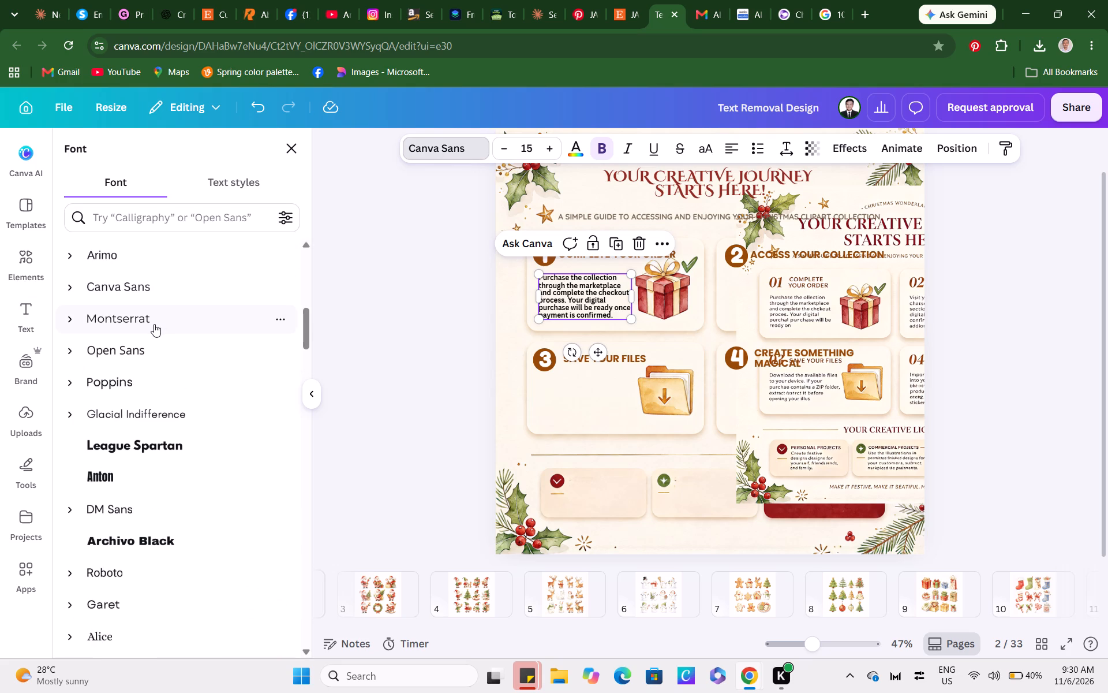
left_click(154, 324)
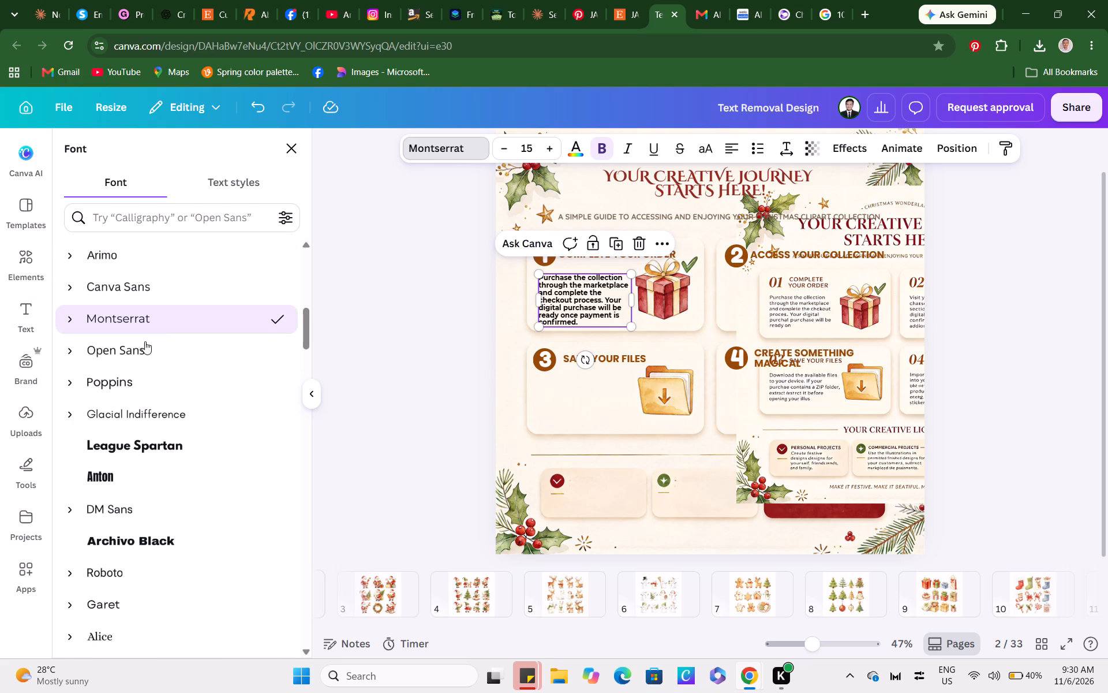
left_click(134, 377)
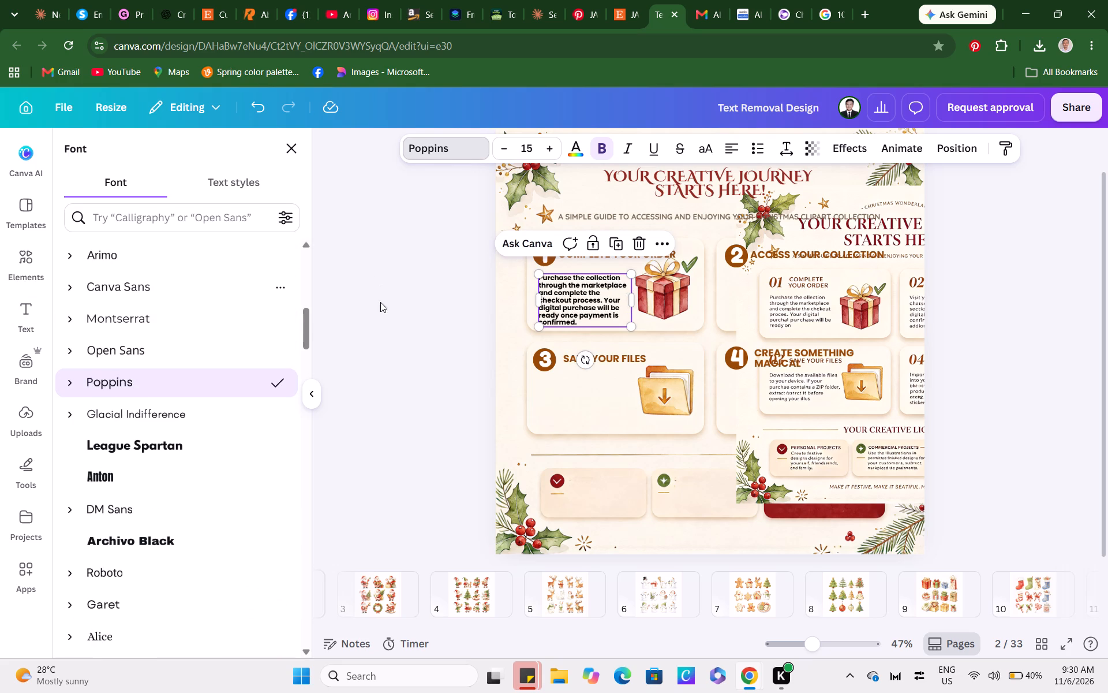
double_click(396, 331)
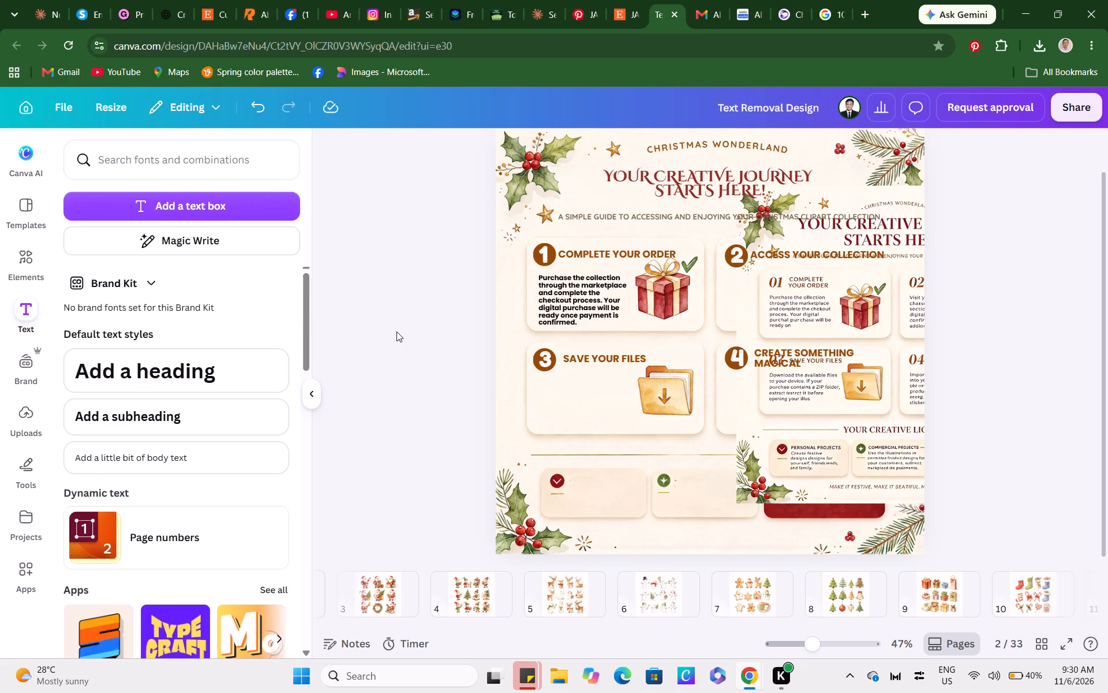
left_click(611, 296)
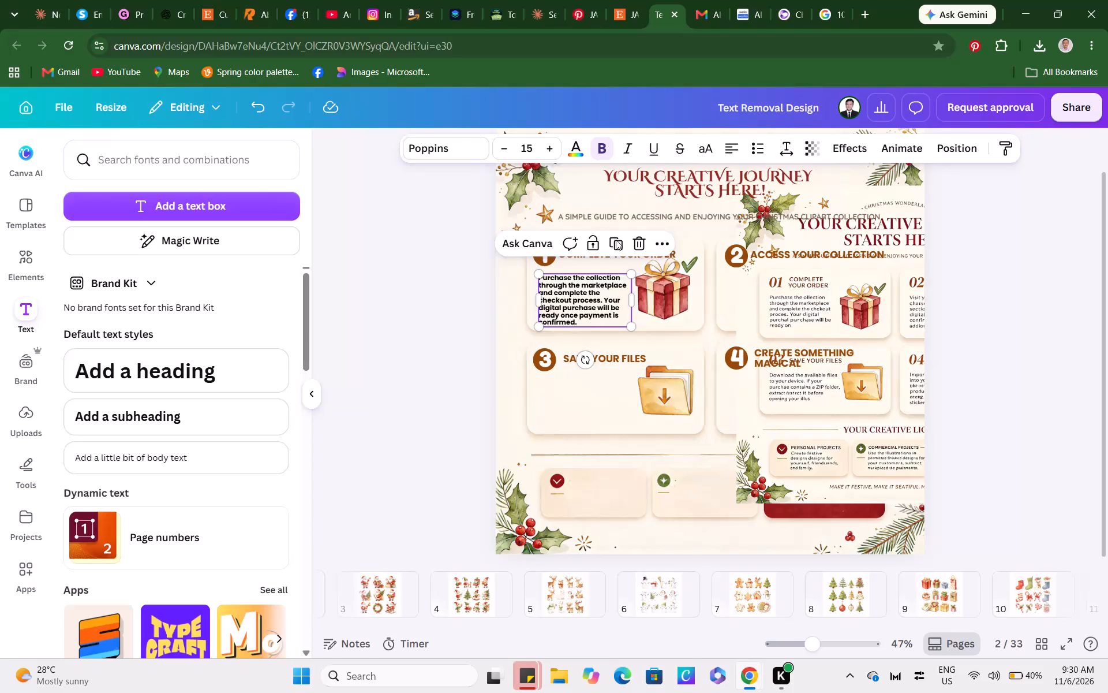
left_click(607, 147)
double_click(331, 307)
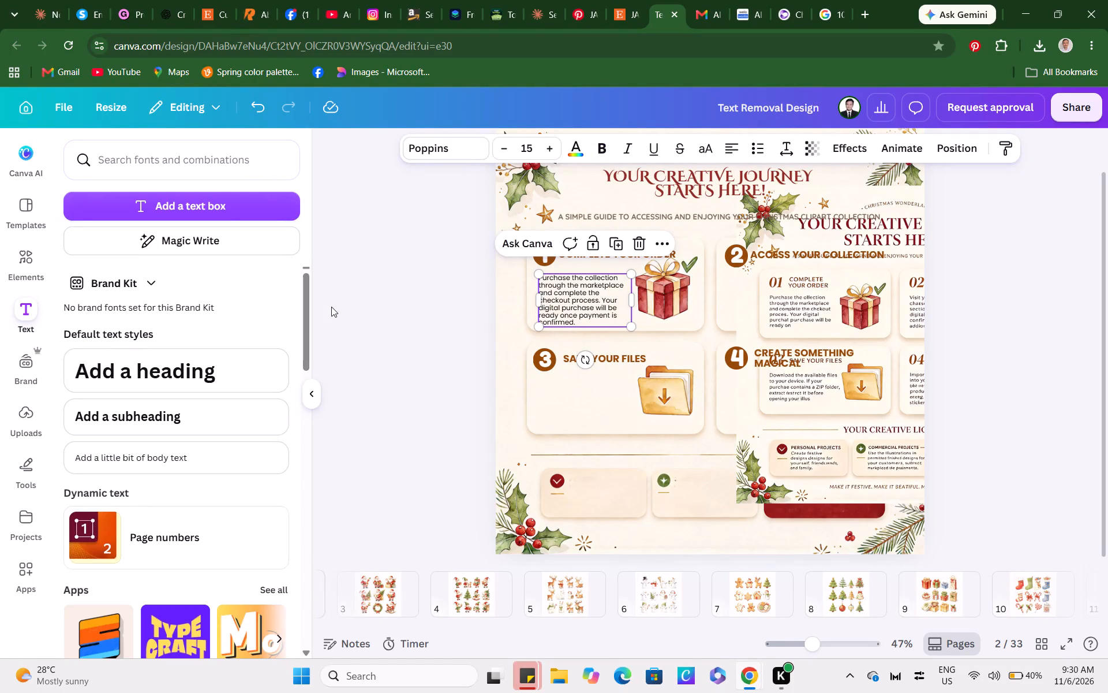
Nudge the order description slightly upward and widen its text box a little so "checkout" fits on the third line.
left_click(585, 298)
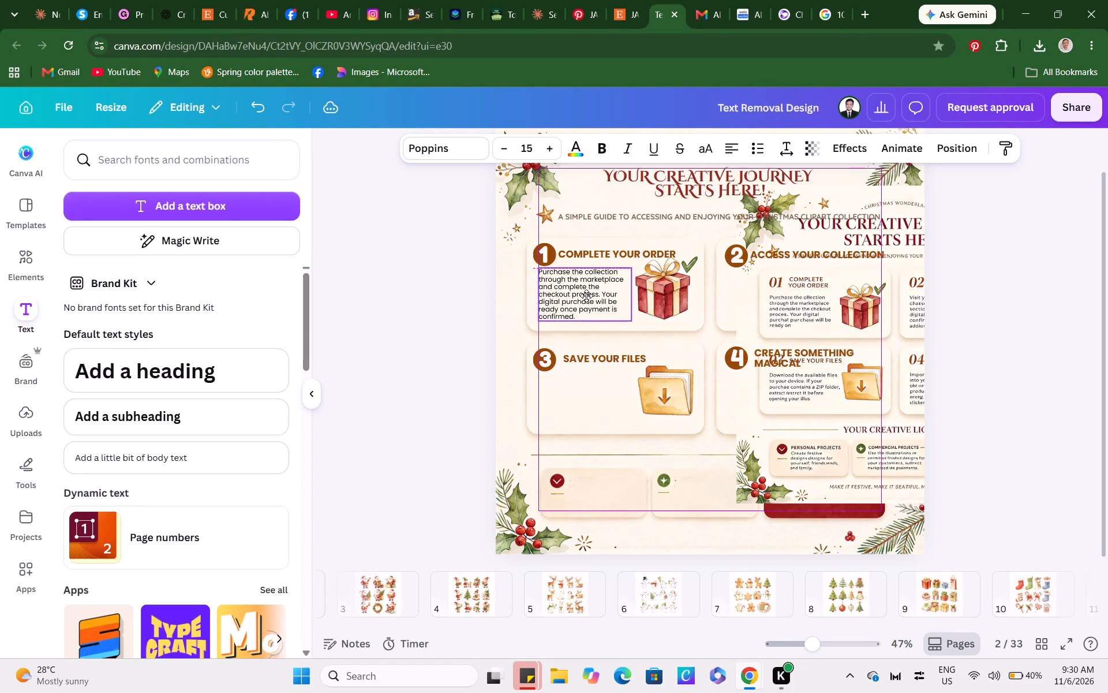
double_click(360, 301)
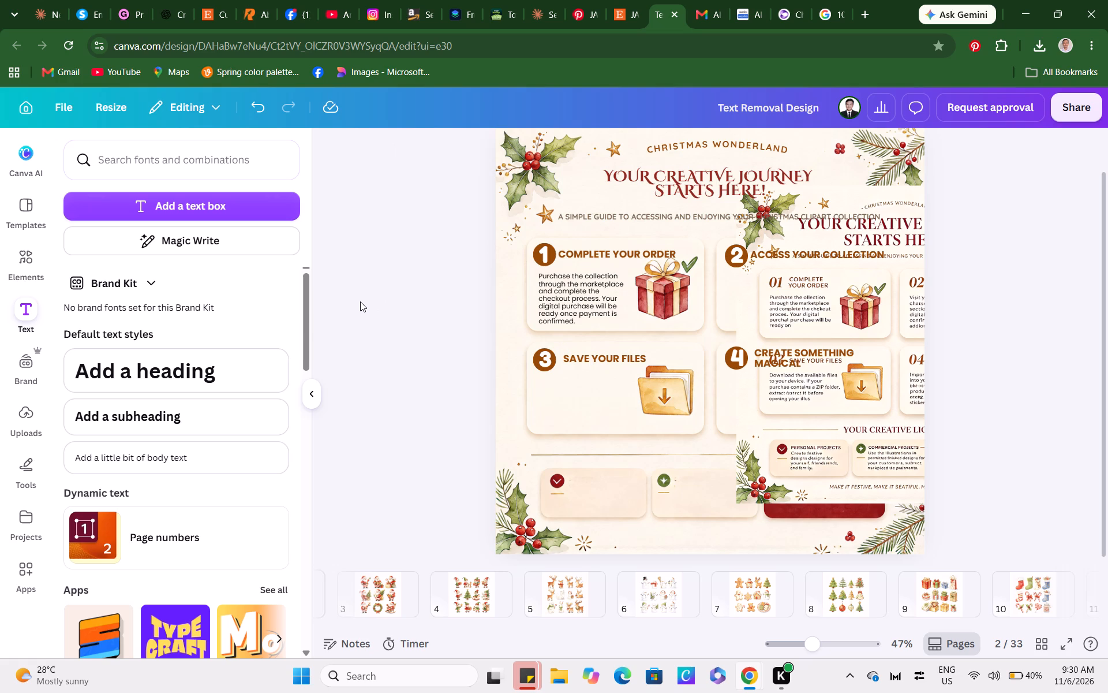
left_click(590, 293)
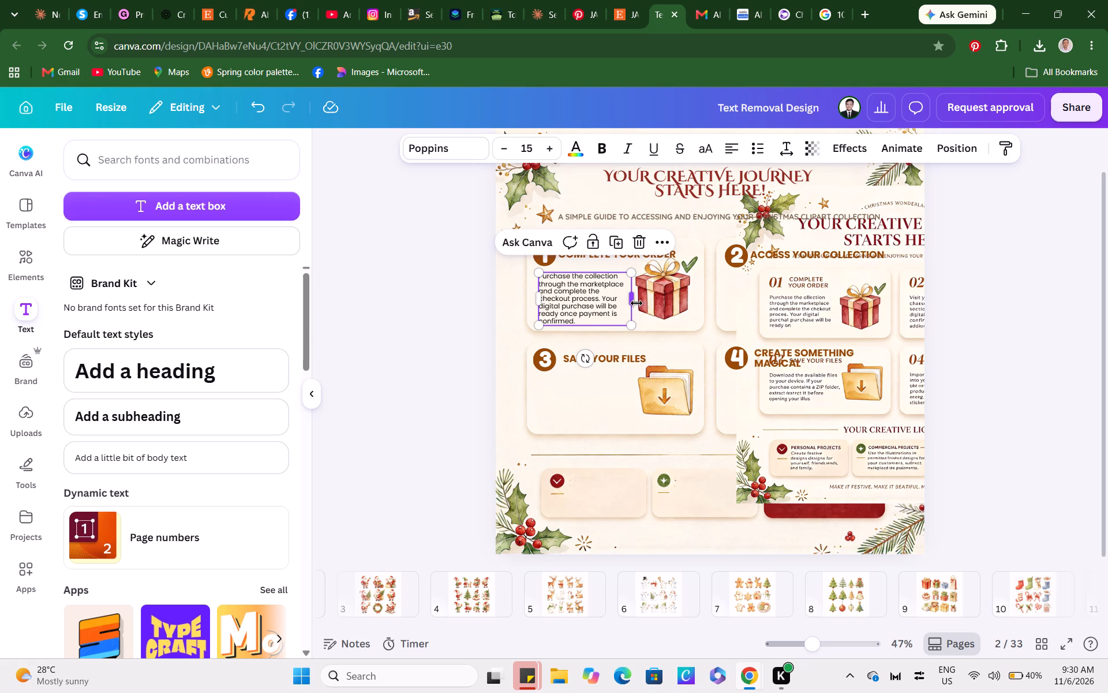
left_click(635, 301)
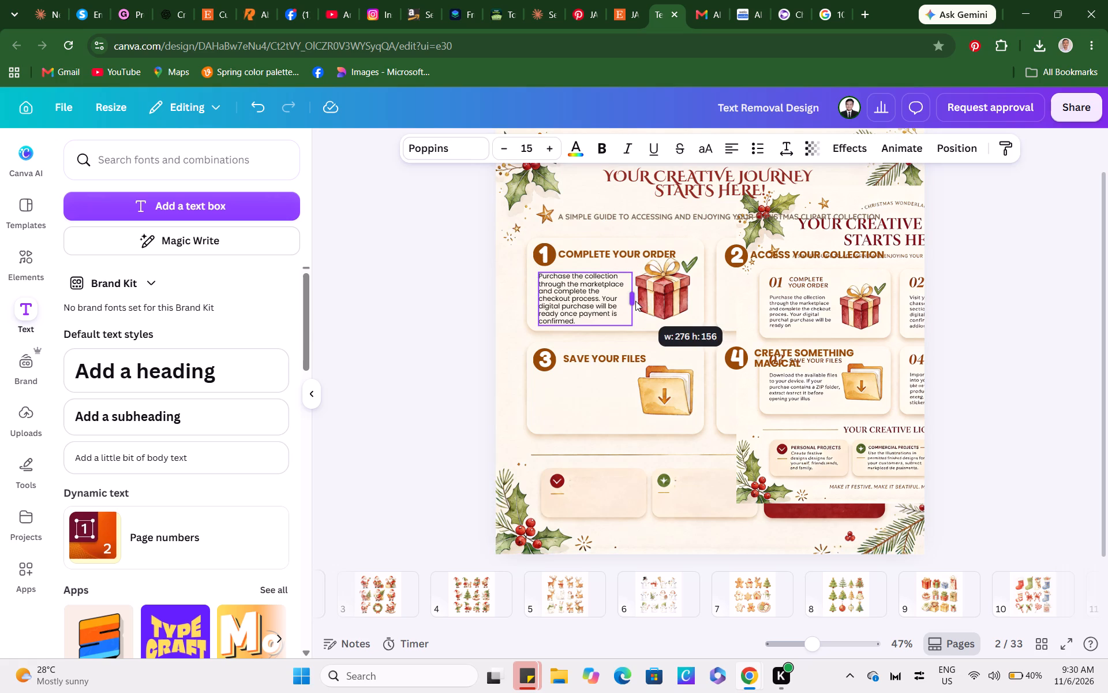
double_click(414, 288)
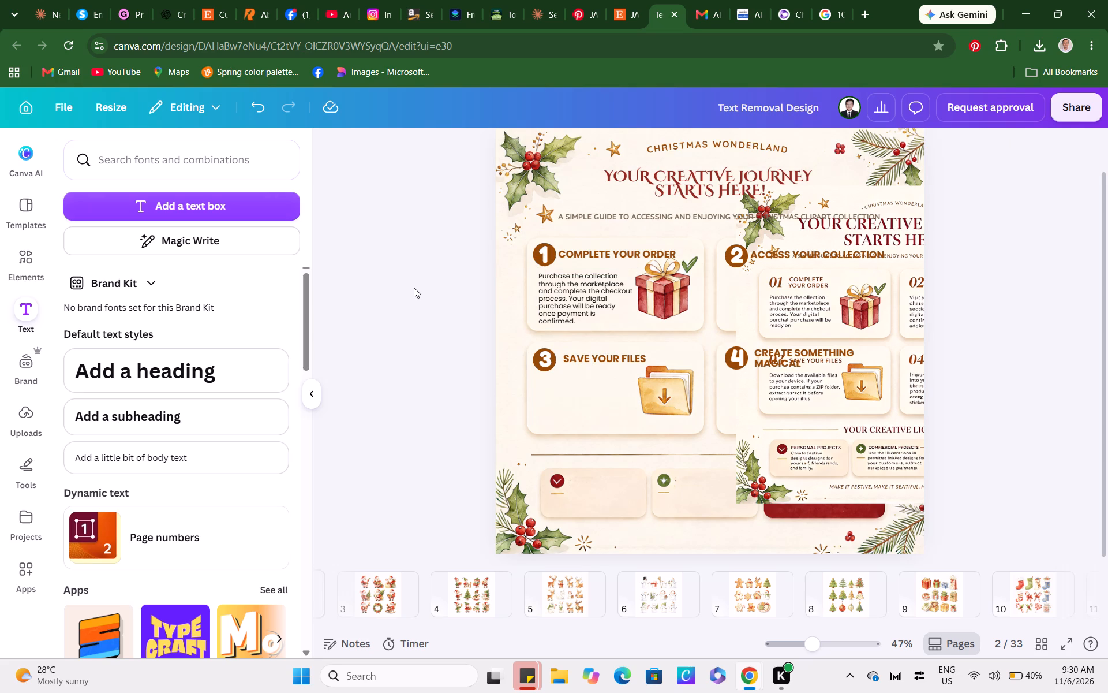
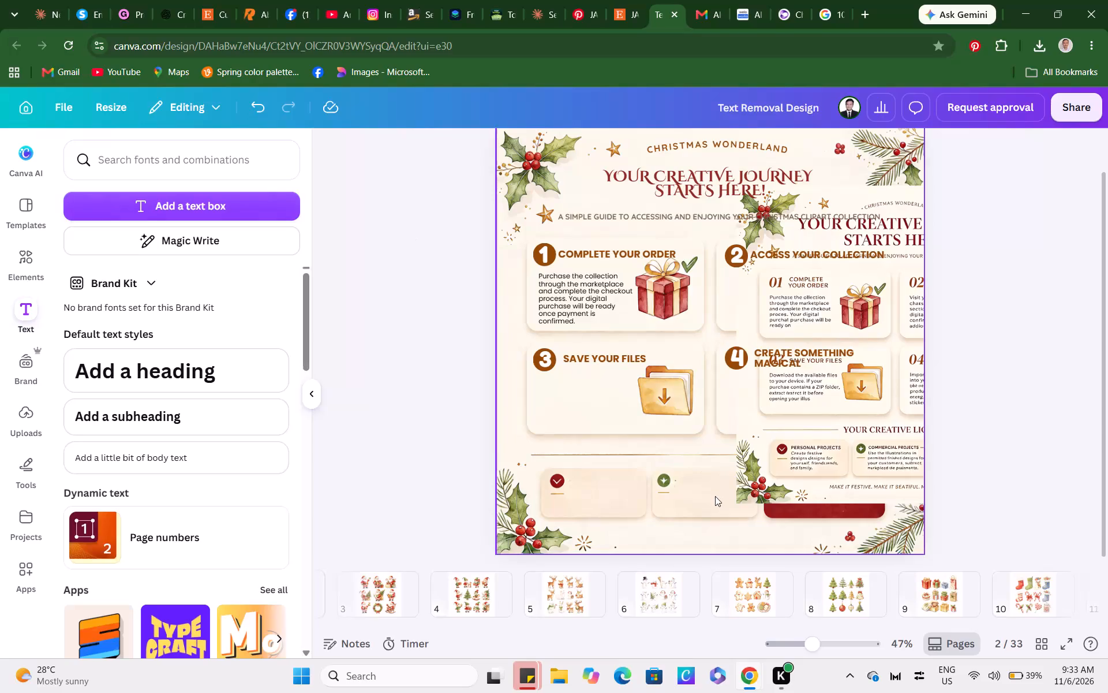
Nudge the order description slightly upward within the COMPLETE YOUR ORDER card.
left_click(586, 308)
key("Up")
key("Up")
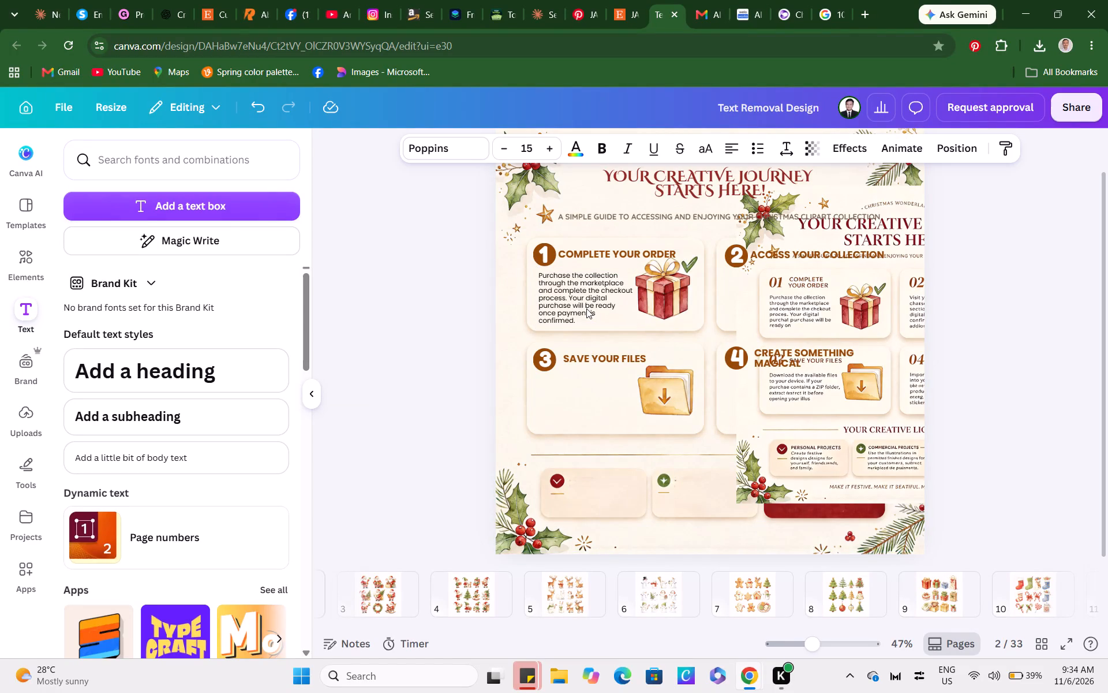
key("Up")
double_click(437, 334)
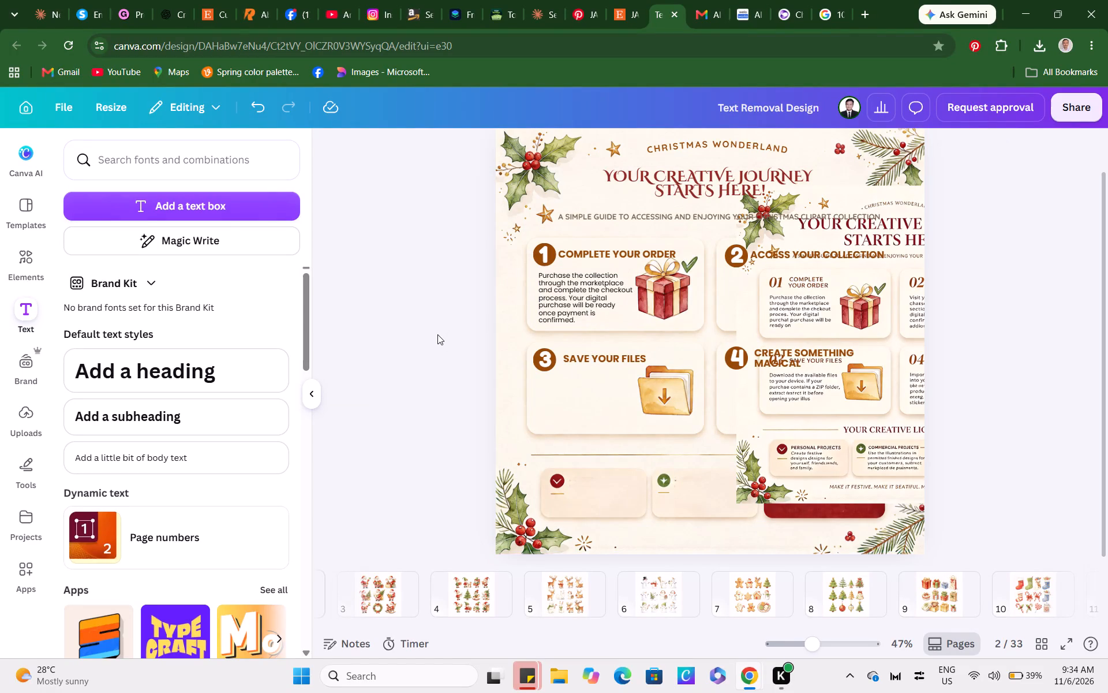
left_click(581, 320)
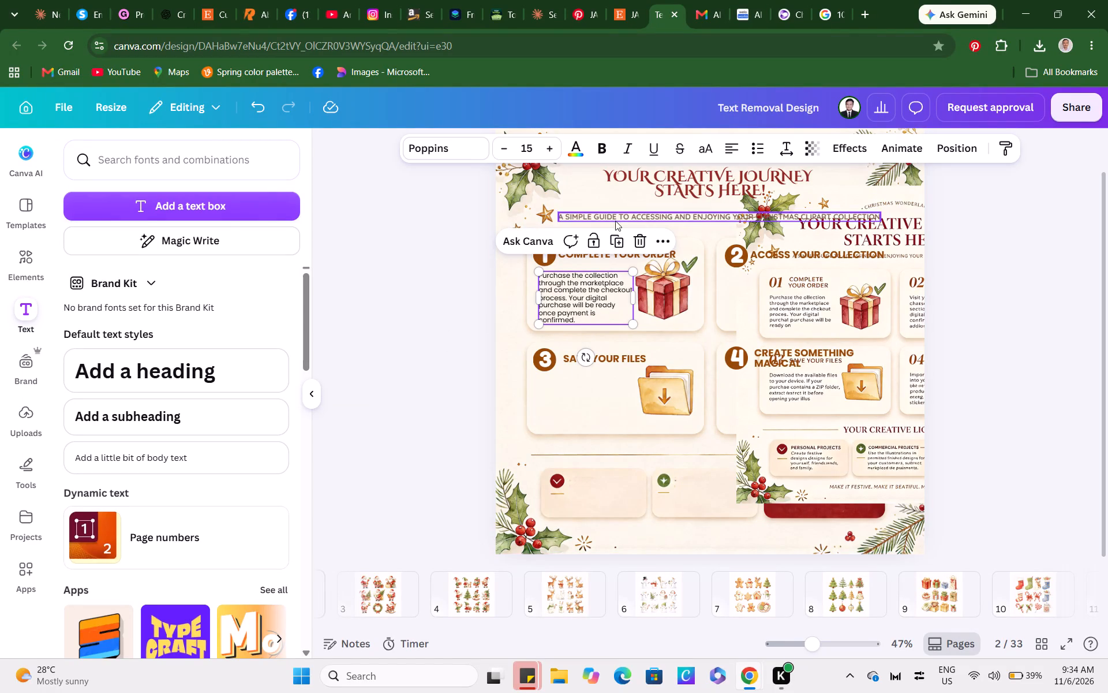
left_click(614, 237)
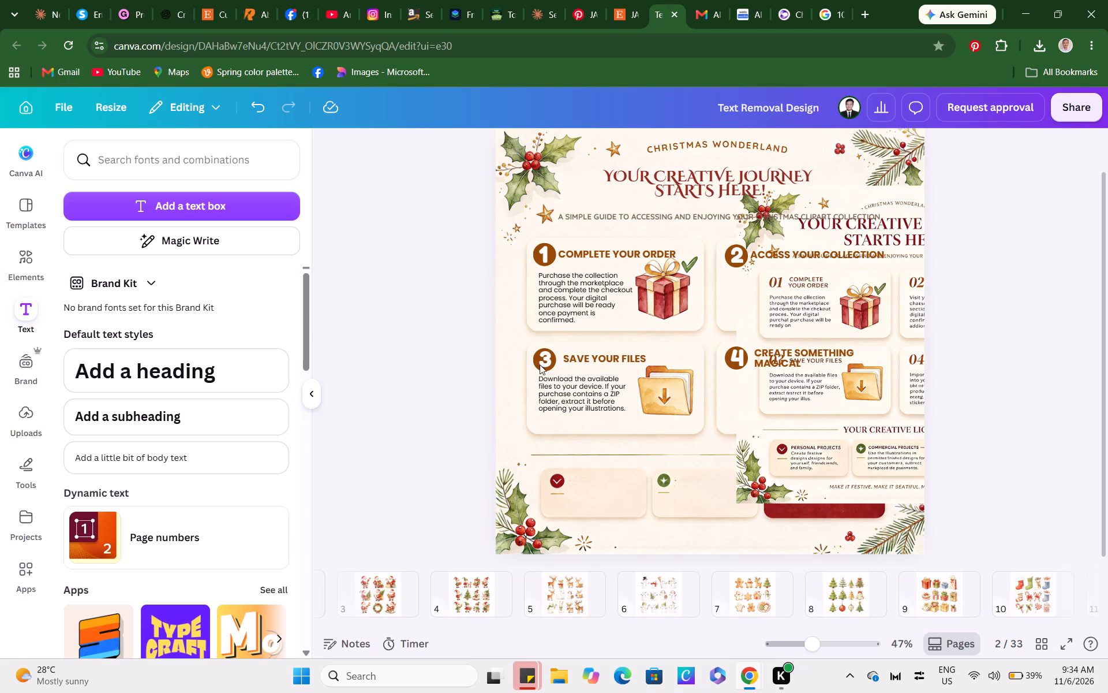
Move the SAVE YOUR FILES description slightly lower to leave more space beneath its heading.
left_click_drag(622, 397, 620, 403)
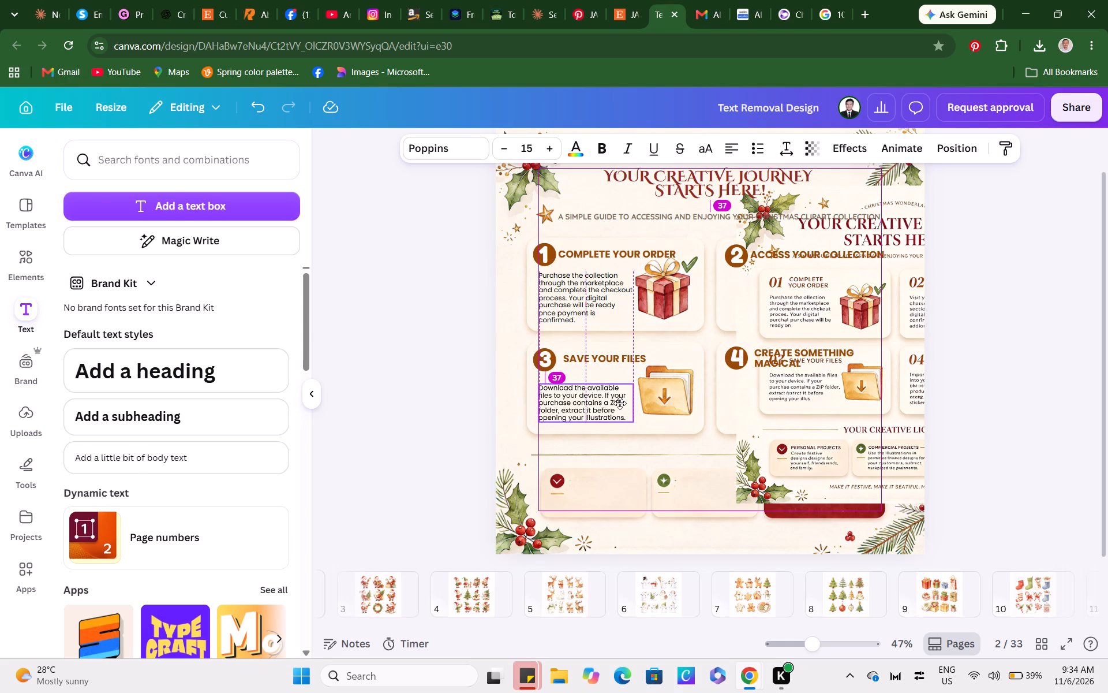
left_click_drag(620, 403, 623, 404)
double_click(473, 388)
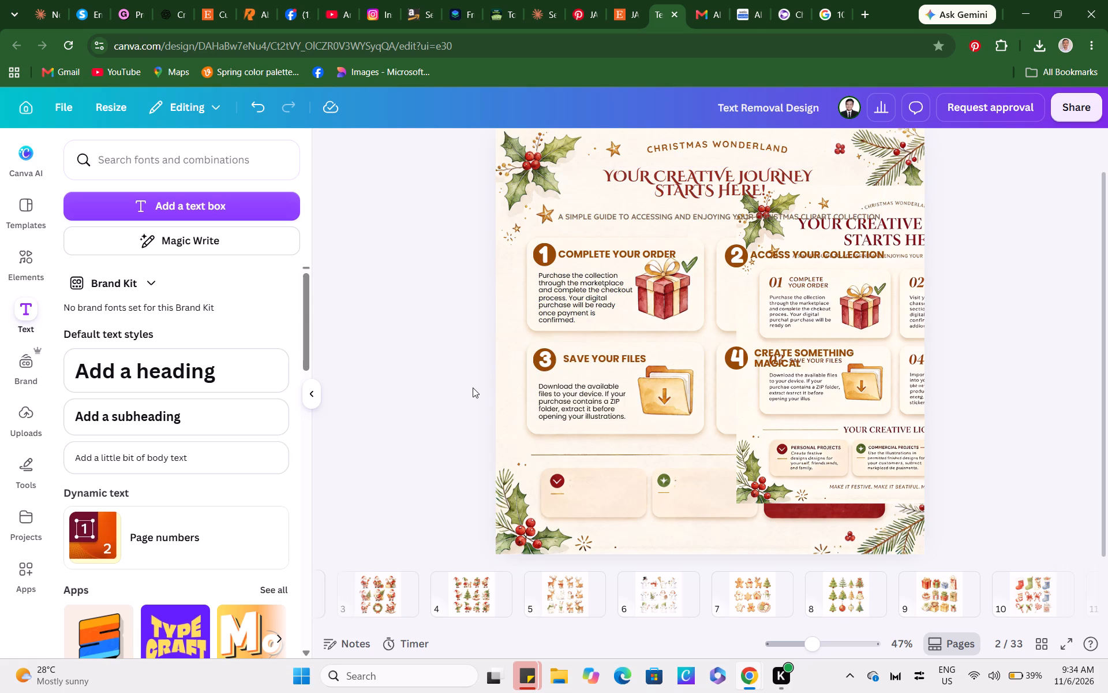
Reduce the order description's font size to 14.
left_click(560, 285)
left_click(506, 152)
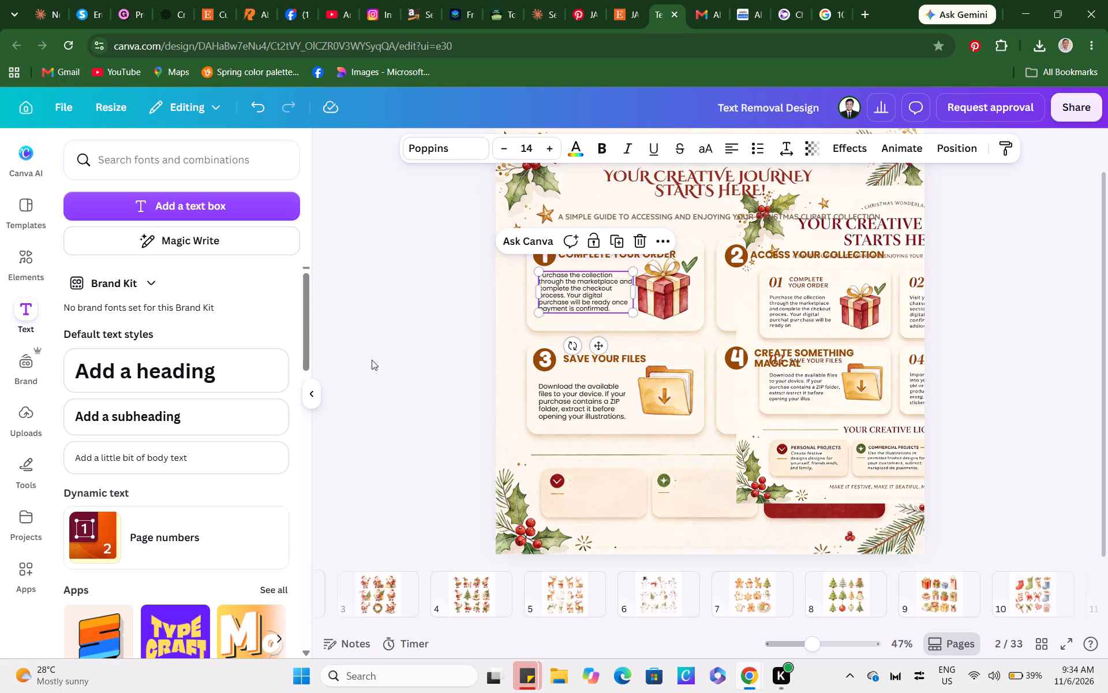
double_click(390, 394)
Move the order description lower beneath its heading and fine-tune its vertical position with small upward nudges.
left_click_drag(574, 285, 574, 295)
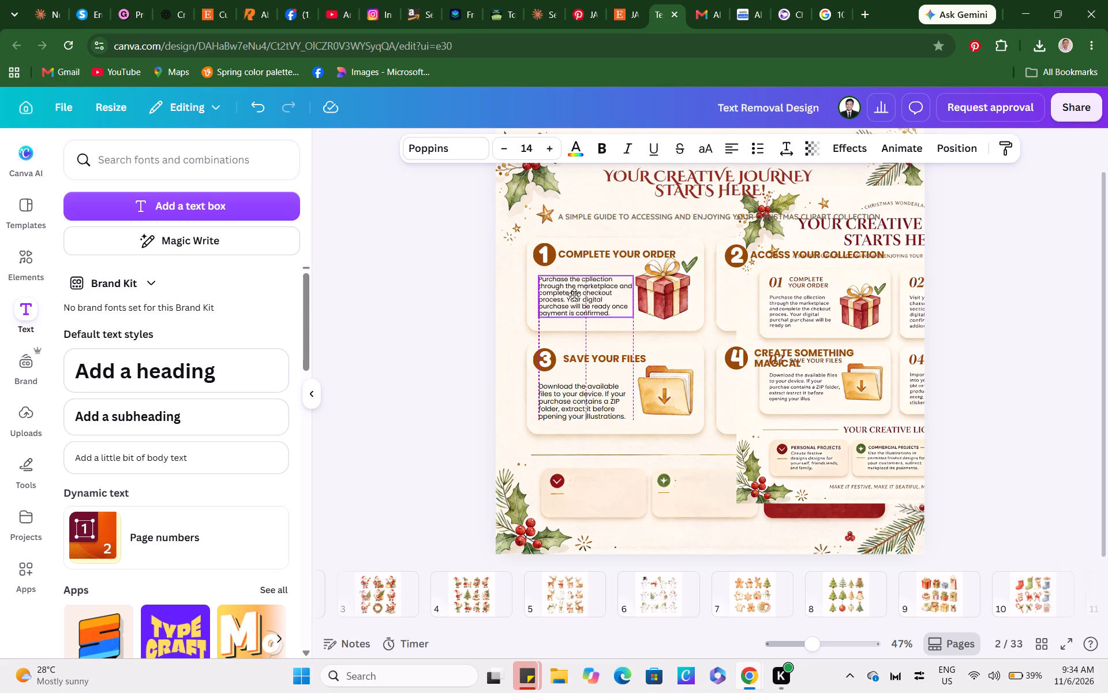
left_click_drag(574, 295, 577, 292)
double_click(418, 322)
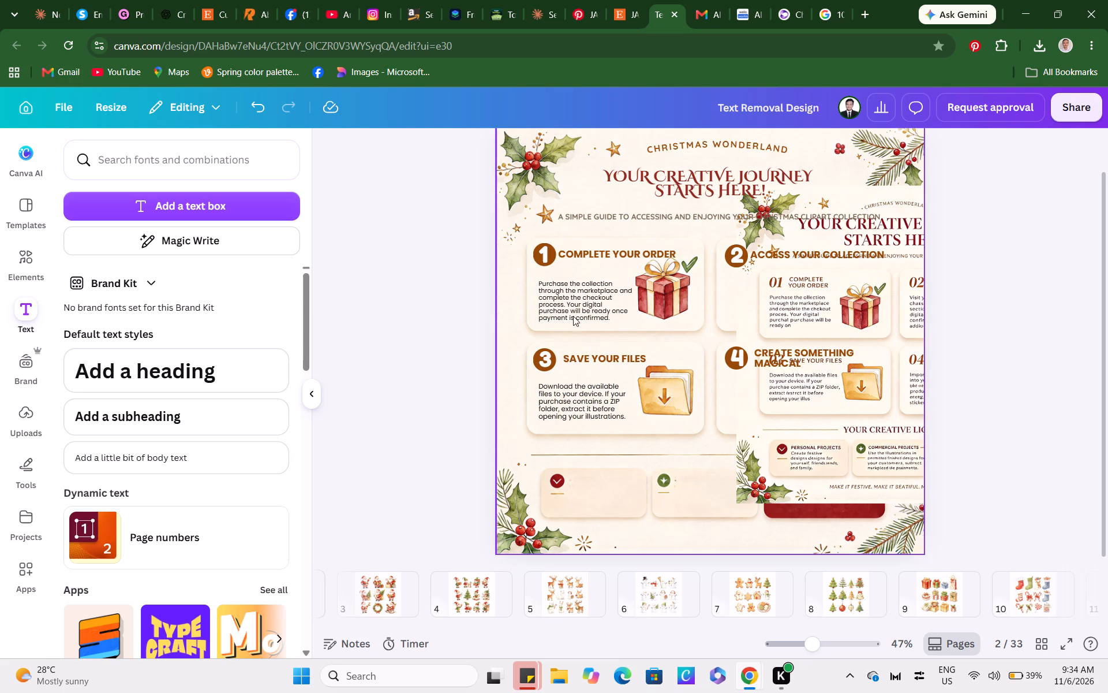
left_click(590, 317)
key("Up")
key("Down")
key("Up")
key("Up")
key("Up")
key("Up")
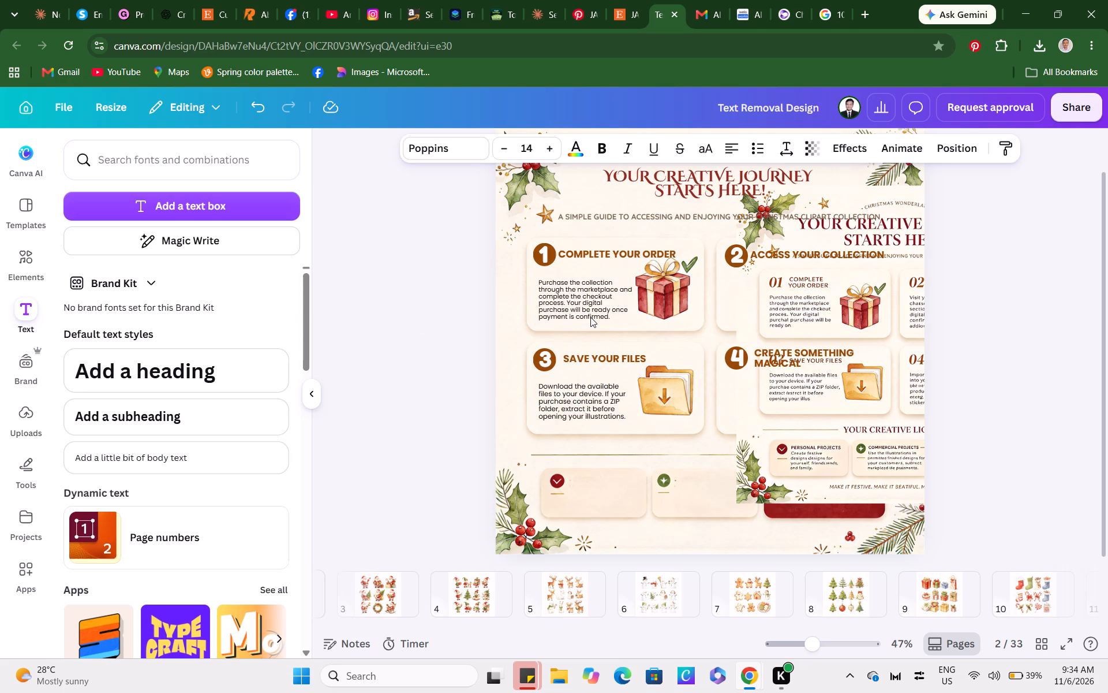
key("Up")
key("Up")
key("Up")
key("Up")
key("Up")
key("Up")
key("Up")
key("Up")
key("Up")
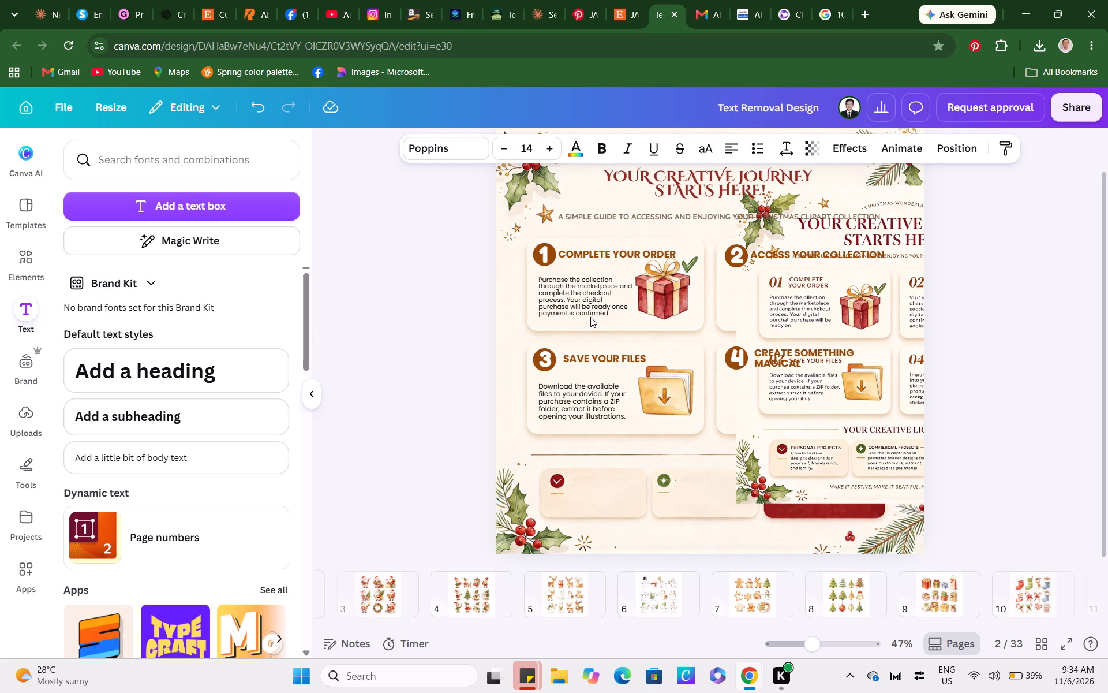
double_click(418, 335)
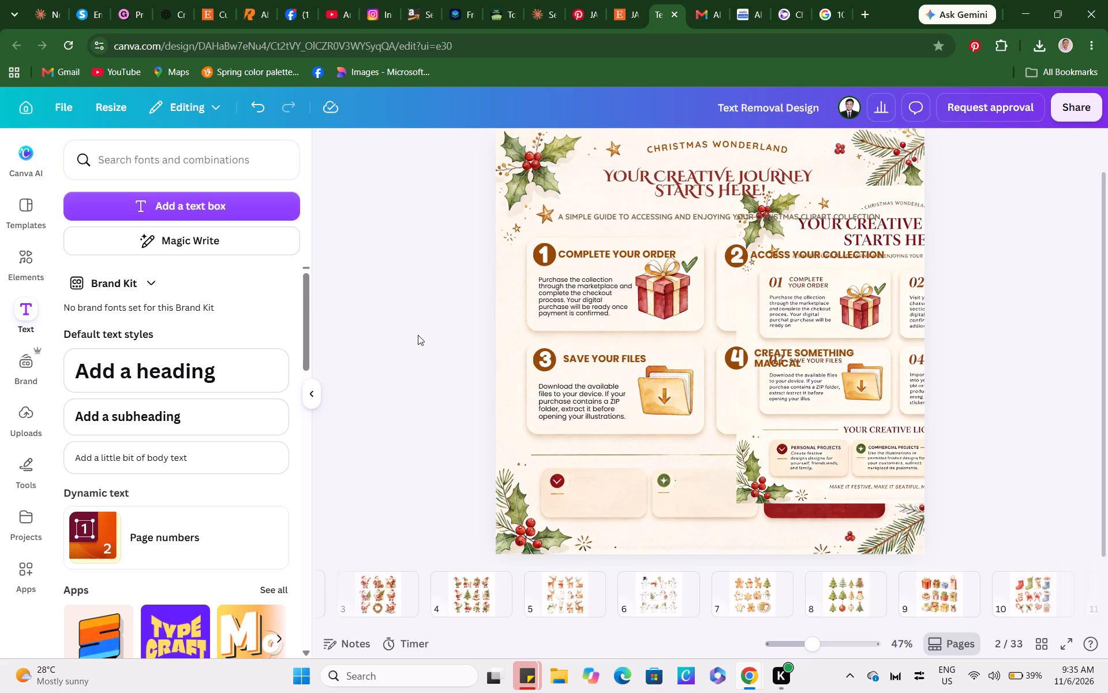
Duplicate the SAVE YOUR FILES description and place the copy under the ACCESS YOUR COLLECTION heading, aligned with badge 2.
left_click(586, 405)
left_click(619, 347)
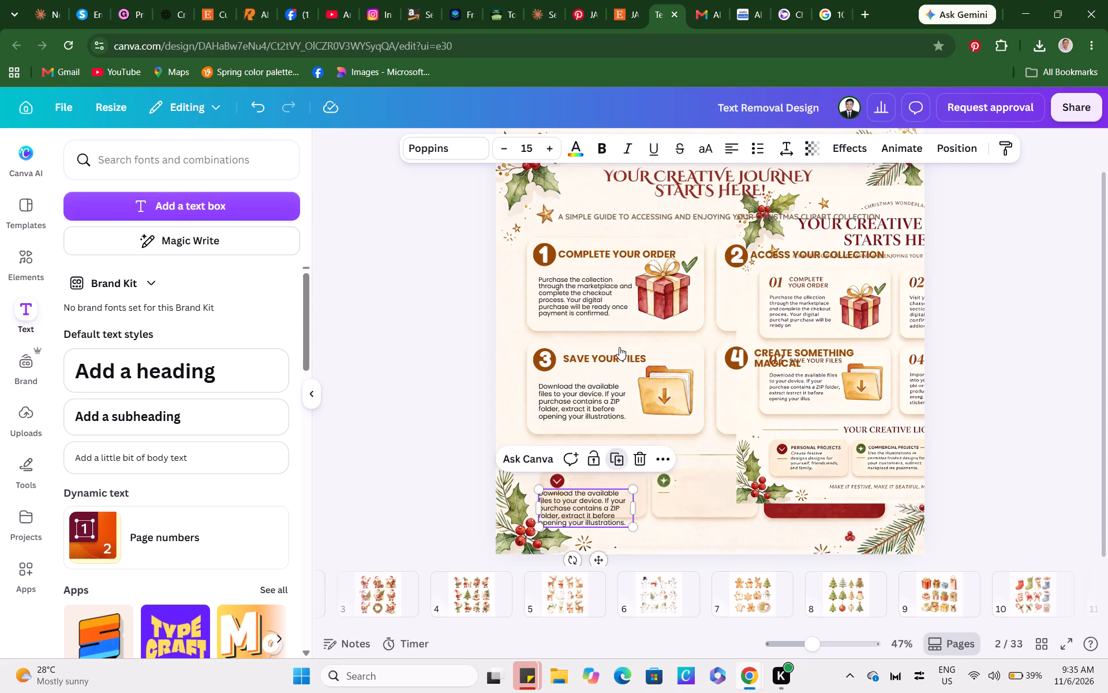
left_click(598, 558)
left_click_drag(601, 562, 795, 353)
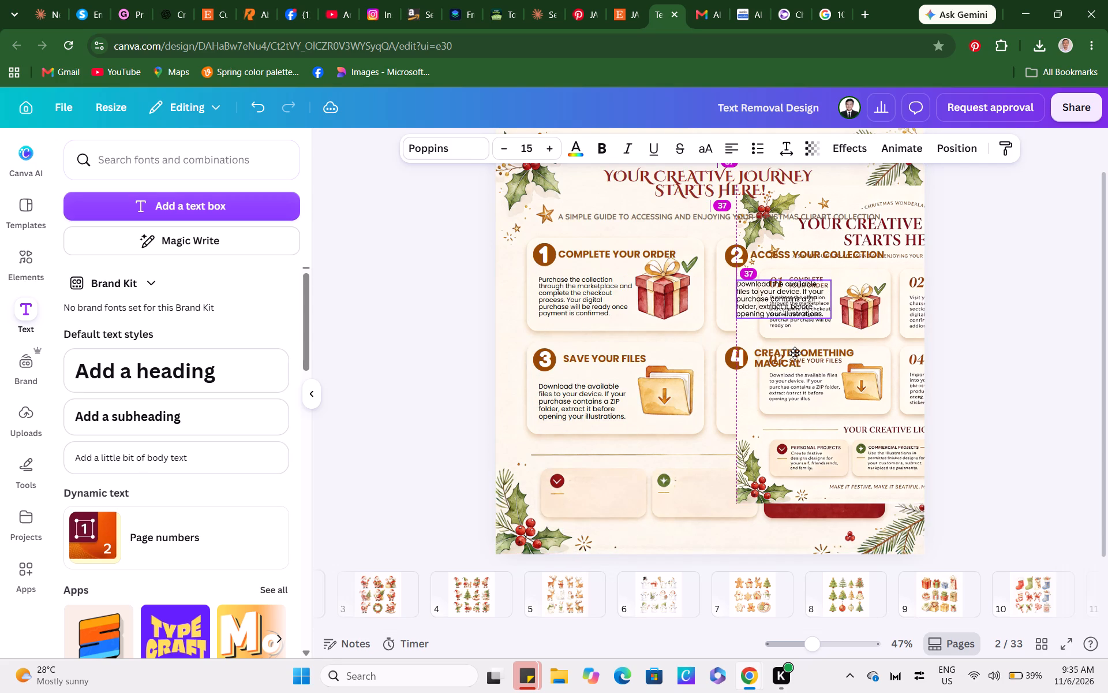
left_click_drag(795, 353, 793, 347)
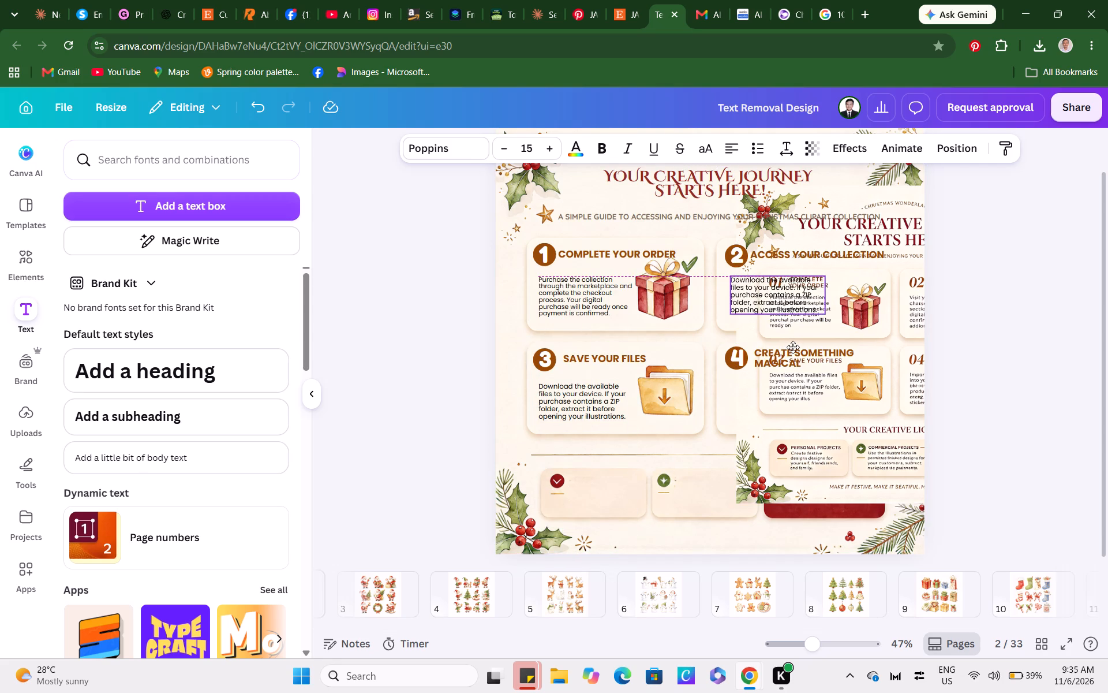
left_click_drag(793, 347, 797, 348)
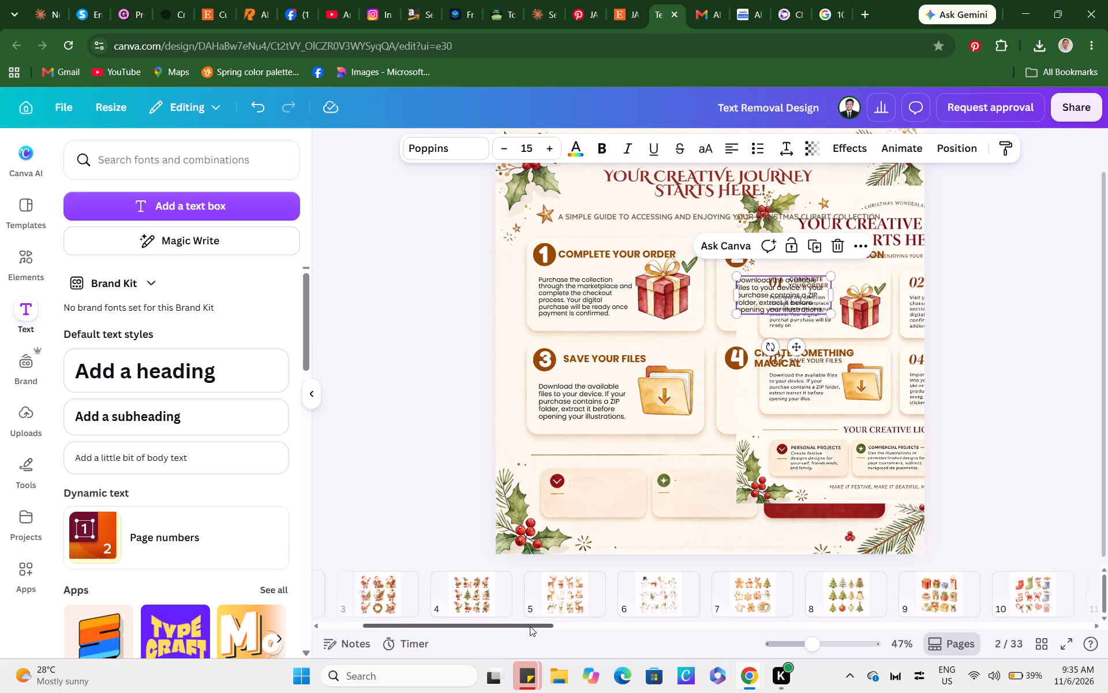
Move the reference image over to the page's left side so that cards 2 and 4 are uncovered.
left_click_drag(530, 626, 540, 626)
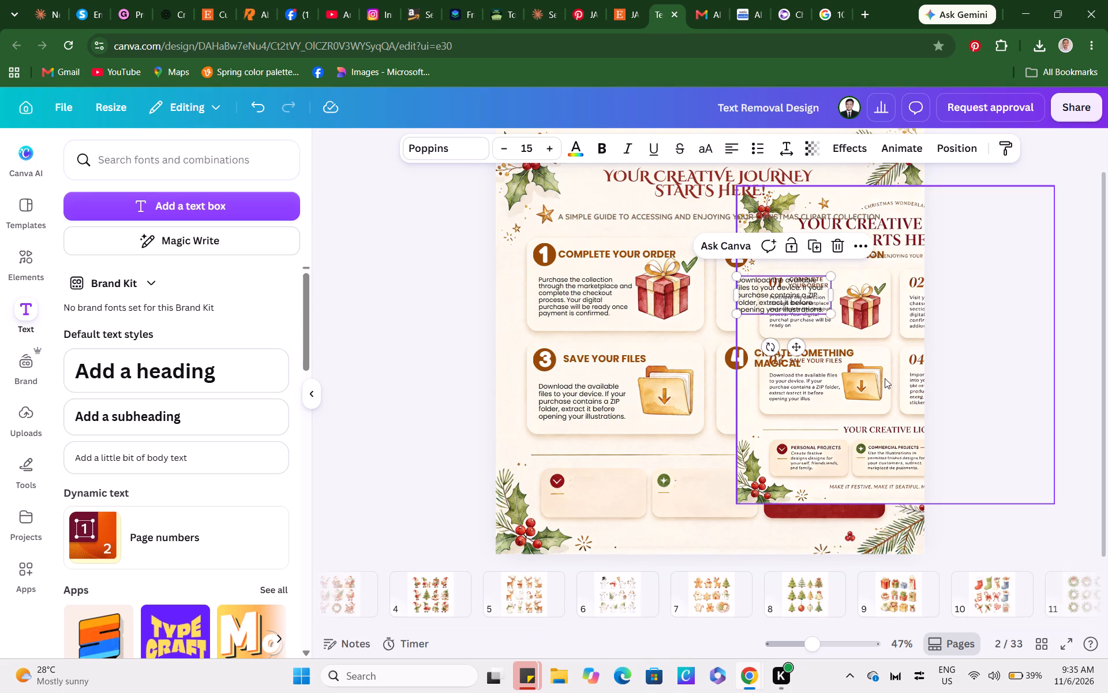
left_click(885, 378)
left_click_drag(885, 378, 482, 423)
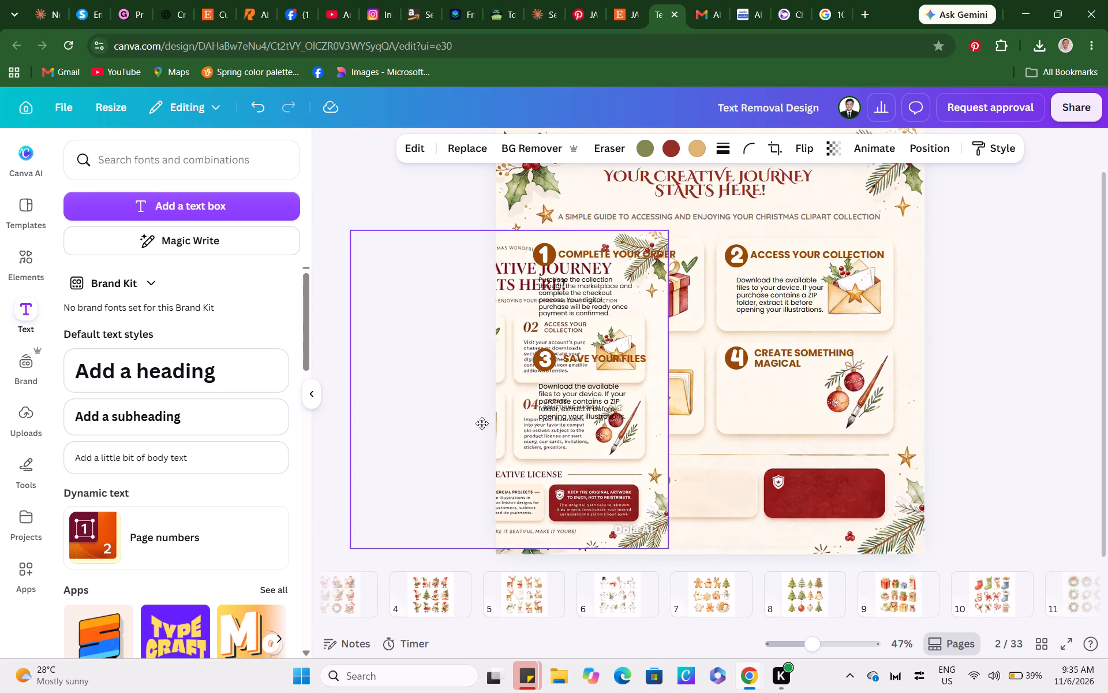
left_click_drag(482, 423, 463, 390)
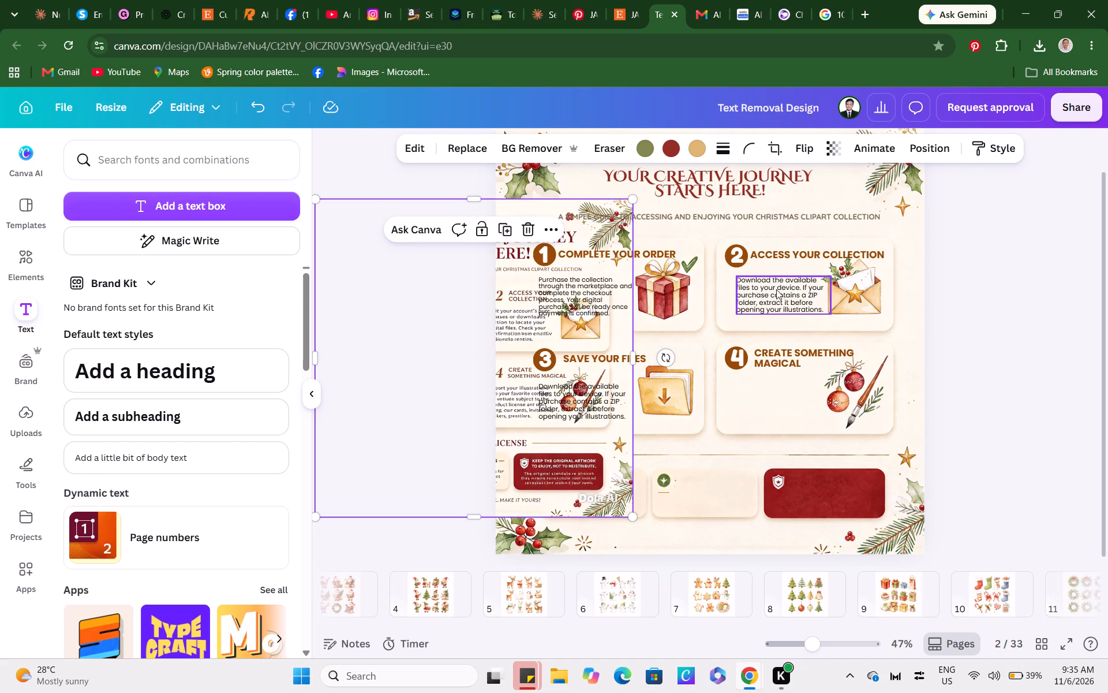
Shift the copied description in the ACCESS YOUR COLLECTION card slightly downward.
left_click(774, 291)
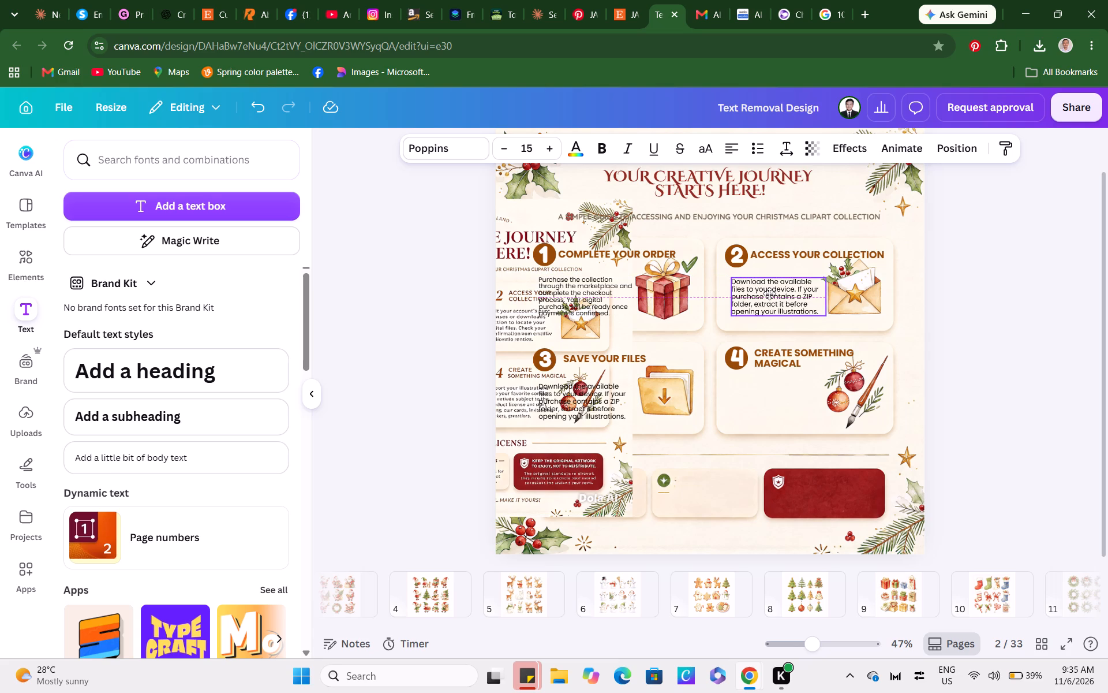
double_click(956, 299)
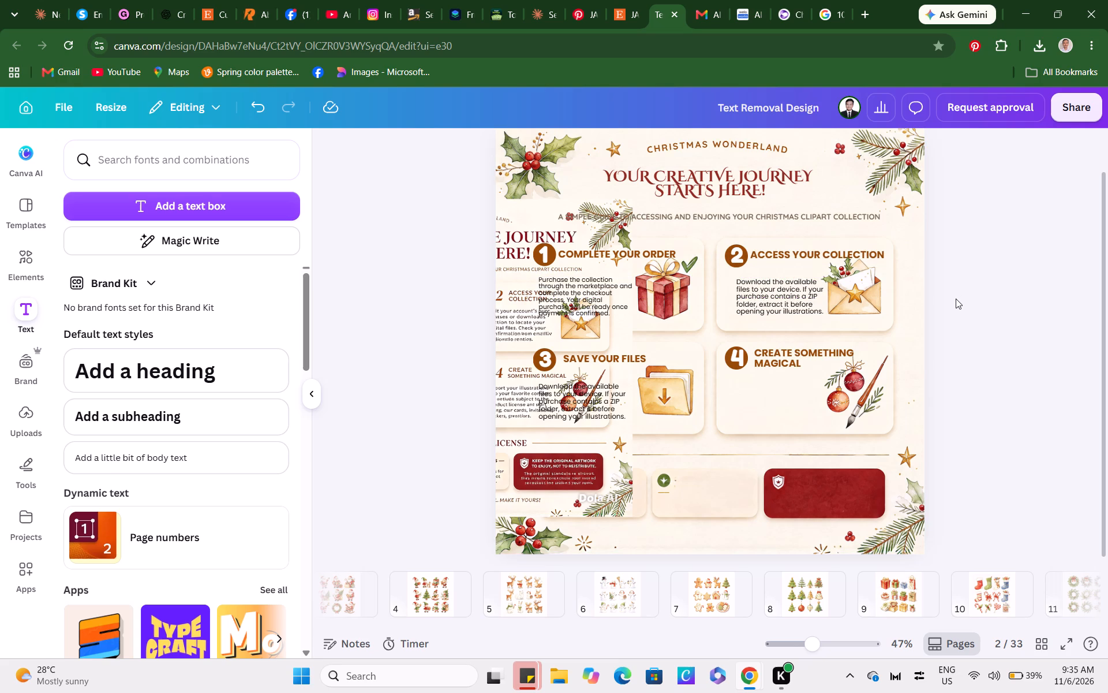
left_click(786, 303)
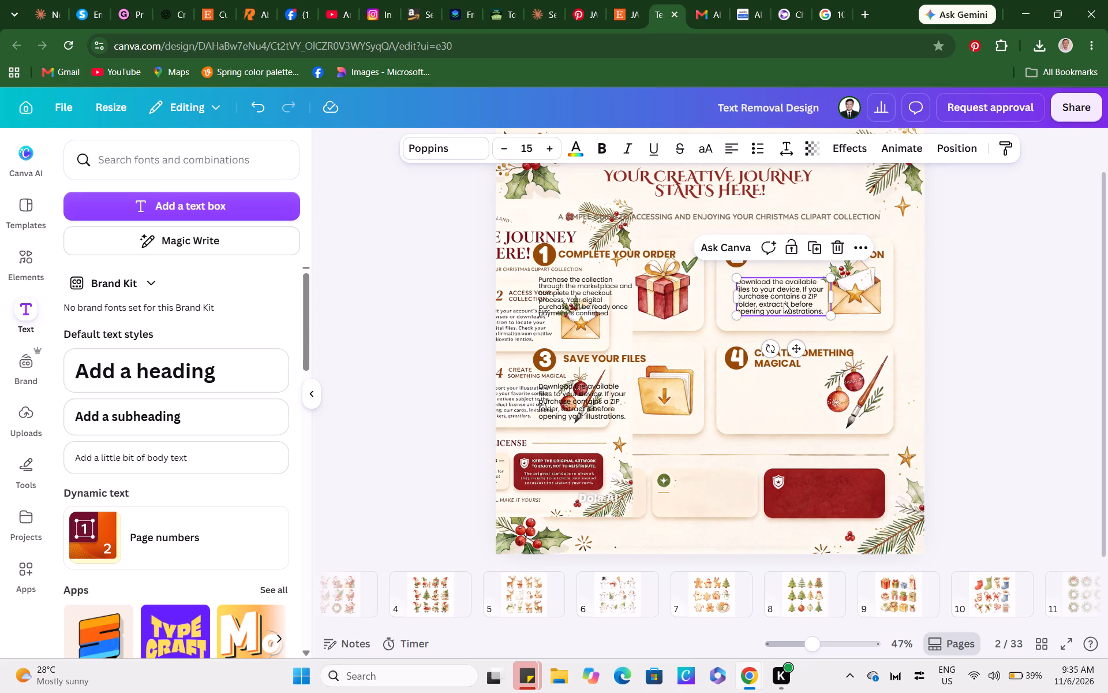
left_click(784, 303)
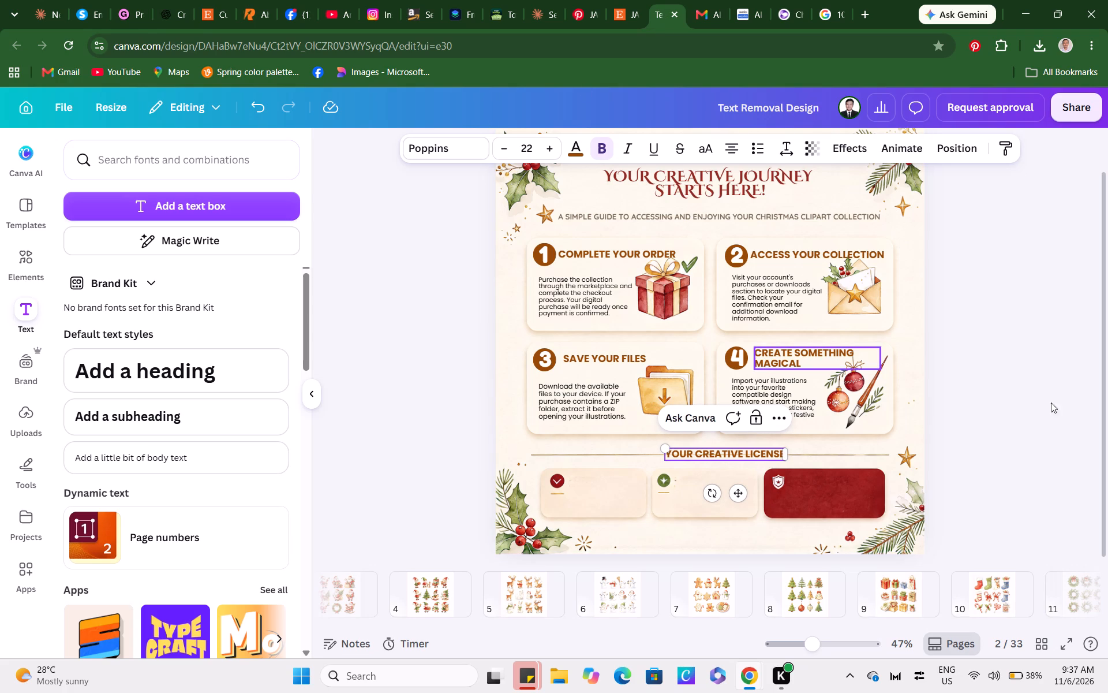
double_click(1032, 411)
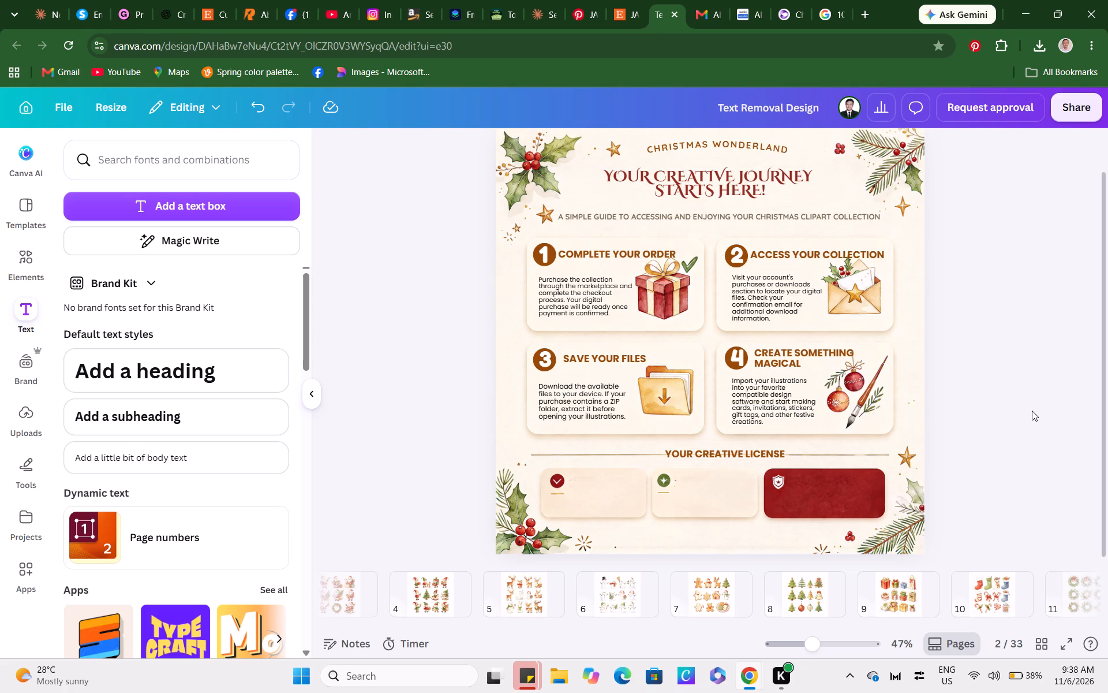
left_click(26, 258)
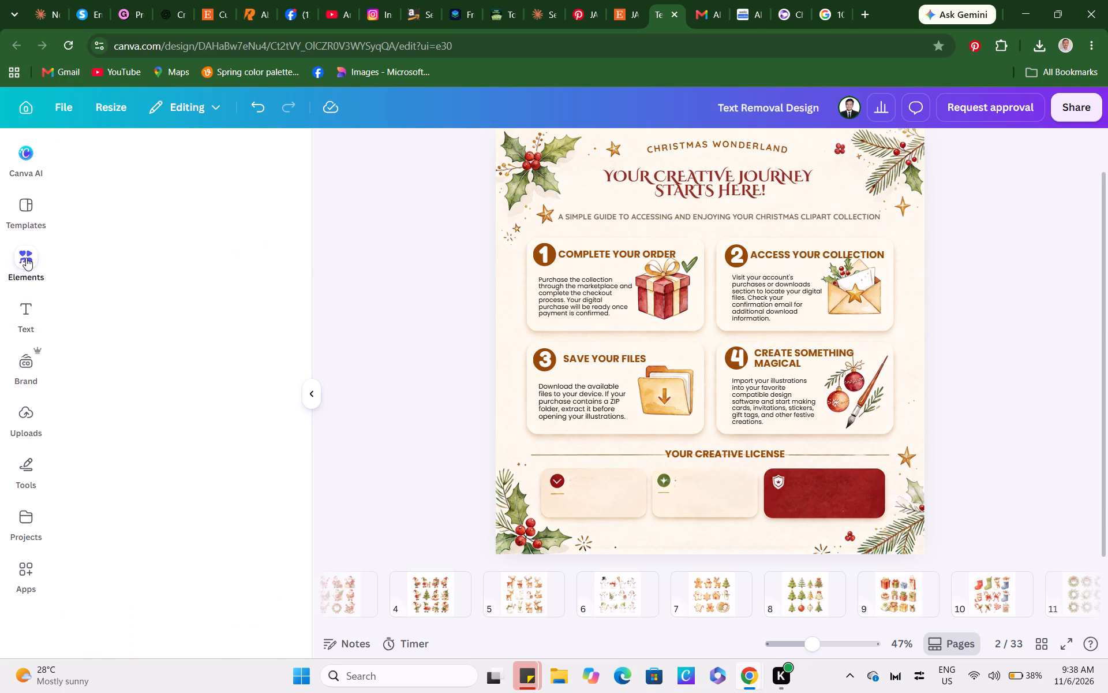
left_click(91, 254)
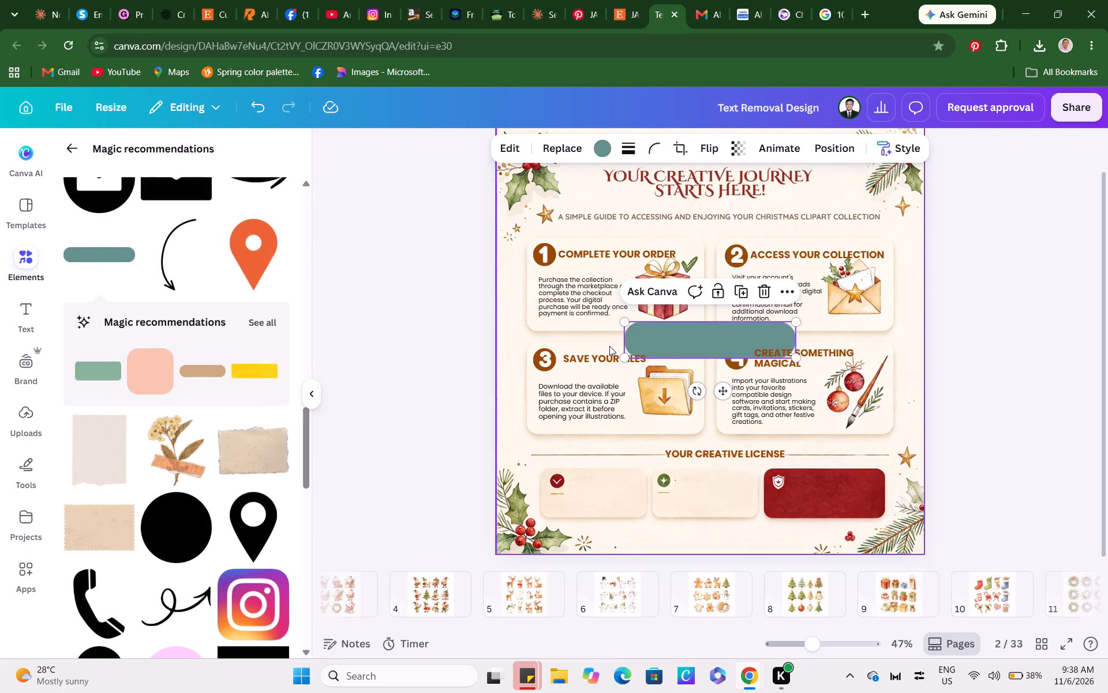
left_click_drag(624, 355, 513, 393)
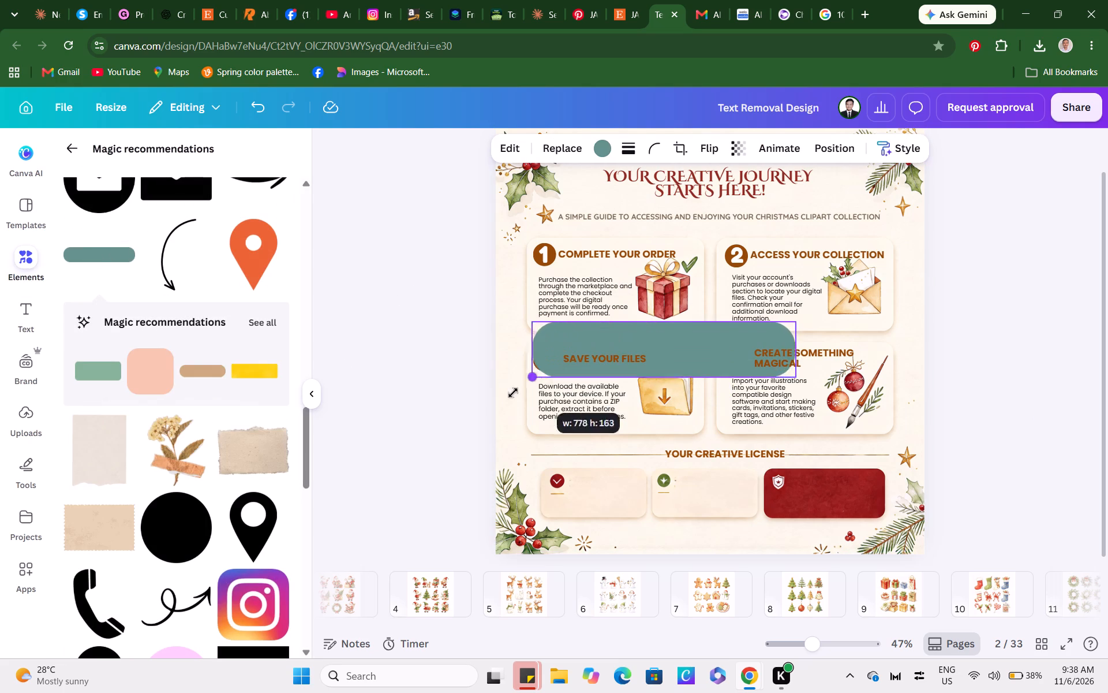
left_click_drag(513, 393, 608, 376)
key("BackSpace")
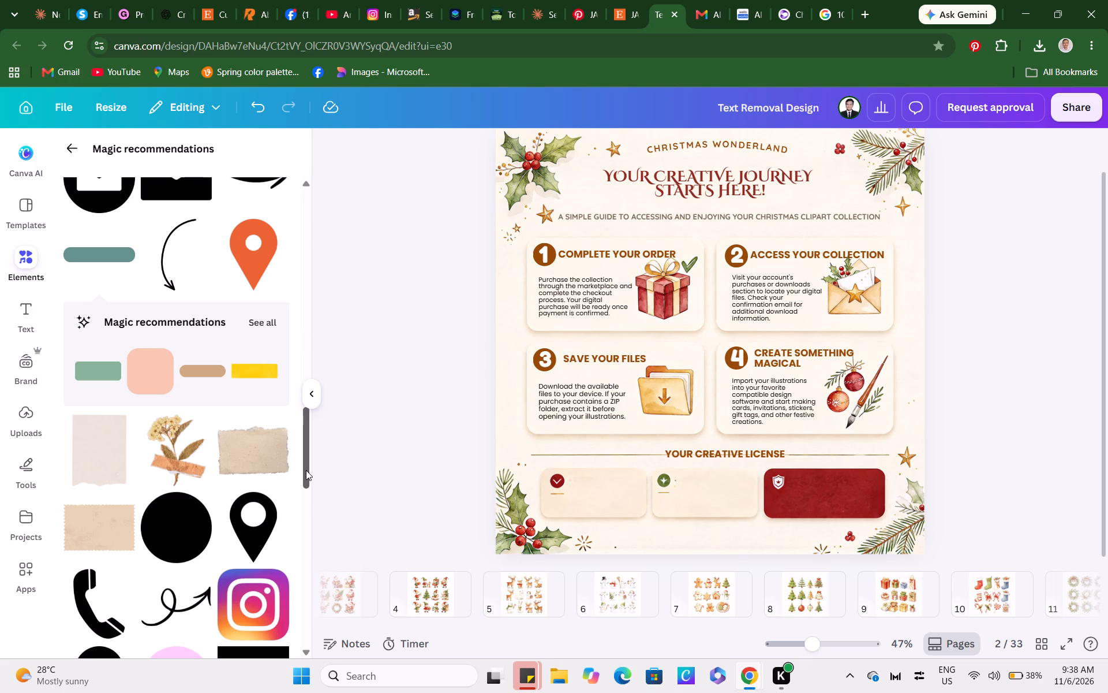
Add a rounded square from the basic shapes and flatten it into a thin bar about 379 by 41.
left_click_drag(308, 462, 304, 219)
left_click(70, 154)
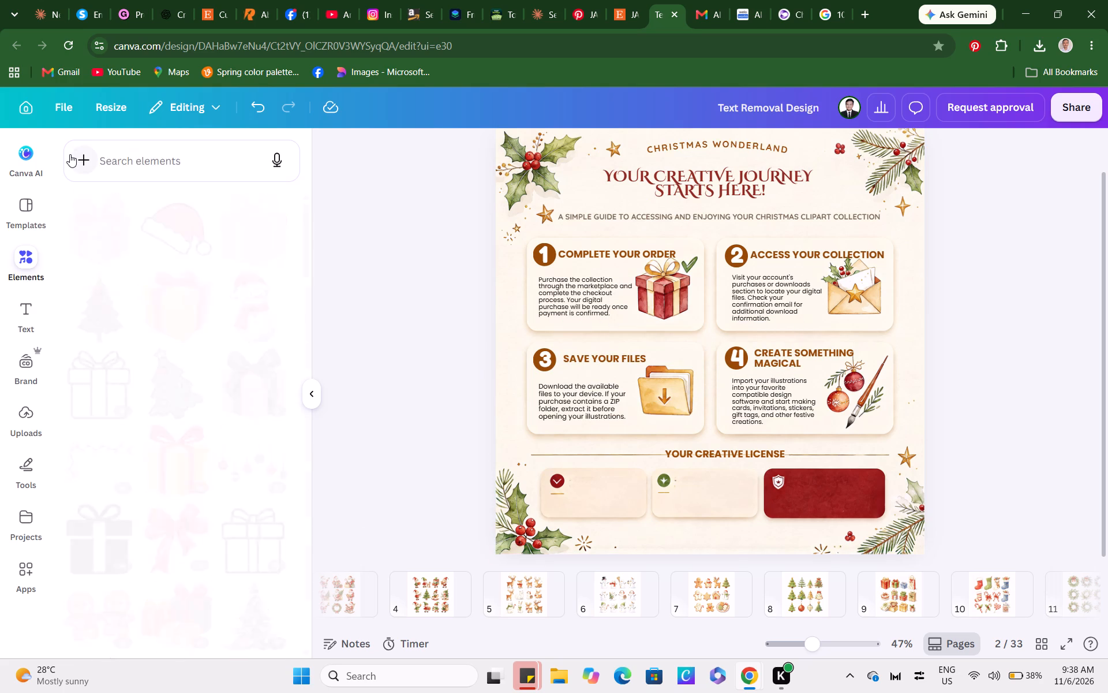
left_click(93, 450)
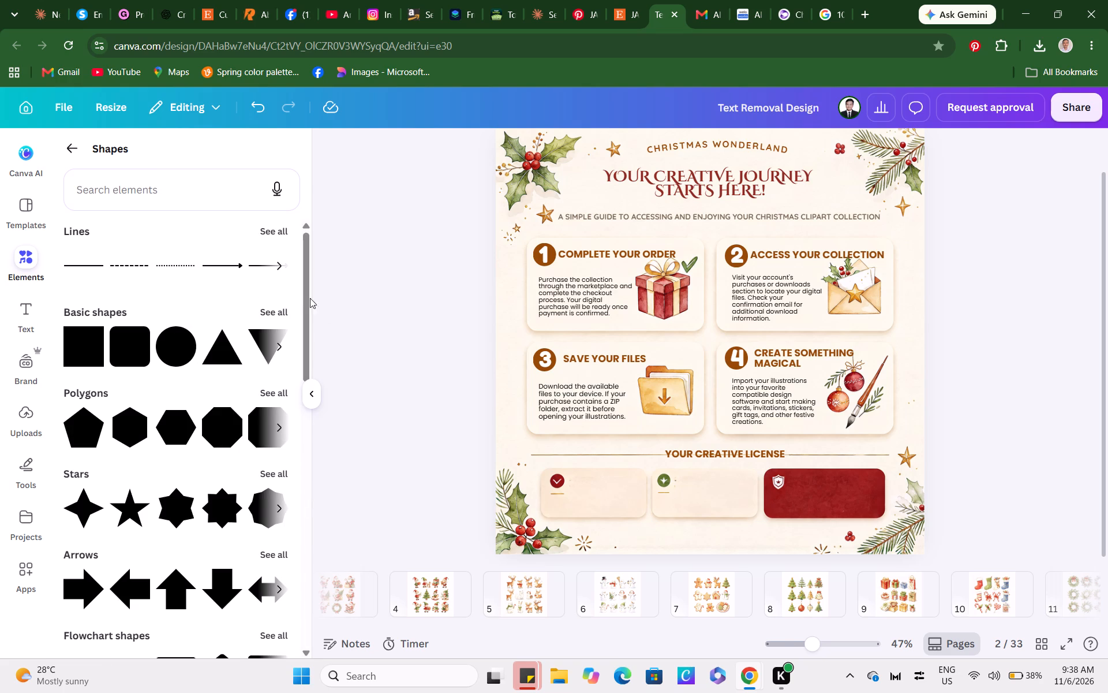
left_click(121, 353)
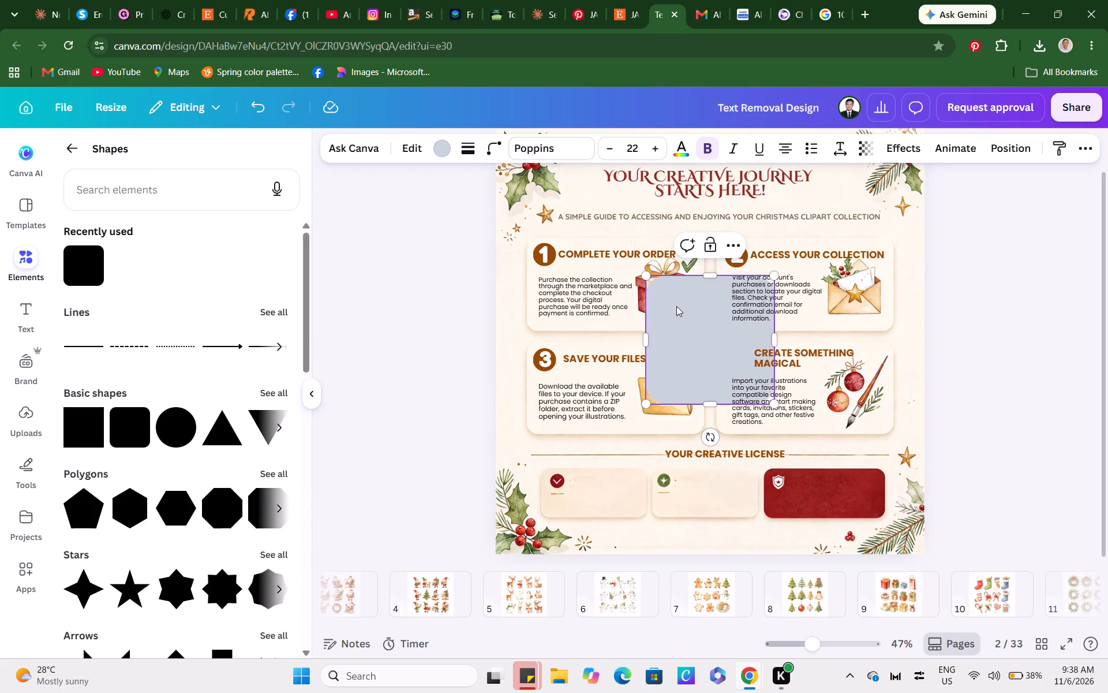
left_click_drag(712, 404, 710, 285)
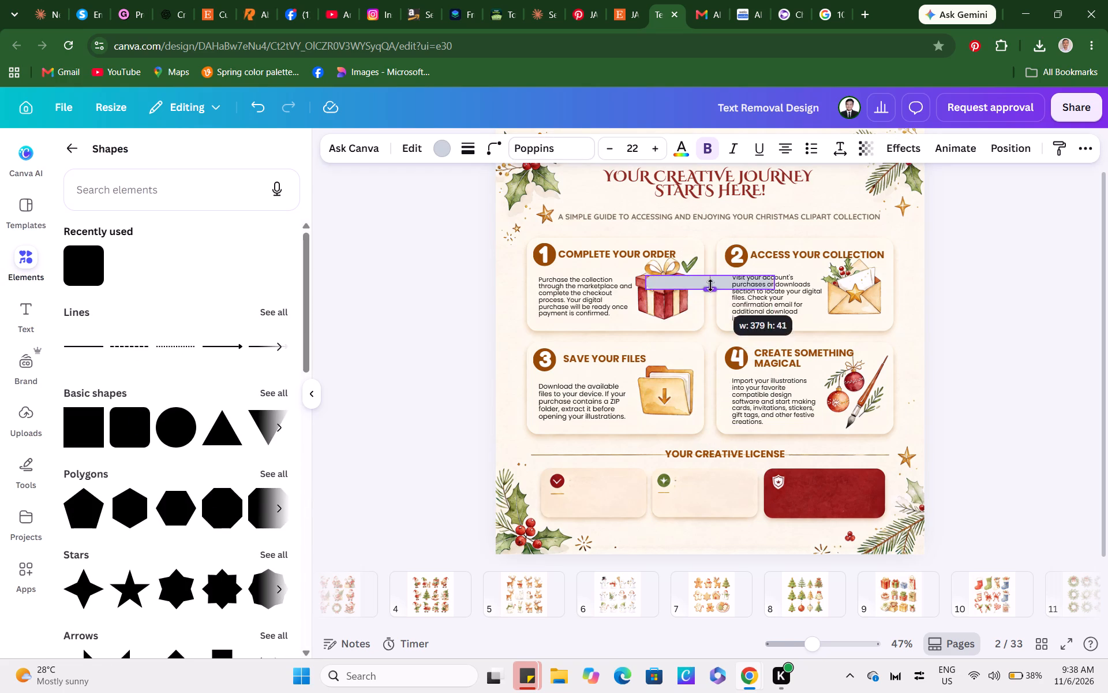
left_click_drag(710, 285, 709, 290)
Place the thin bar behind the YOUR CREATIVE LICENSE heading and enlarge it to about 389 by 44 to cover the divider line there.
left_click_drag(725, 324, 738, 493)
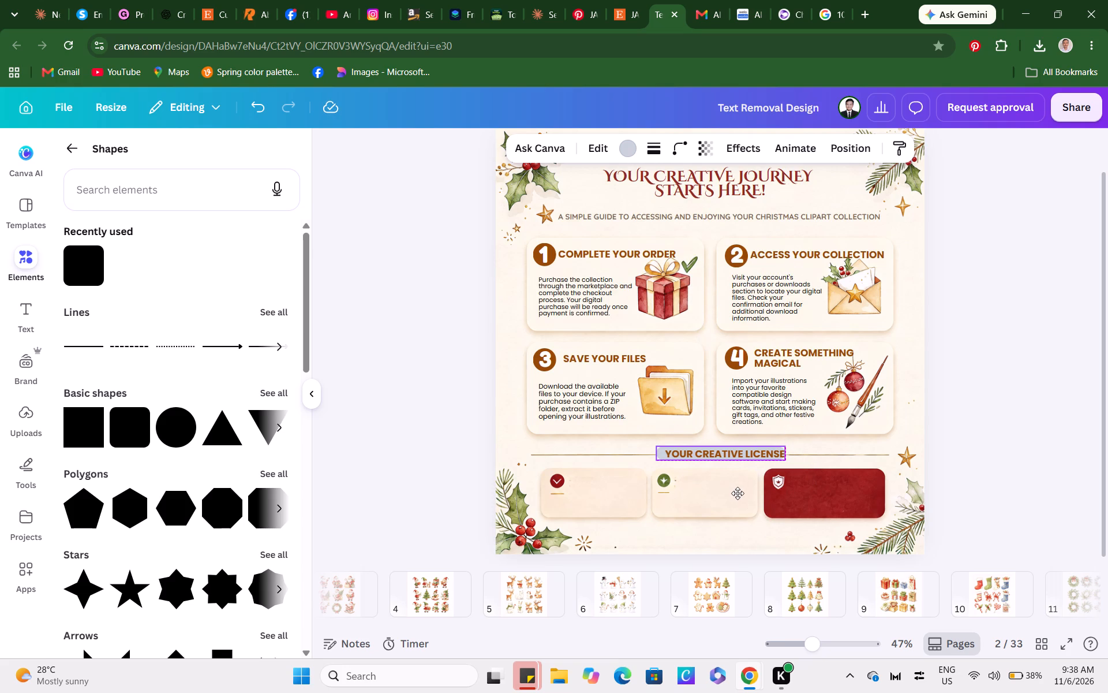
left_click_drag(738, 493, 735, 495)
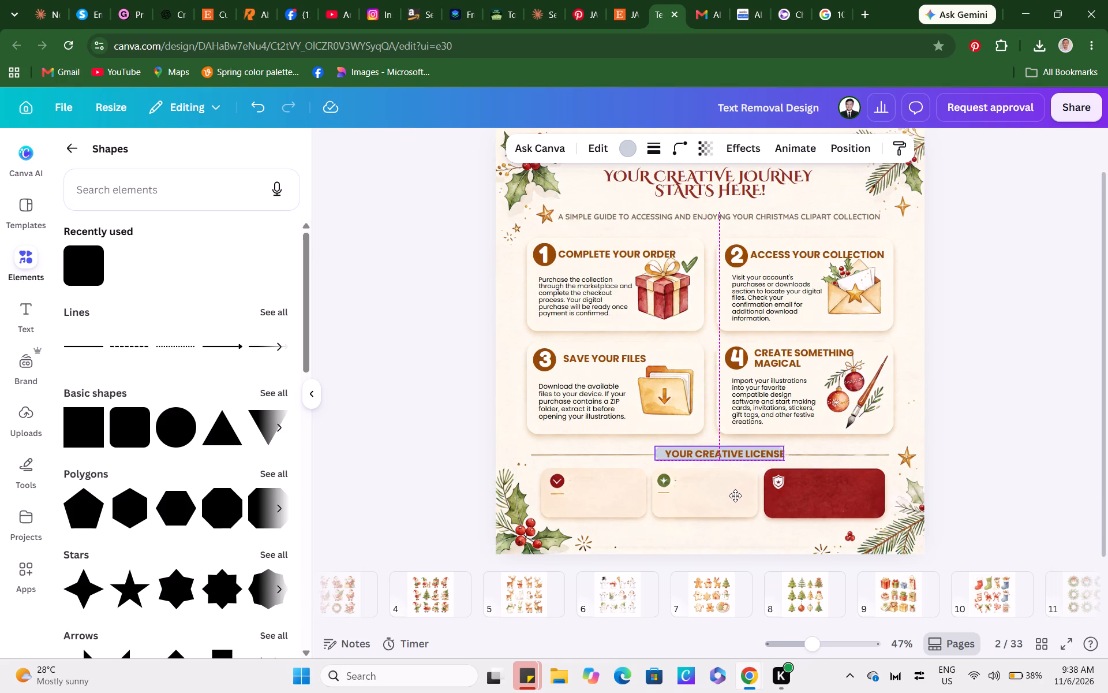
left_click_drag(735, 495, 734, 495)
left_click_drag(734, 495, 736, 495)
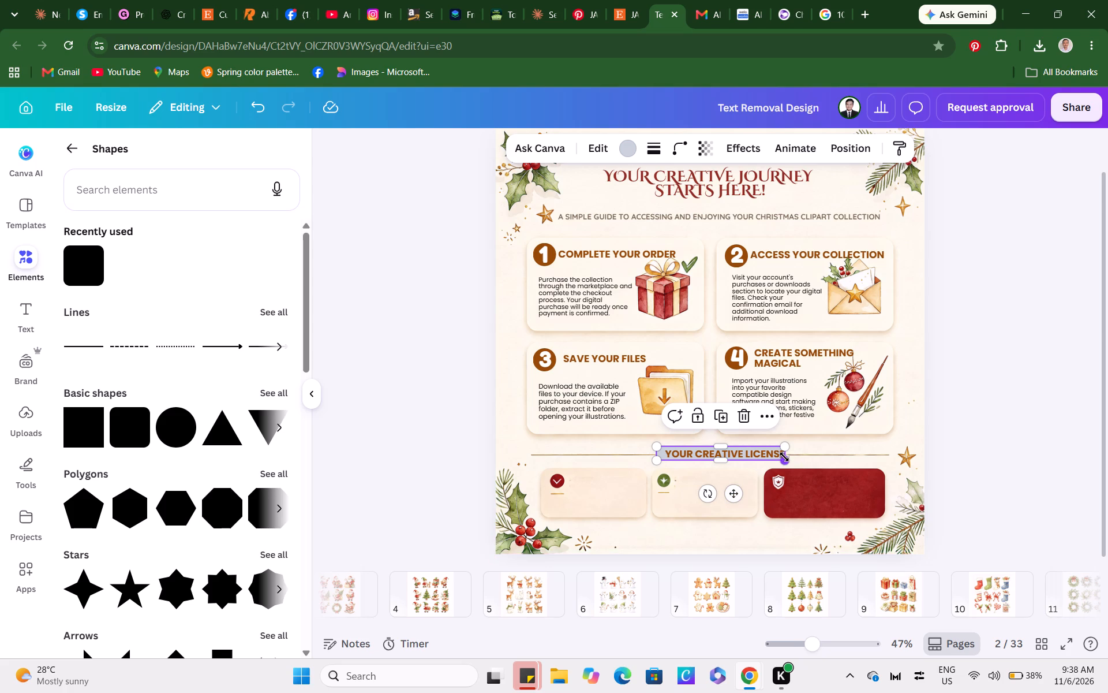
left_click_drag(787, 459, 795, 459)
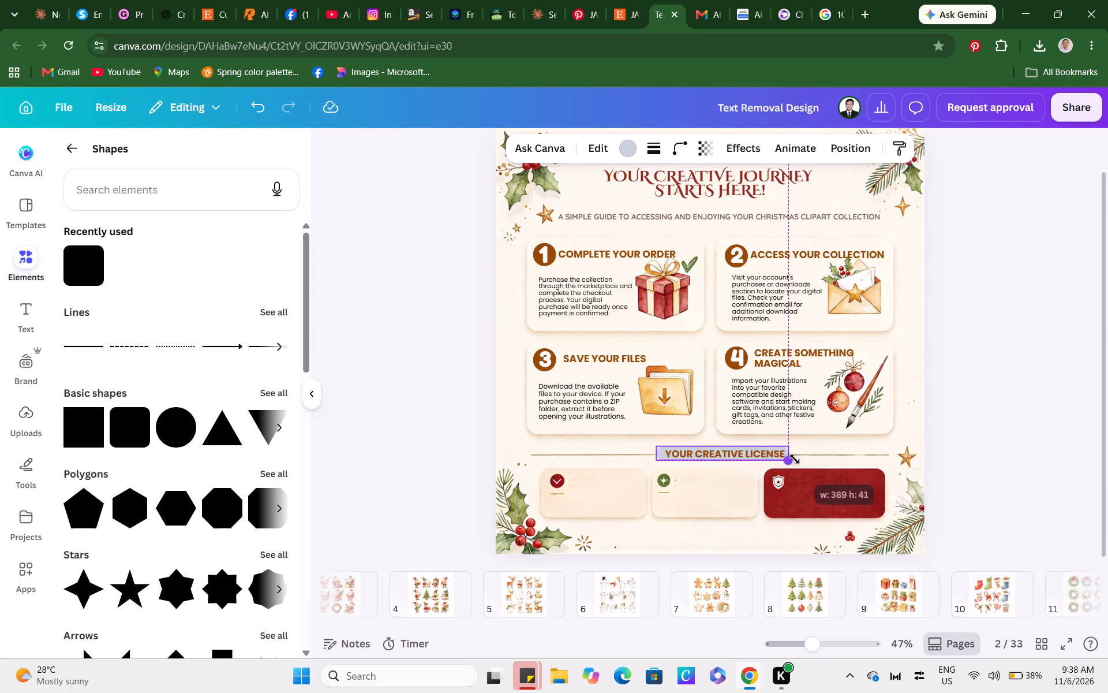
left_click_drag(795, 459, 794, 460)
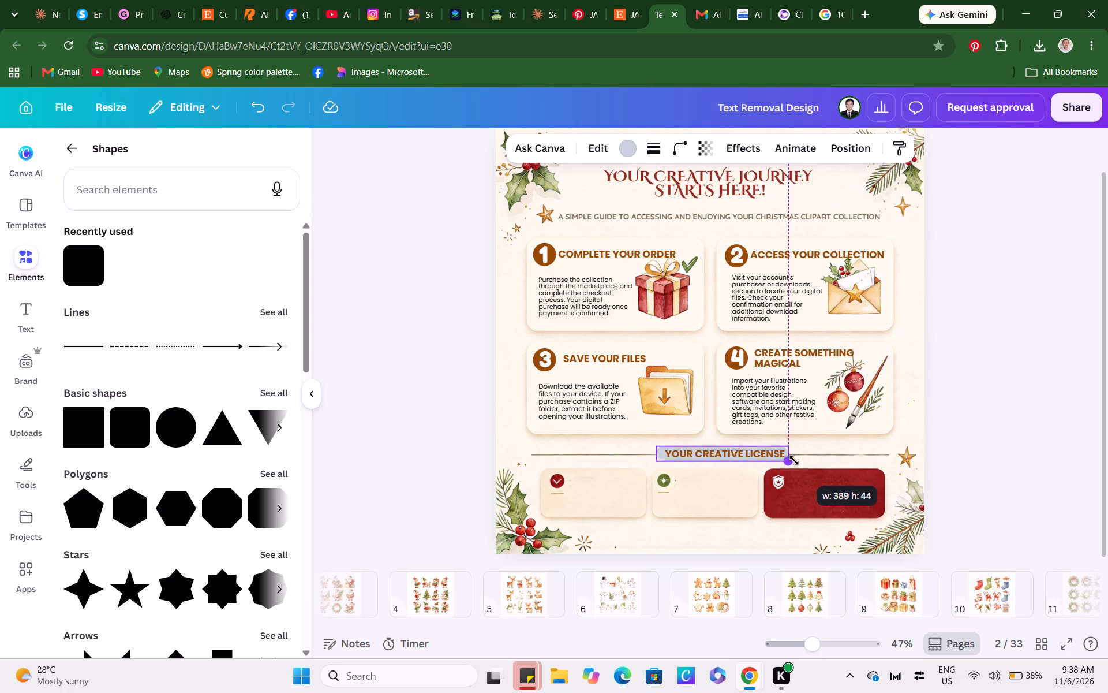
left_click_drag(794, 460, 794, 460)
double_click(1017, 332)
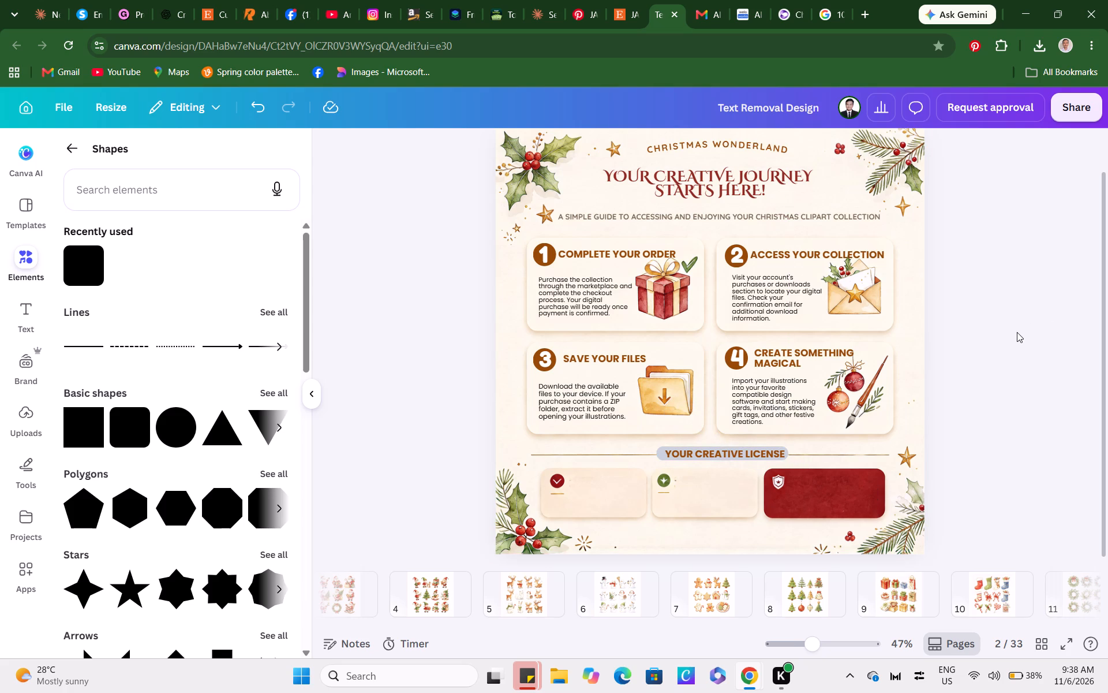
Move the thin bar behind the YOUR CREATIVE LICENSE heading slightly towards the page's left edge, keeping it on the divider line.
left_click(660, 454)
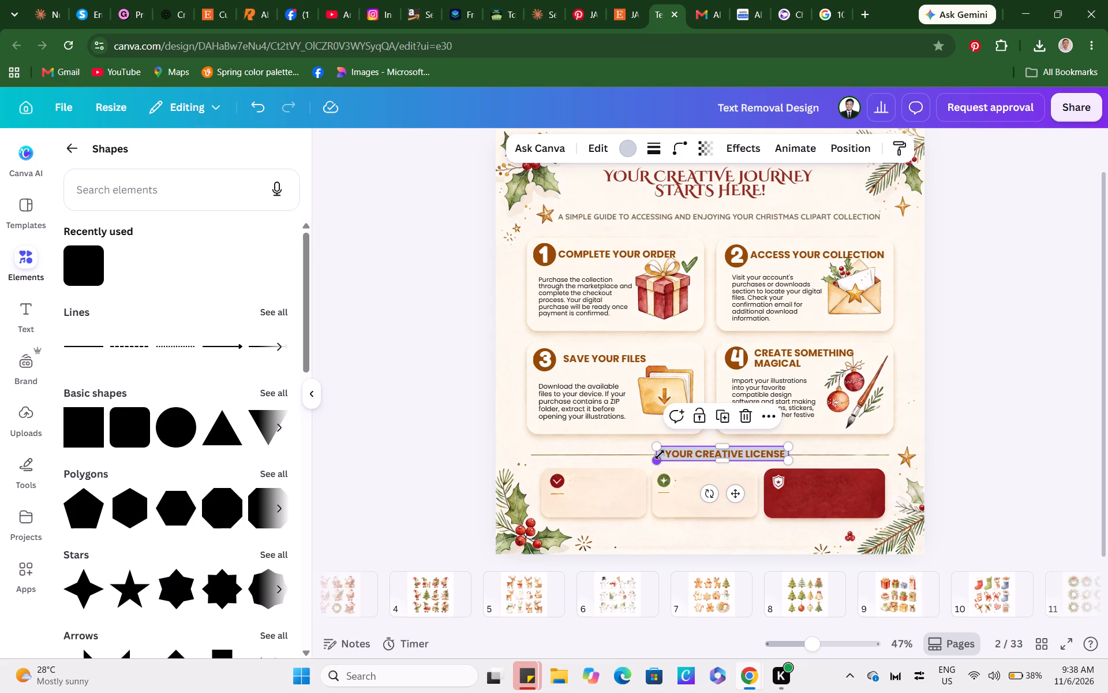
left_click_drag(733, 495, 724, 494)
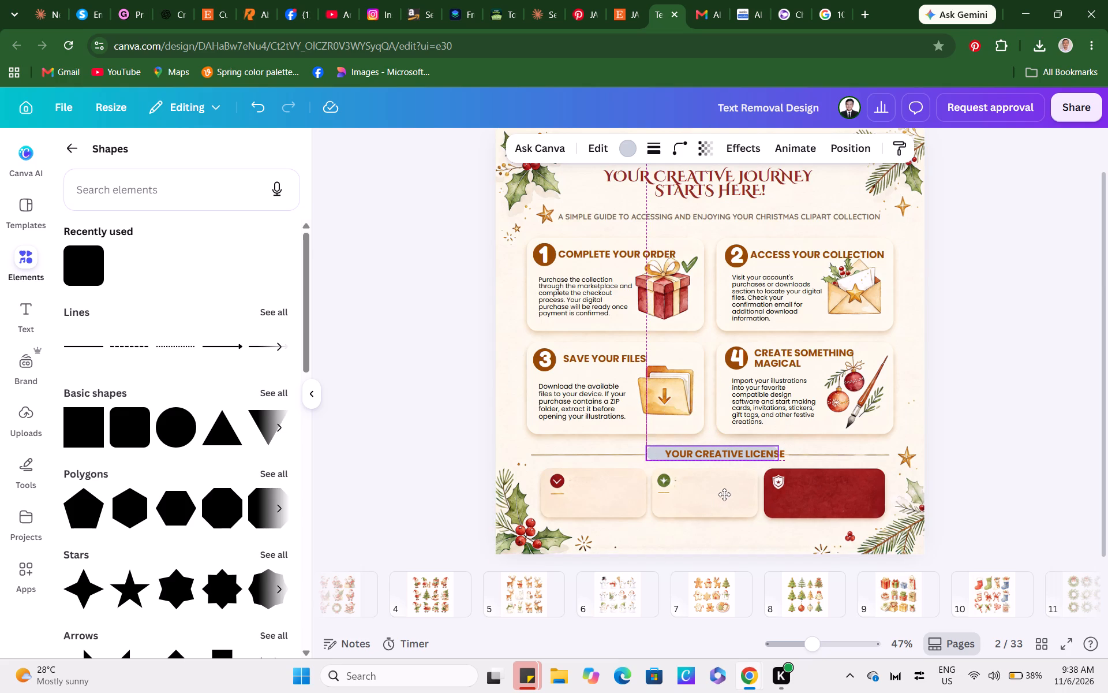
left_click_drag(724, 494, 727, 494)
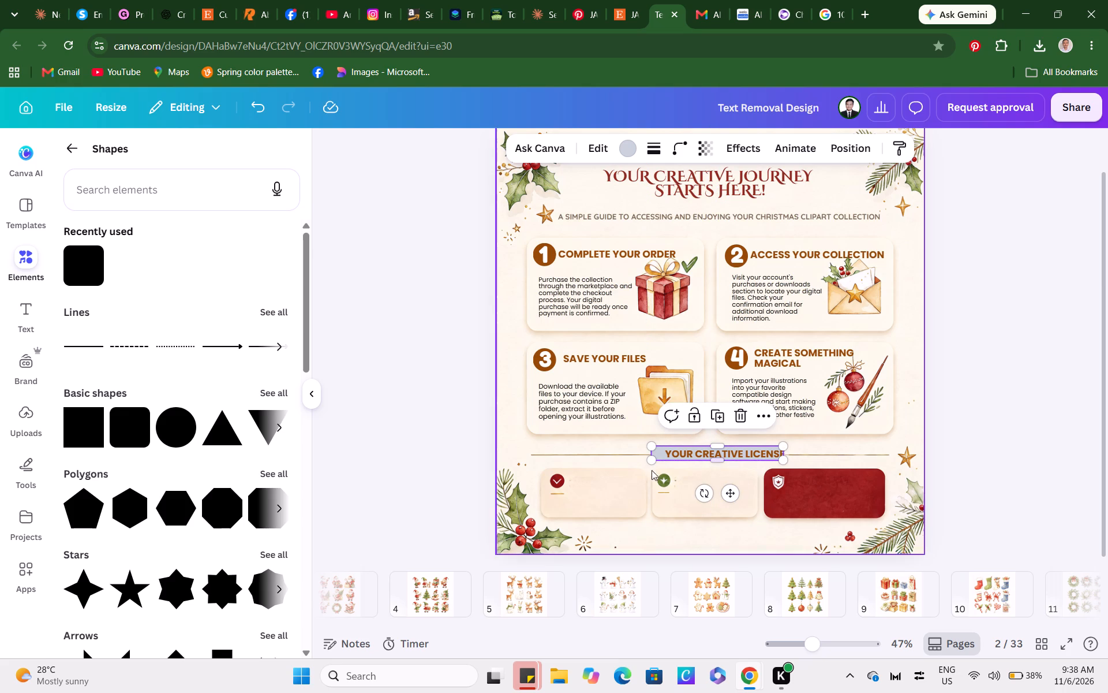
left_click(721, 462)
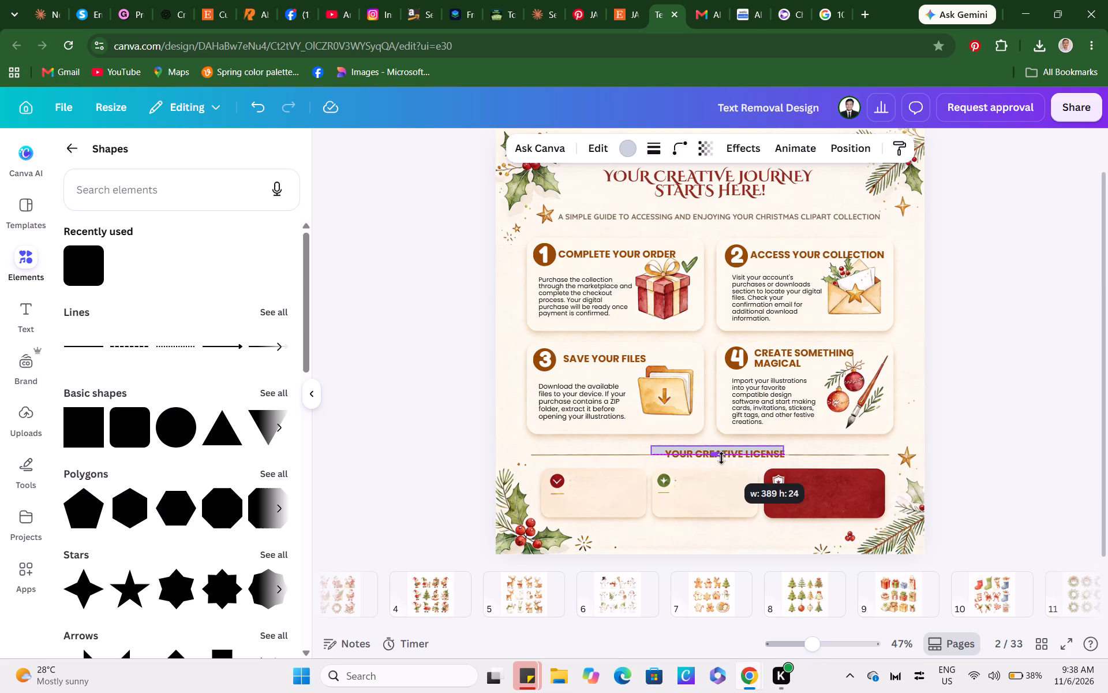
double_click(968, 378)
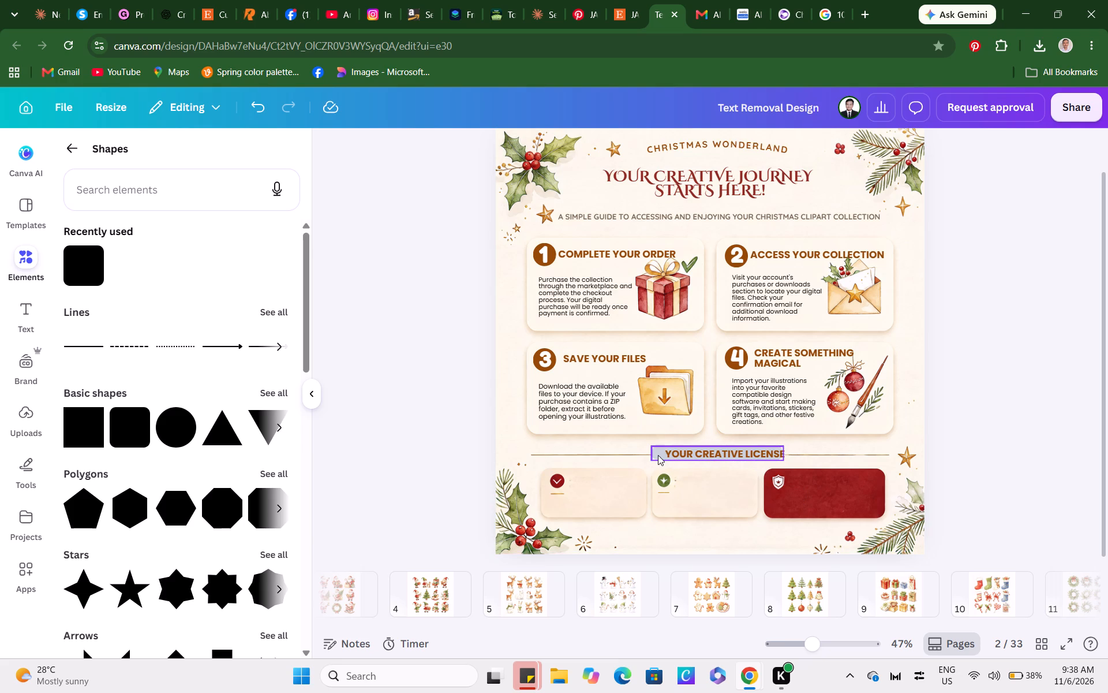
Recolour the thin bar behind the YOUR CREATIVE LICENSE heading with the light beige from the page image's photo colours.
left_click(654, 454)
left_click(624, 146)
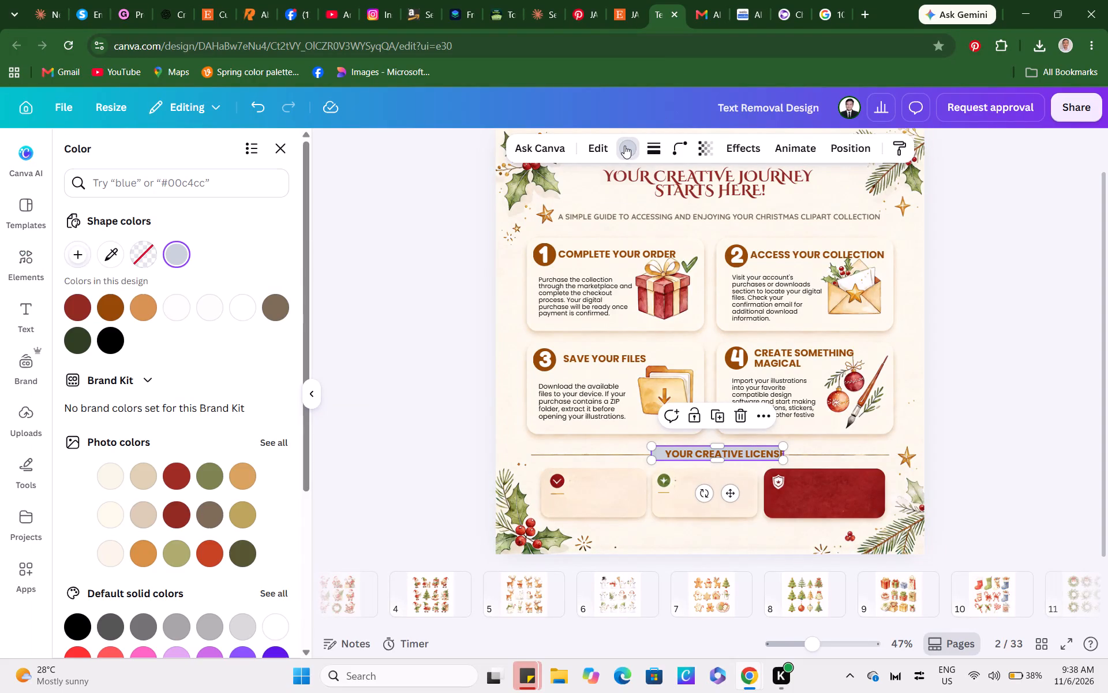
left_click(144, 478)
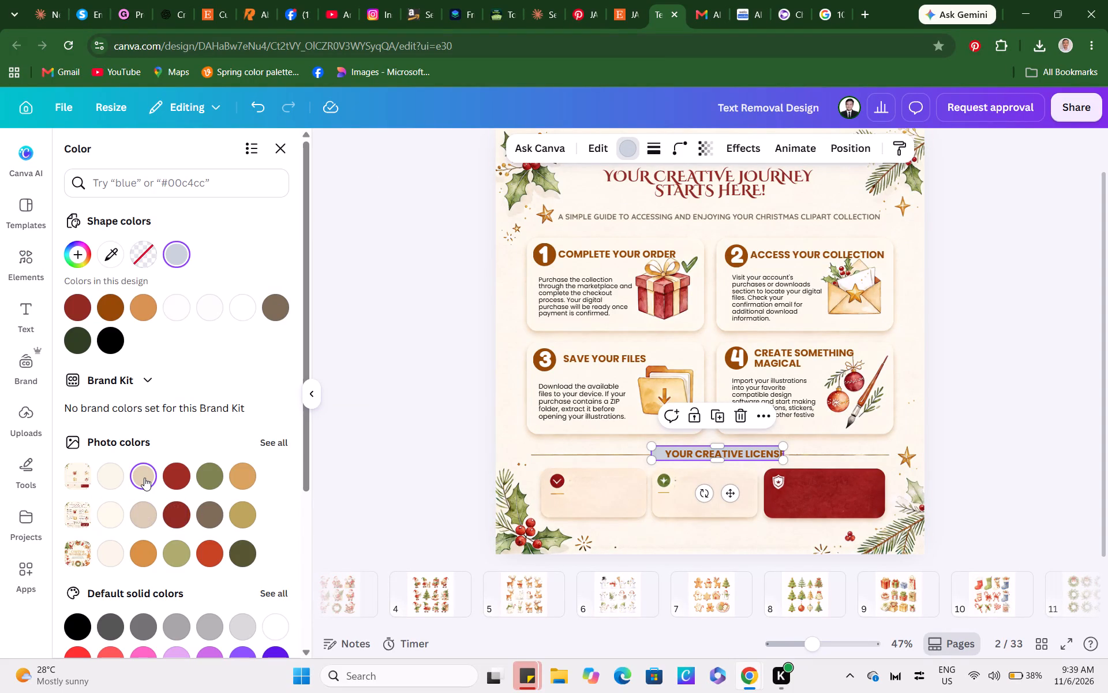
double_click(407, 398)
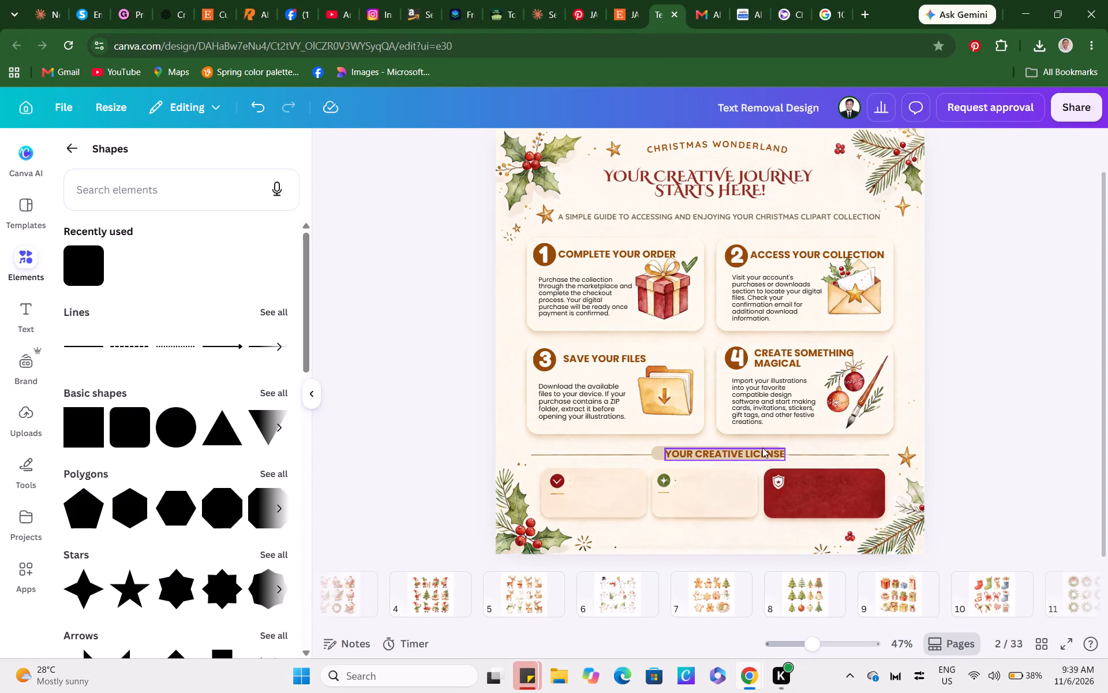
Centre the YOUR CREATIVE LICENSE heading on the beige bar.
left_click_drag(762, 448, 753, 447)
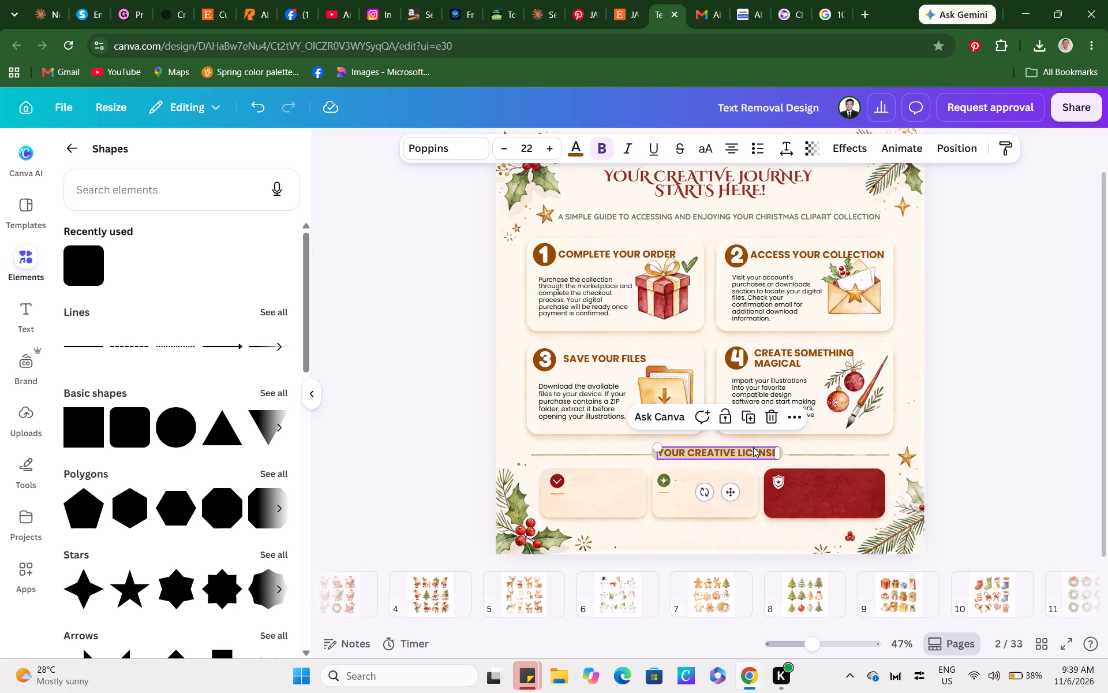
double_click(406, 395)
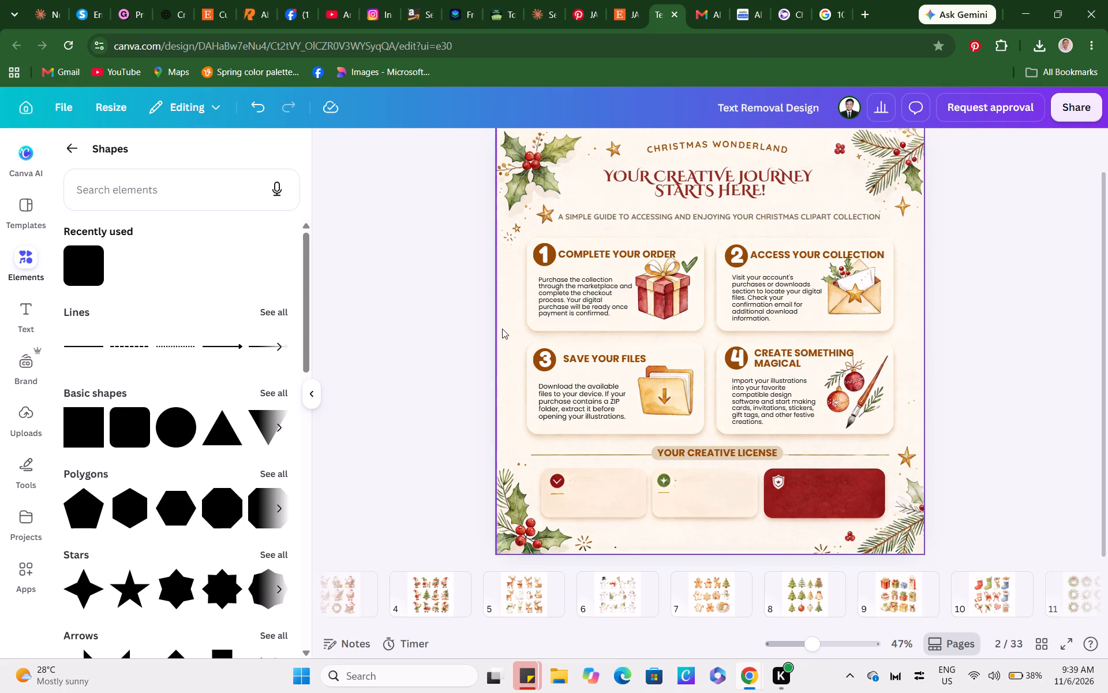
Place the uploaded Your Creative Journey reference image on the page and move it clear of the three small cards.
left_click(15, 429)
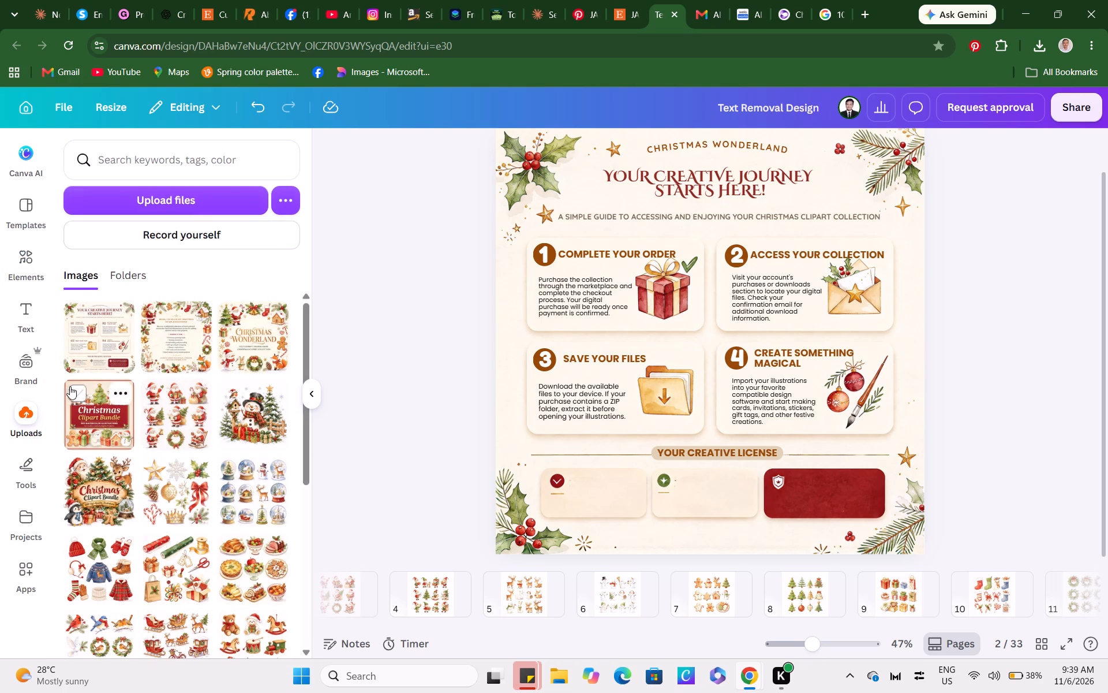
left_click(99, 349)
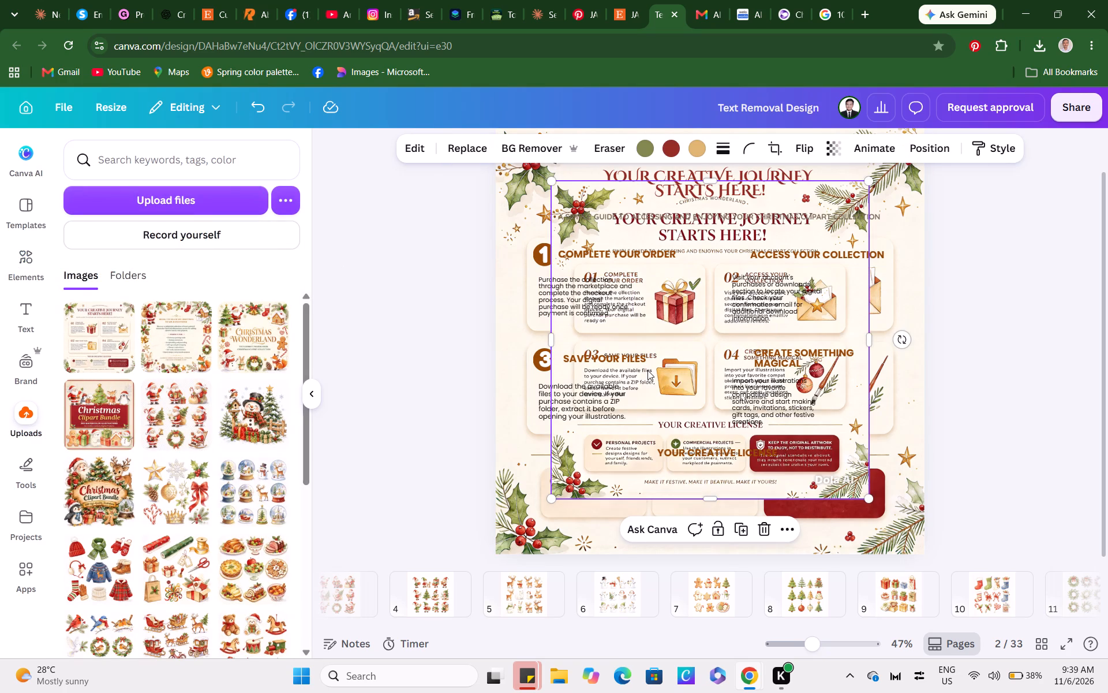
key("BackSpace")
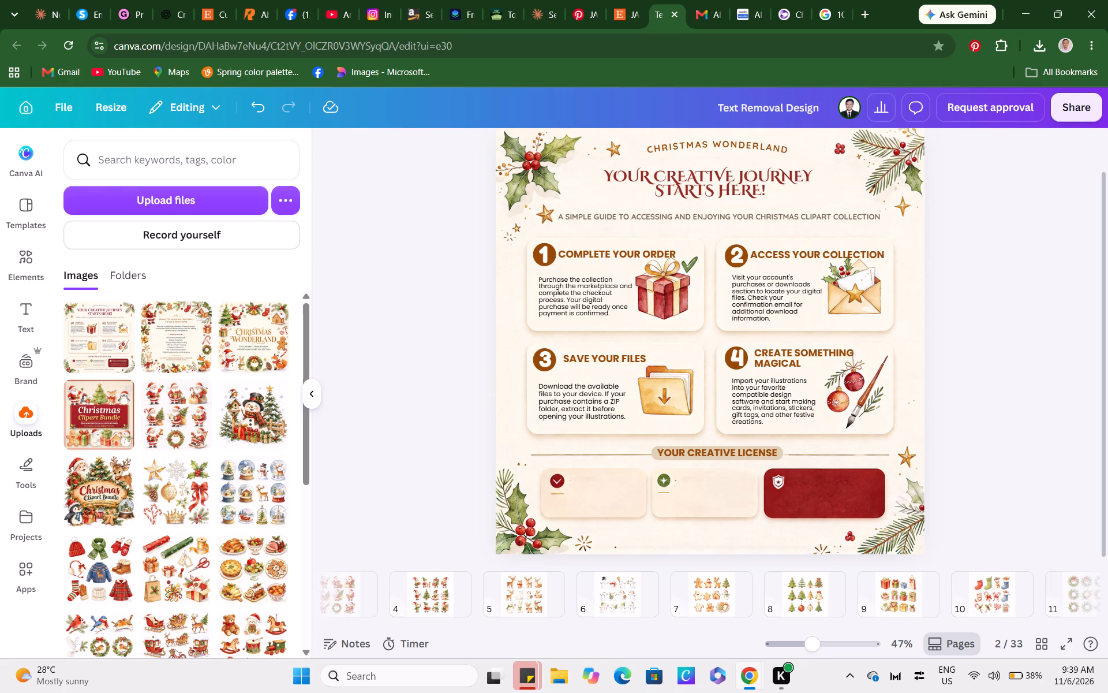
left_click(87, 347)
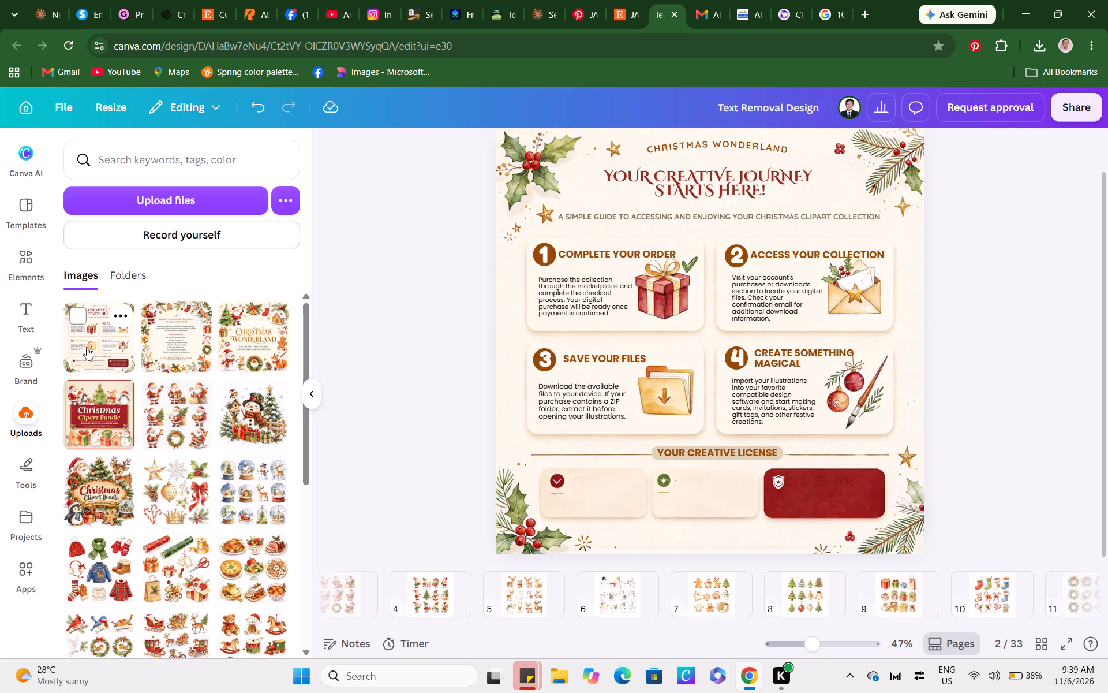
left_click_drag(577, 465, 567, 429)
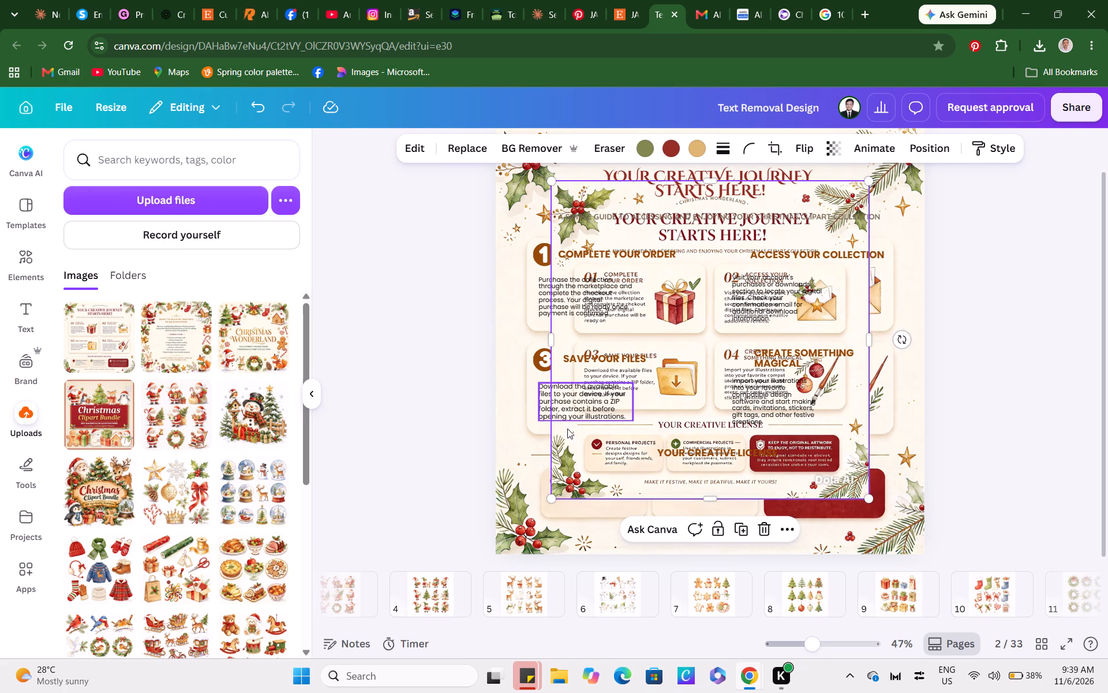
left_click_drag(567, 429, 555, 378)
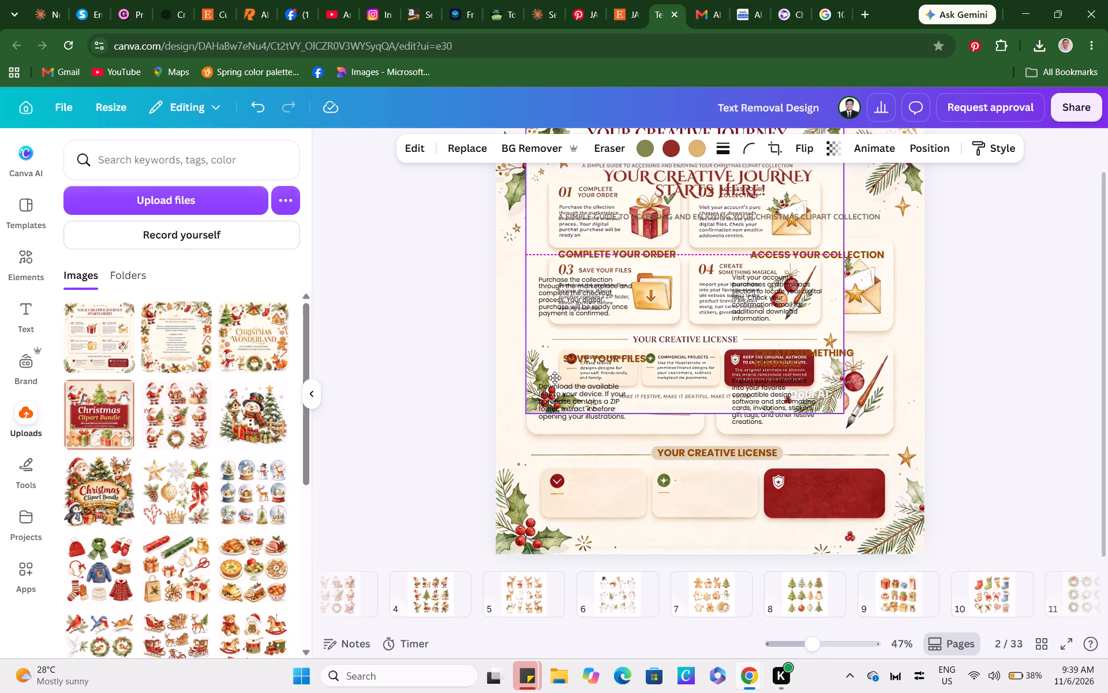
left_click_drag(555, 378, 671, 372)
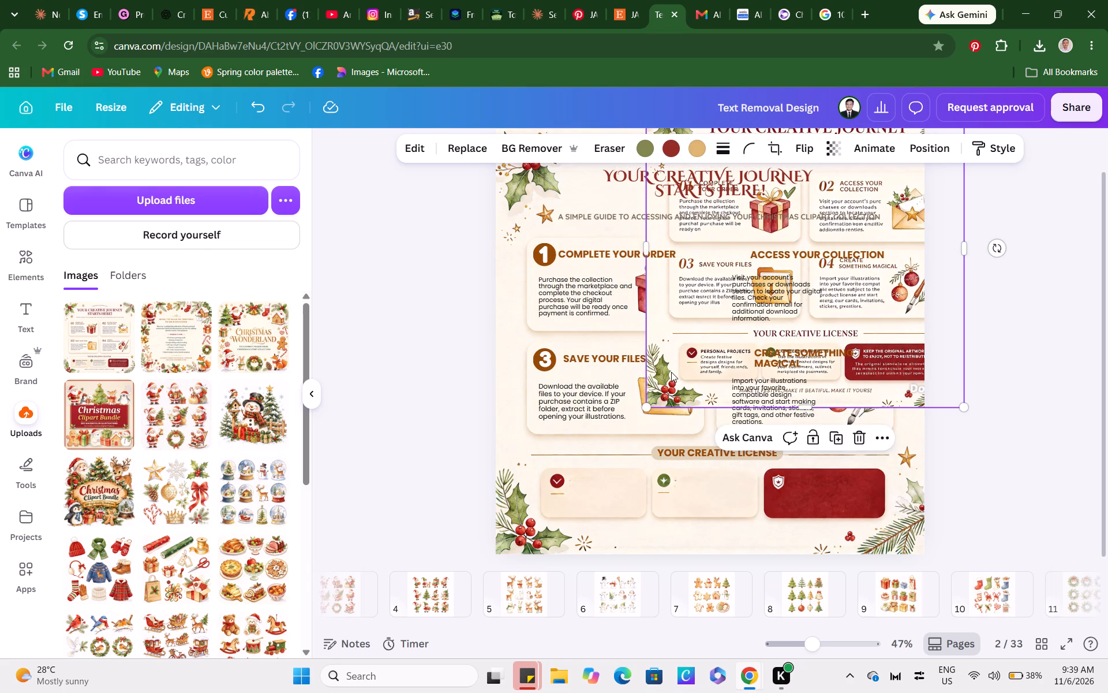
Duplicate the SAVE YOUR FILES heading and place the copy in the first small card beside its check icon.
left_click(597, 354)
left_click(643, 324)
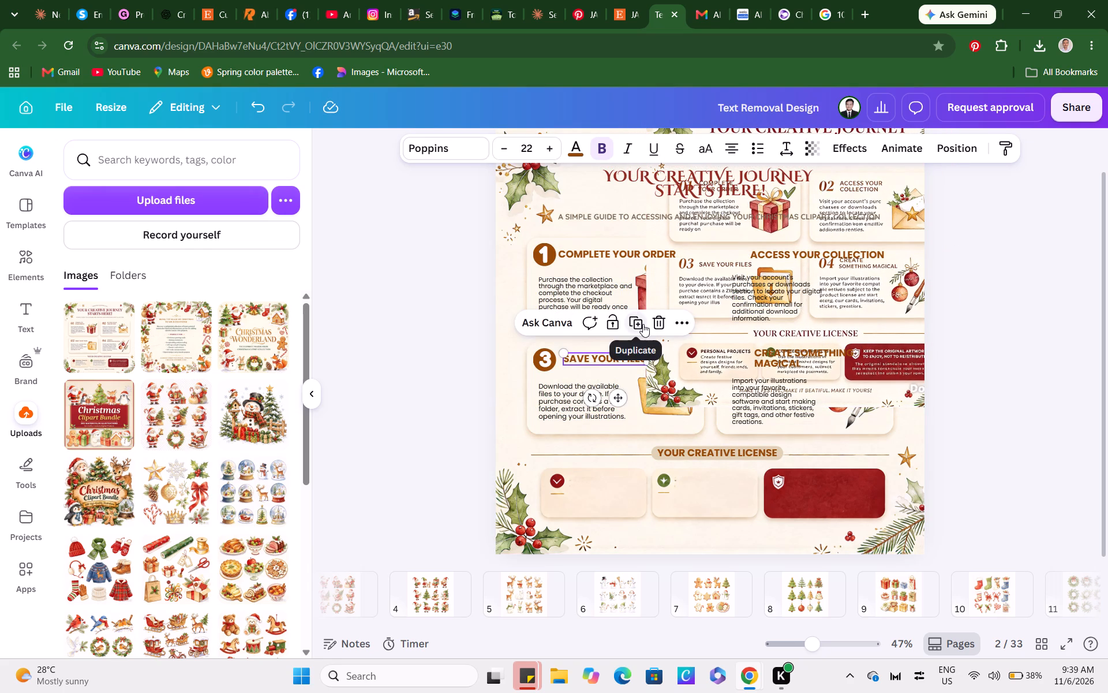
left_click_drag(624, 404, 645, 442)
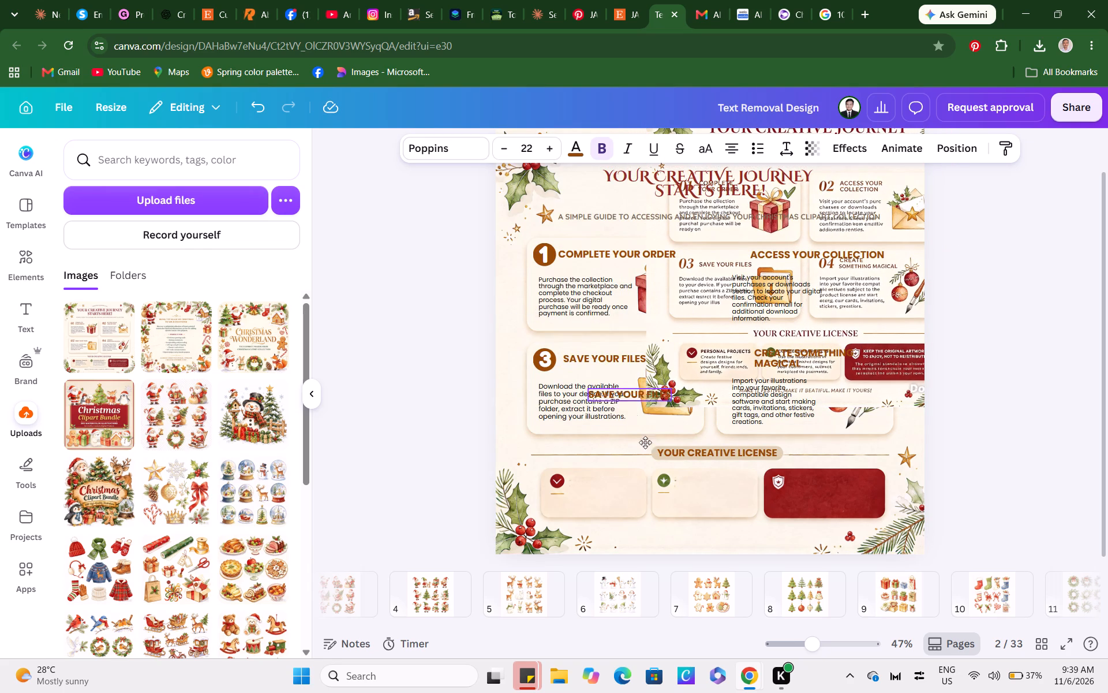
left_click_drag(645, 442, 621, 525)
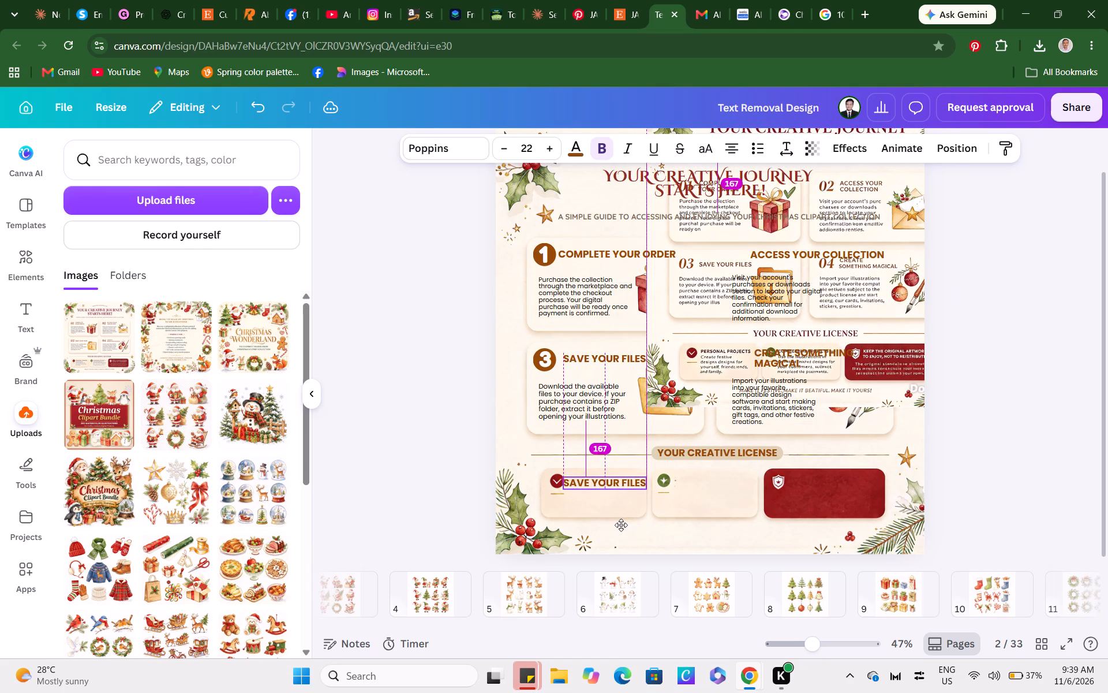
left_click_drag(621, 525, 622, 524)
Remove bold from the copied heading in the first small card, reduce it to size 16 and set line spacing to 1.23.
left_click(607, 150)
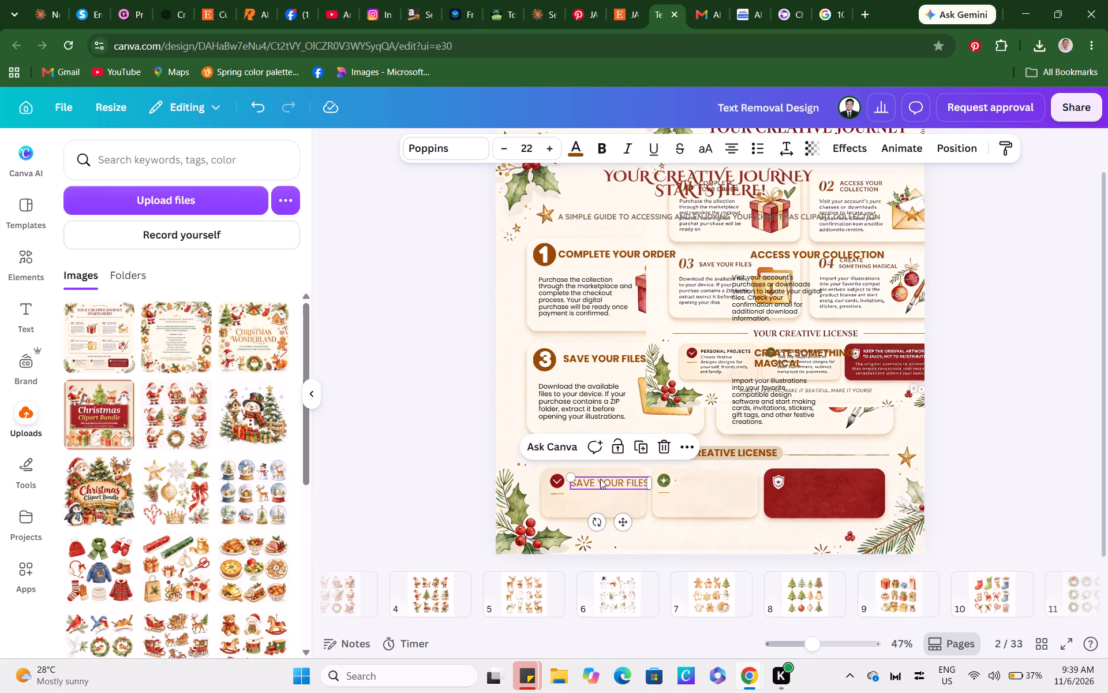
triple_click(507, 152)
triple_click(507, 152)
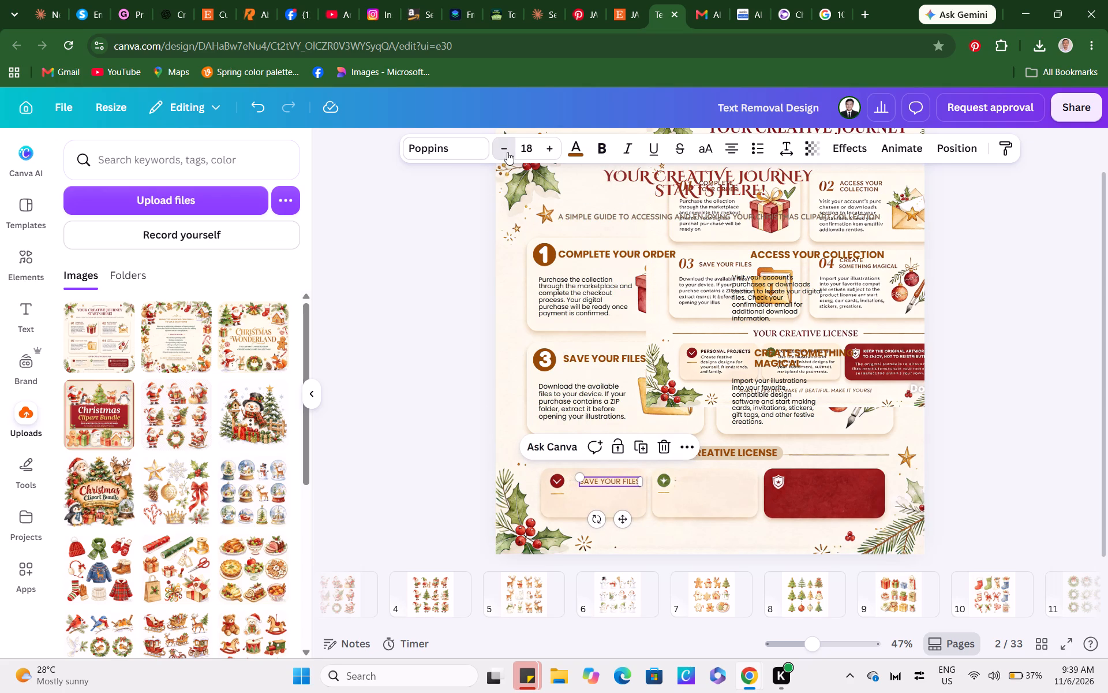
left_click(786, 148)
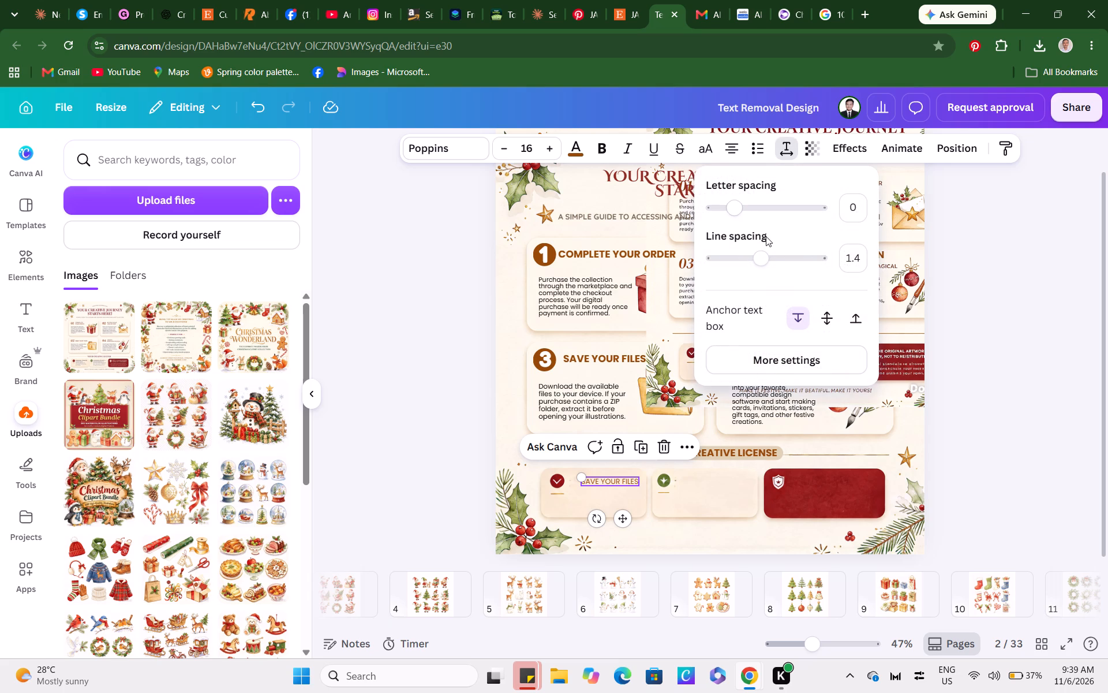
left_click_drag(764, 259, 763, 259)
left_click_drag(763, 259, 752, 259)
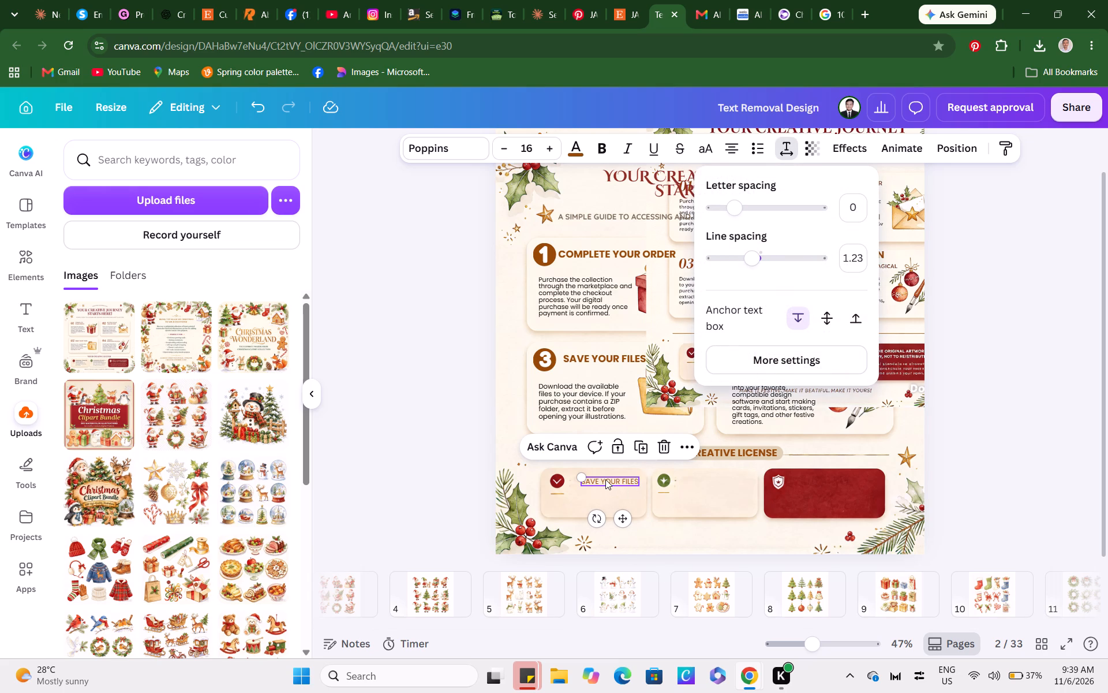
Replace the copied heading's text in the first small card with PERSONAL PROJECTS and make all of it bold.
double_click(608, 480)
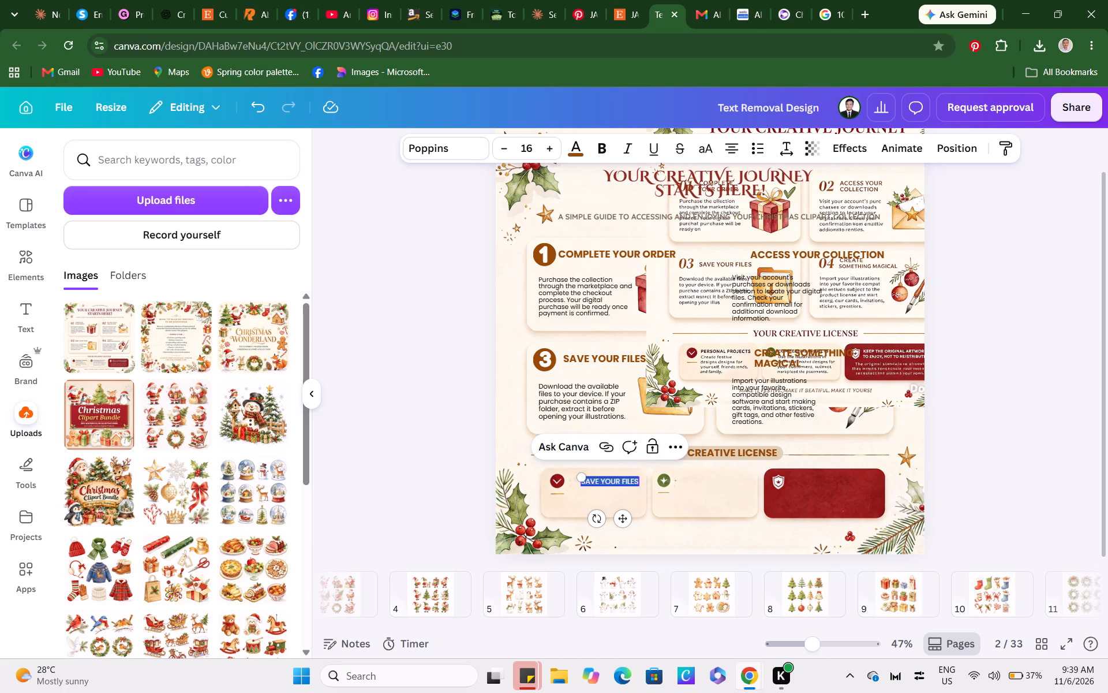
type("PERSONAL PROJECTS")
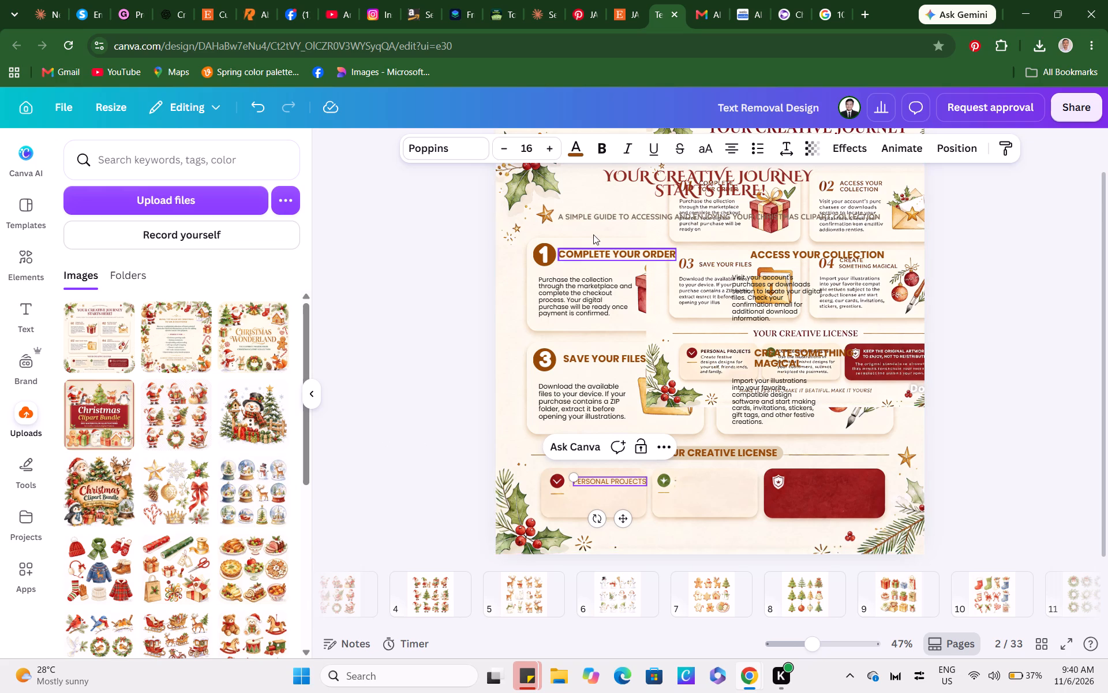
left_click(605, 141)
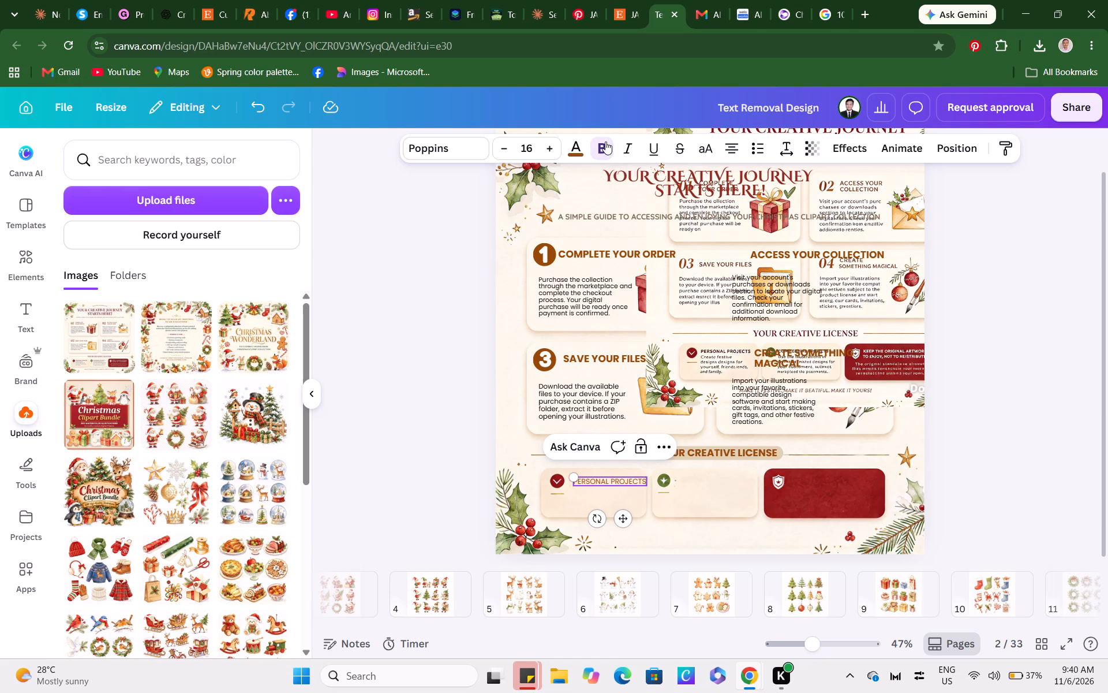
left_click(605, 141)
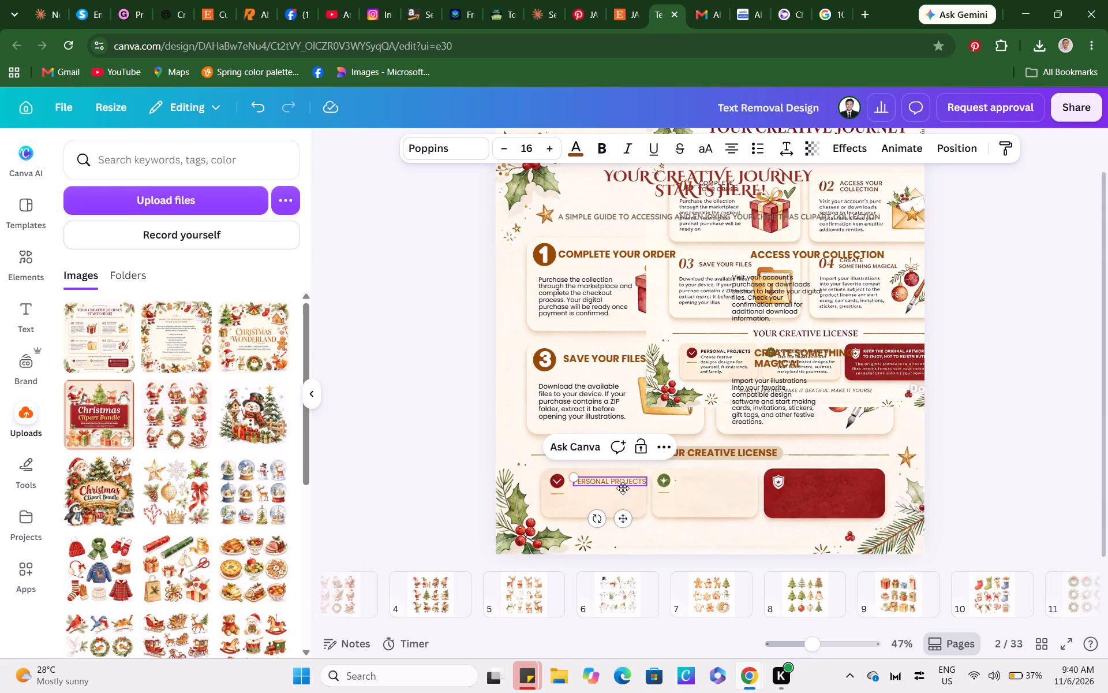
left_click(617, 483)
key("ctrl+a")
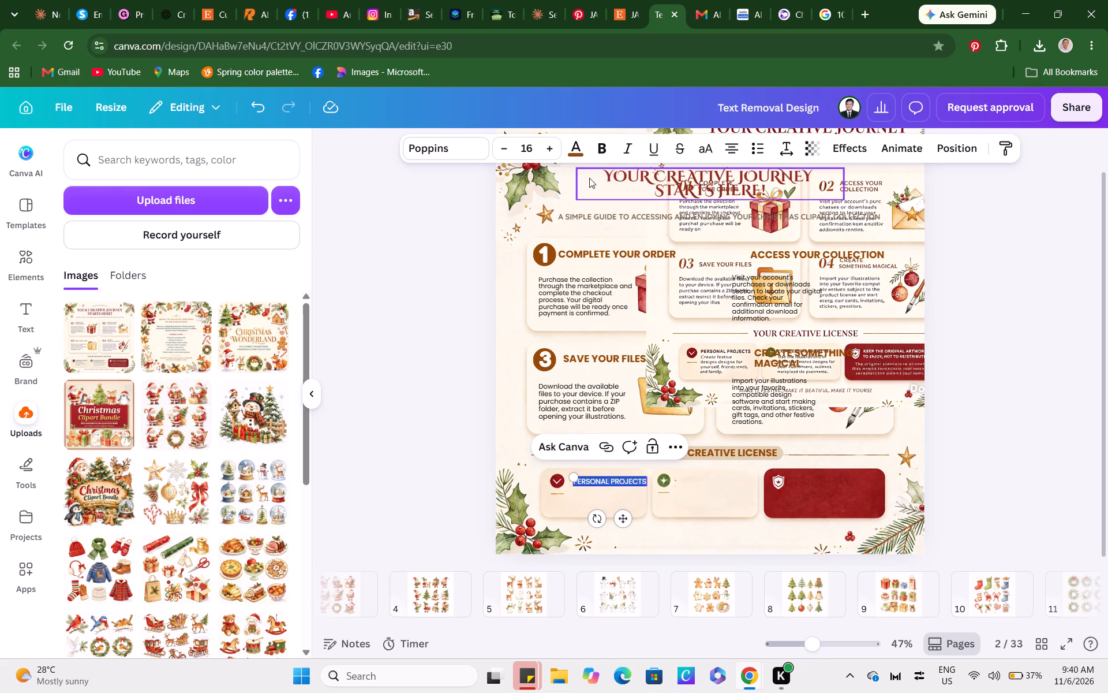
left_click(600, 149)
double_click(352, 353)
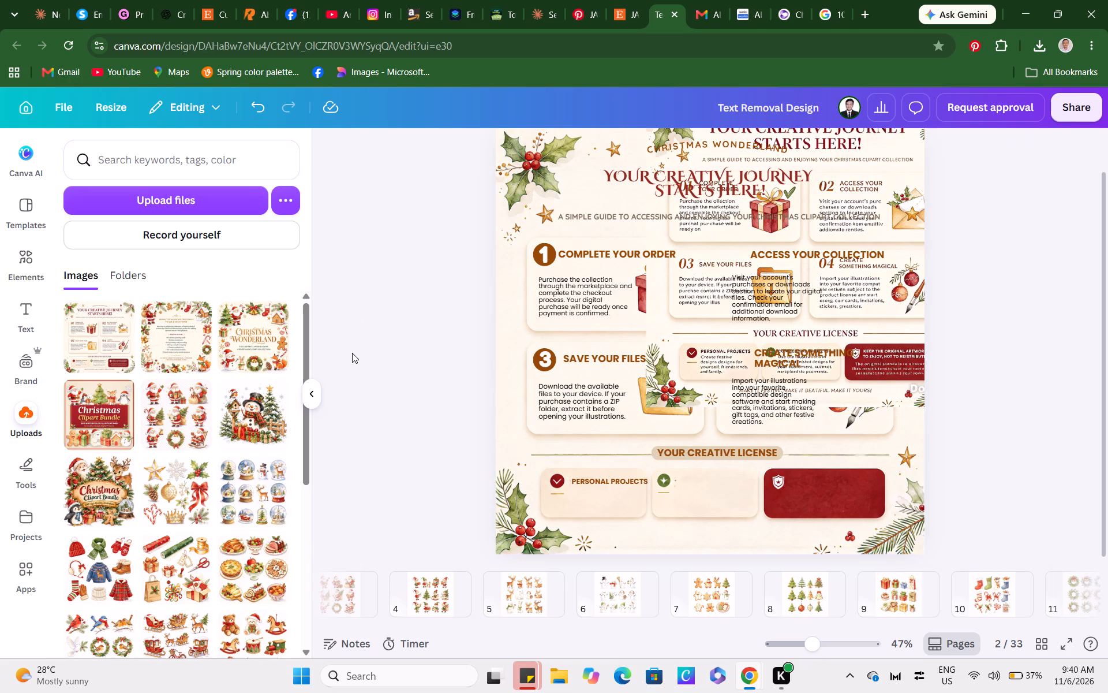
Set the PERSONAL PROJECTS heading to size 15 and nudge it slightly down beside the check icon.
left_click(607, 482)
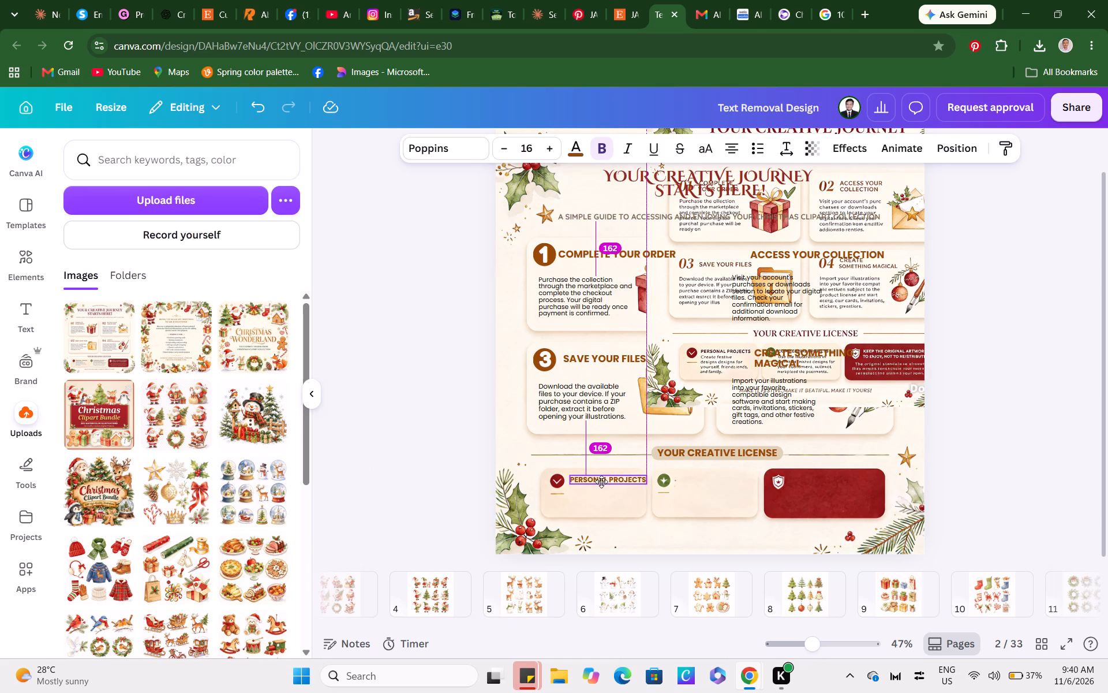
left_click(500, 146)
left_click(500, 146)
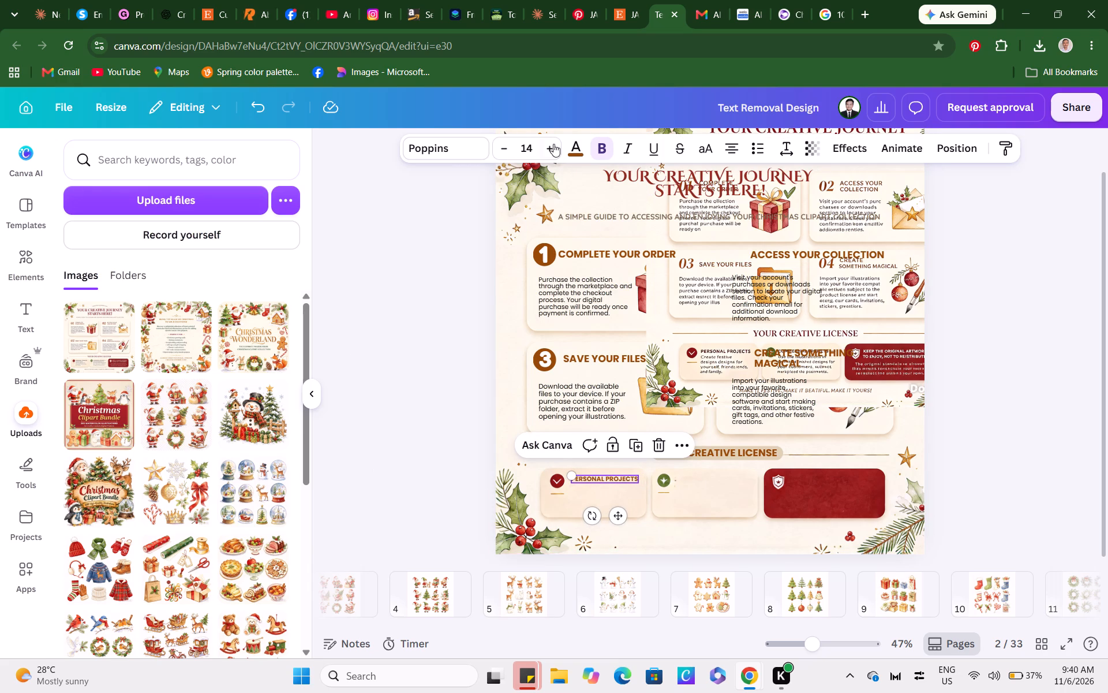
left_click(548, 148)
double_click(364, 344)
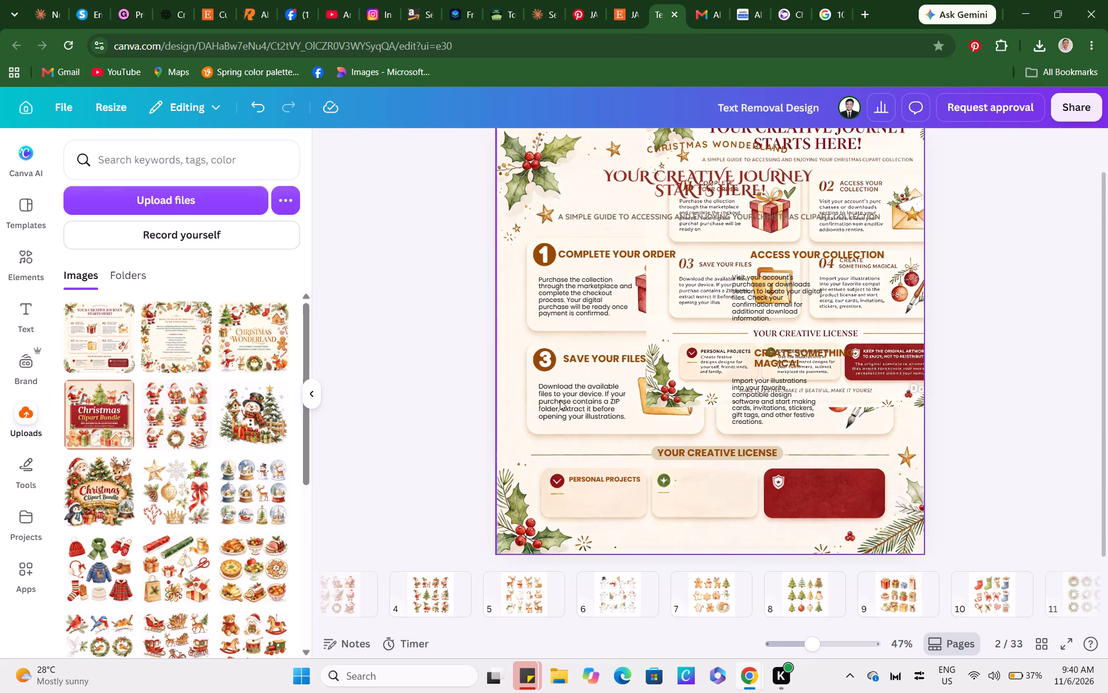
left_click(605, 478)
key("Down")
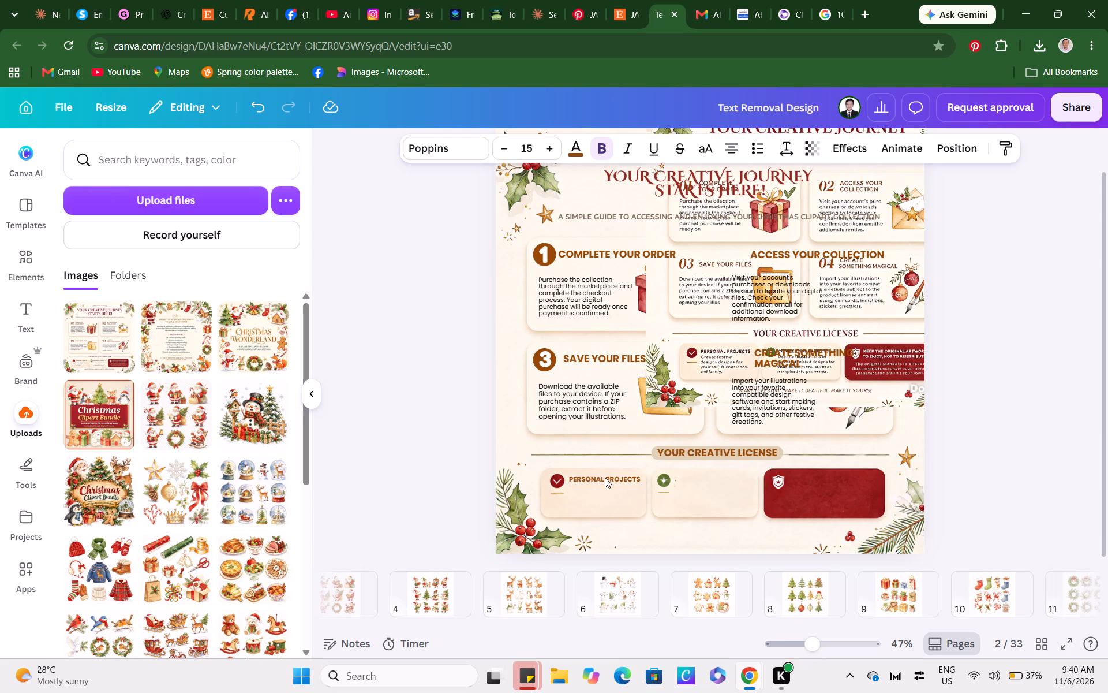
Nudge the PERSONAL PROJECTS heading slightly down so it lines up with the check icon in the first small card.
key("Down")
key("Down")
key("Down")
key("Down")
key("Down")
key("Down")
key("Down")
key("Down")
key("Up")
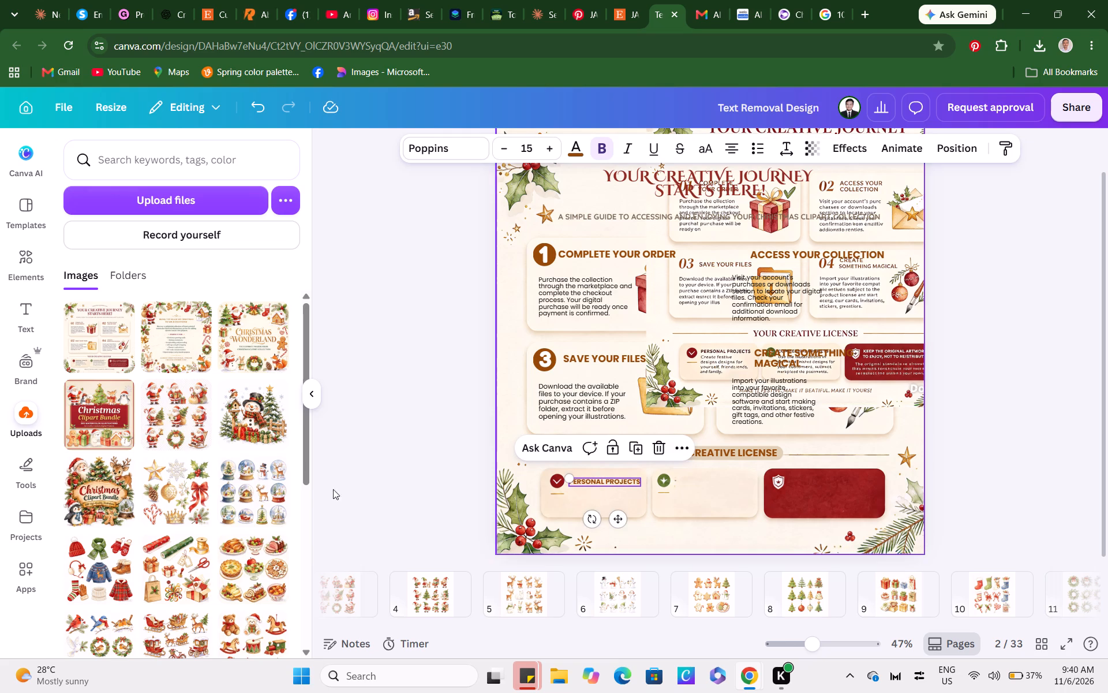
double_click(378, 472)
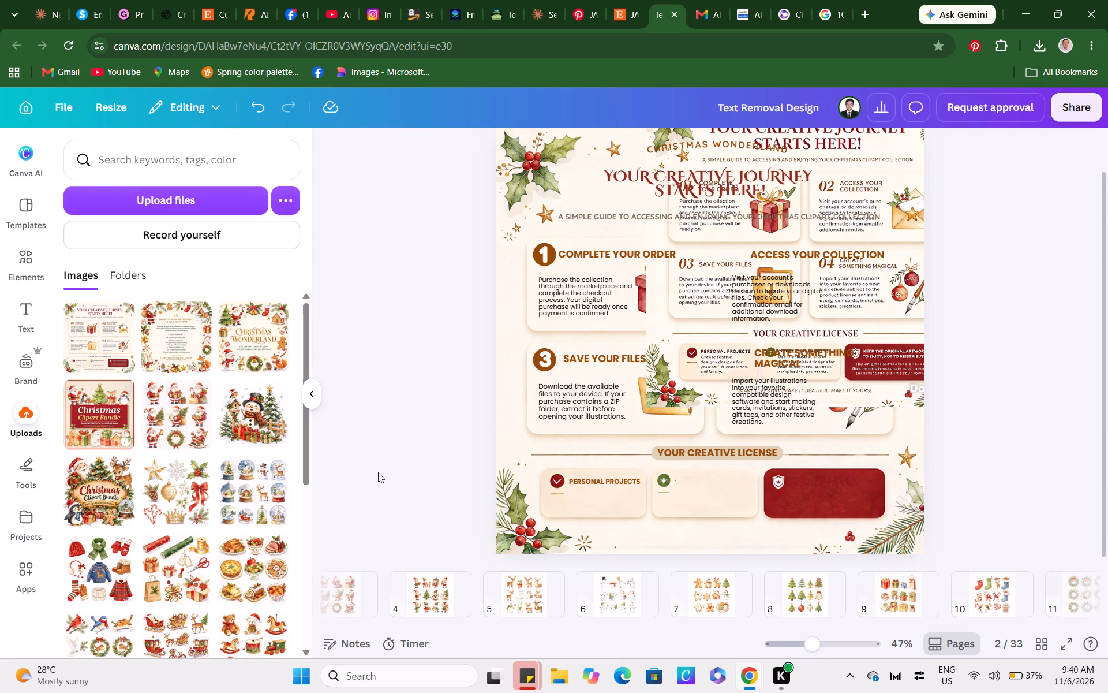
Duplicate the PERSONAL PROJECTS heading and place the copy in the second small card beside its plus icon, level with the original.
left_click(623, 480)
left_click(632, 444)
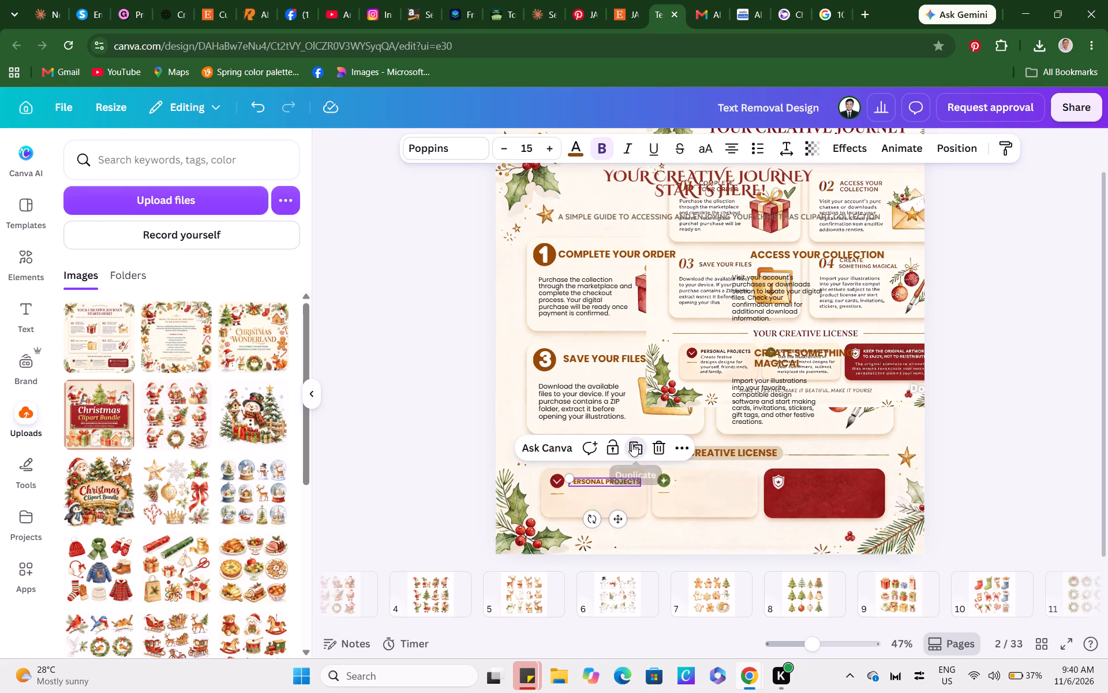
left_click(624, 523)
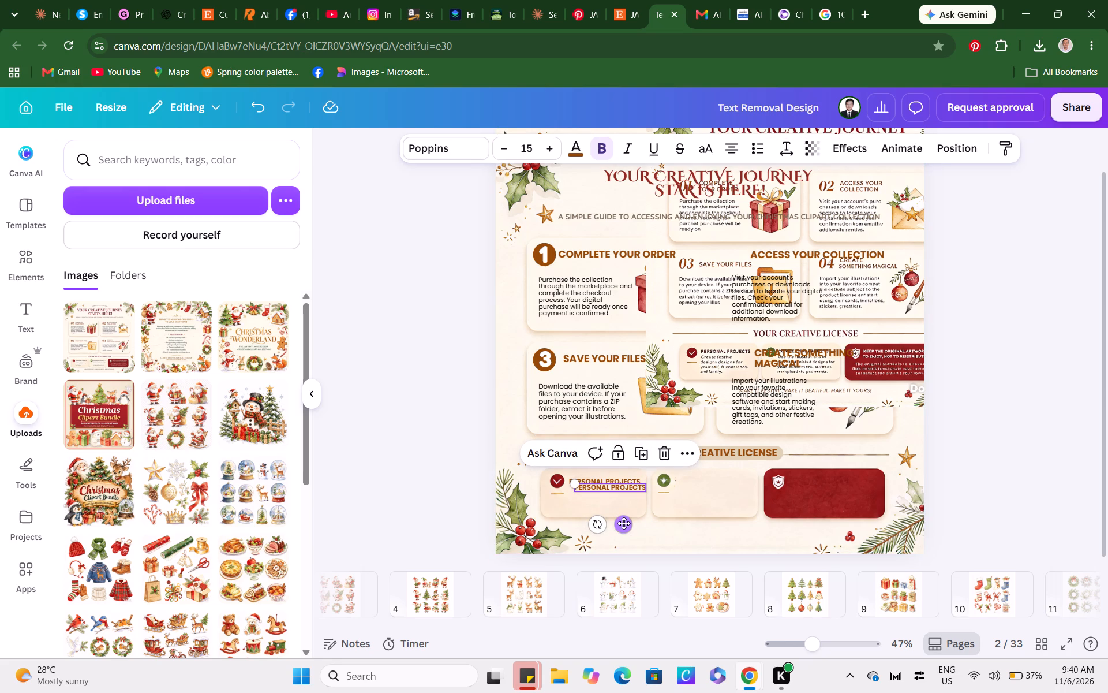
left_click_drag(626, 522, 701, 519)
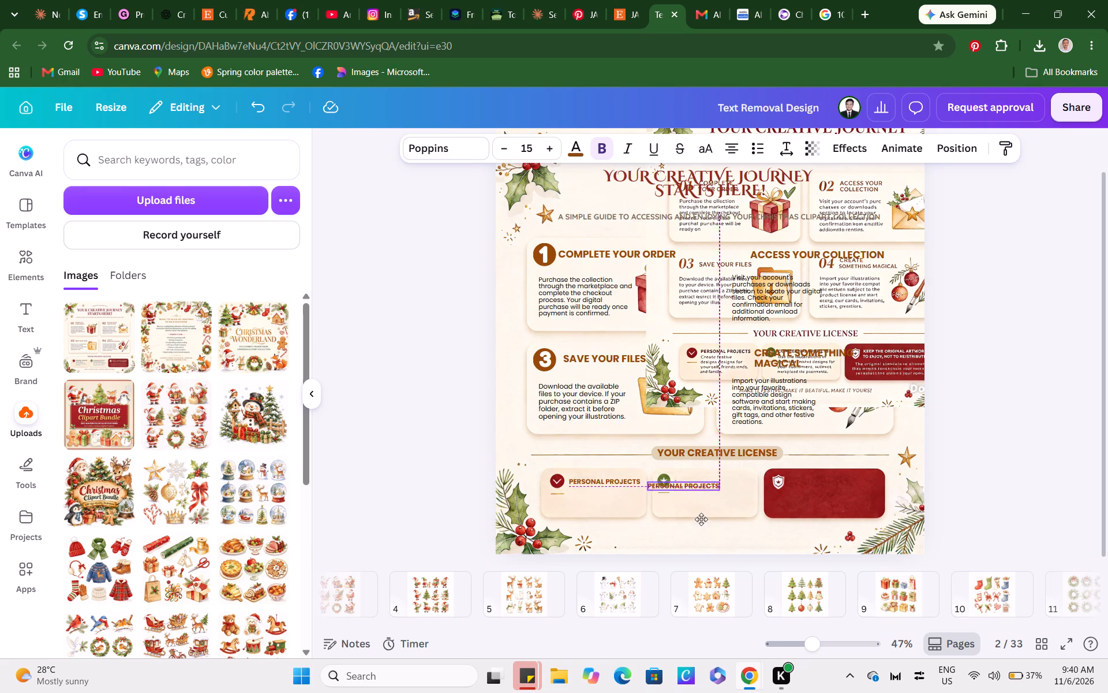
left_click_drag(701, 519, 727, 515)
key("Up")
key("Up")
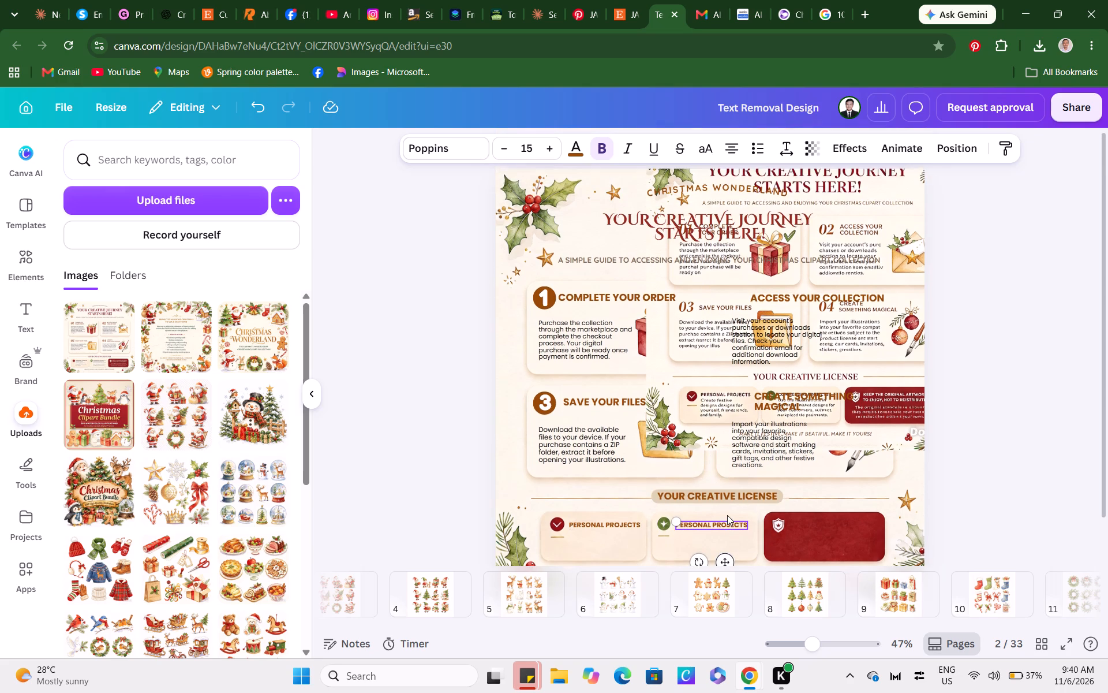
left_click_drag(1106, 463, 1100, 520)
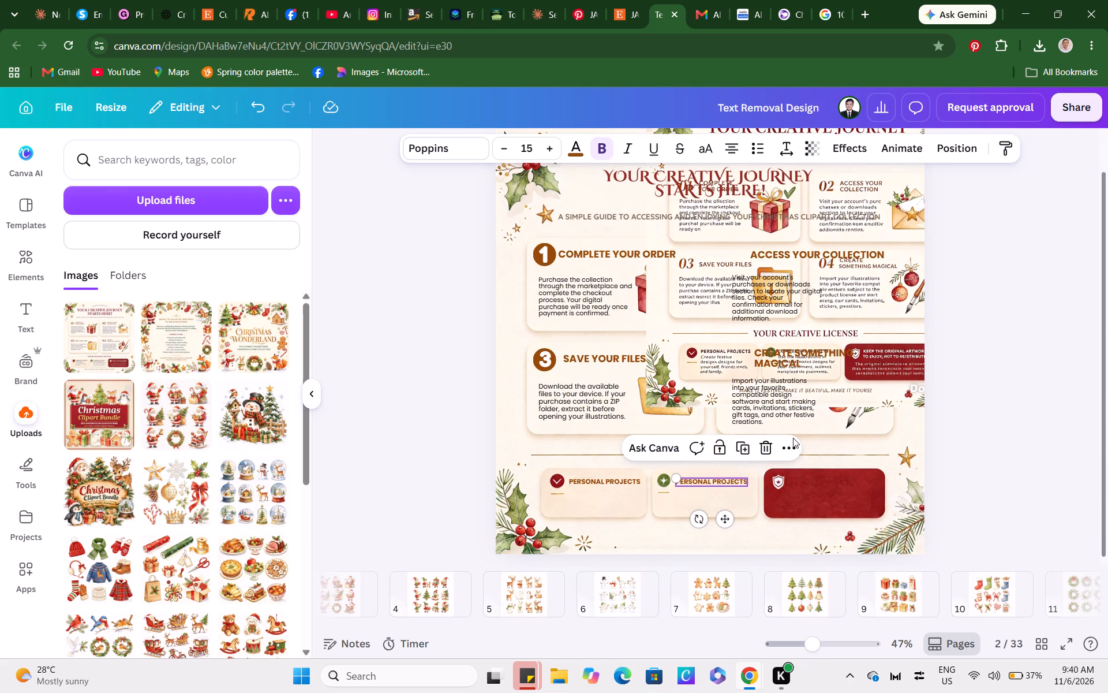
double_click(470, 461)
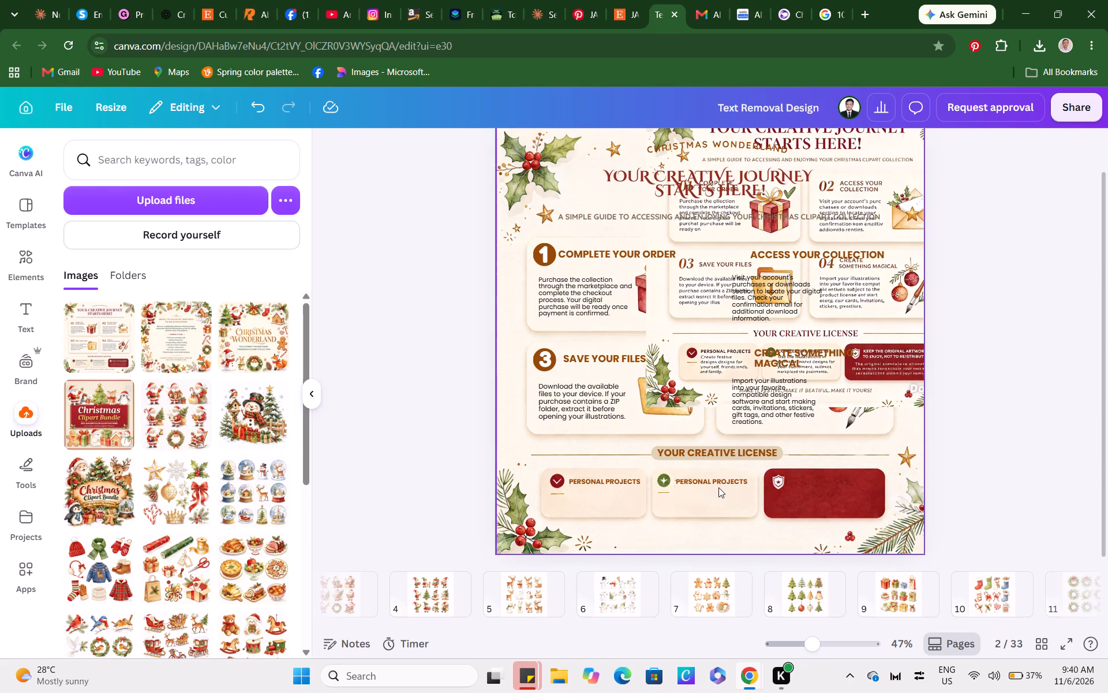
Duplicate the second small card's heading into the red card and shift it slightly away from the shield icon.
left_click(696, 482)
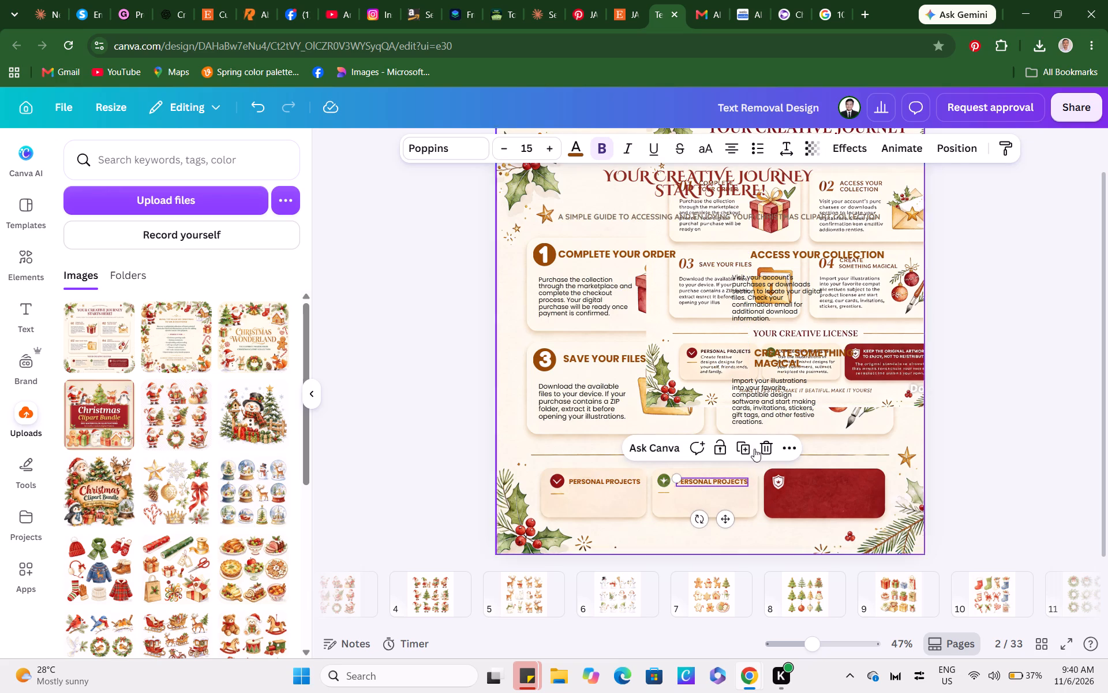
left_click(746, 449)
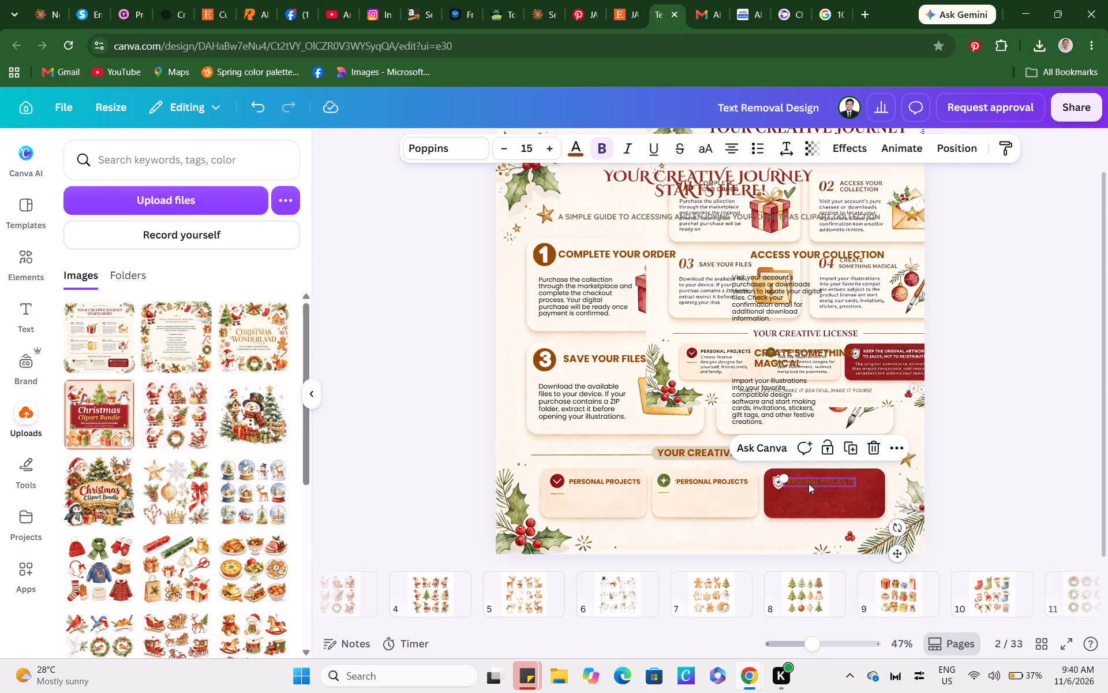
double_click(1005, 435)
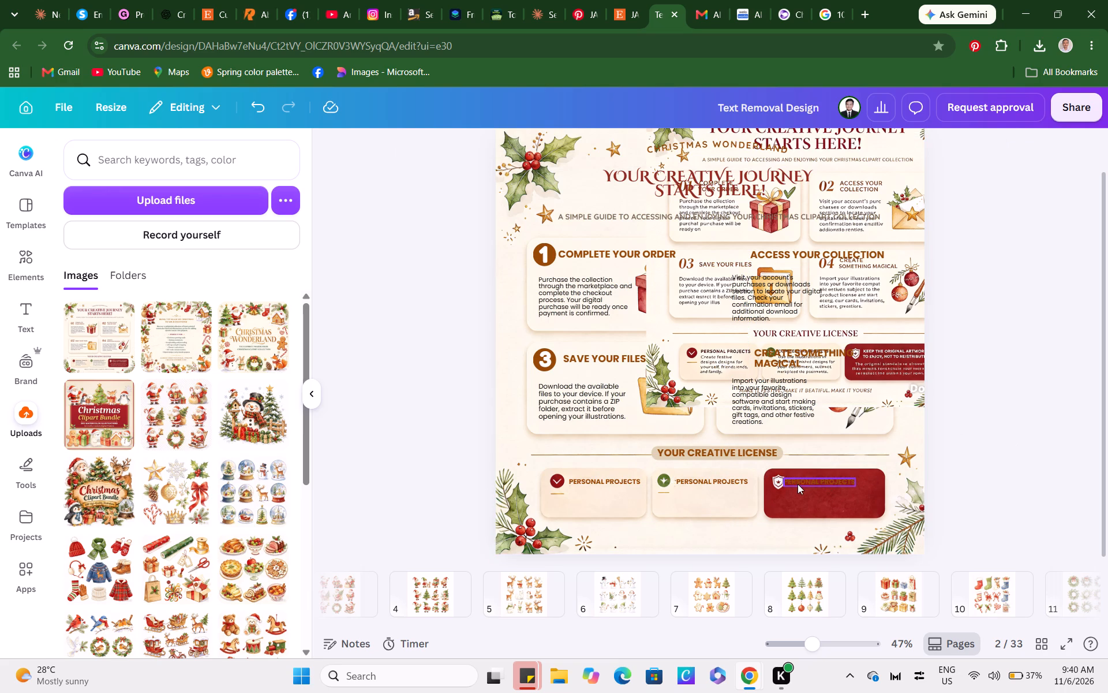
left_click_drag(802, 482, 808, 480)
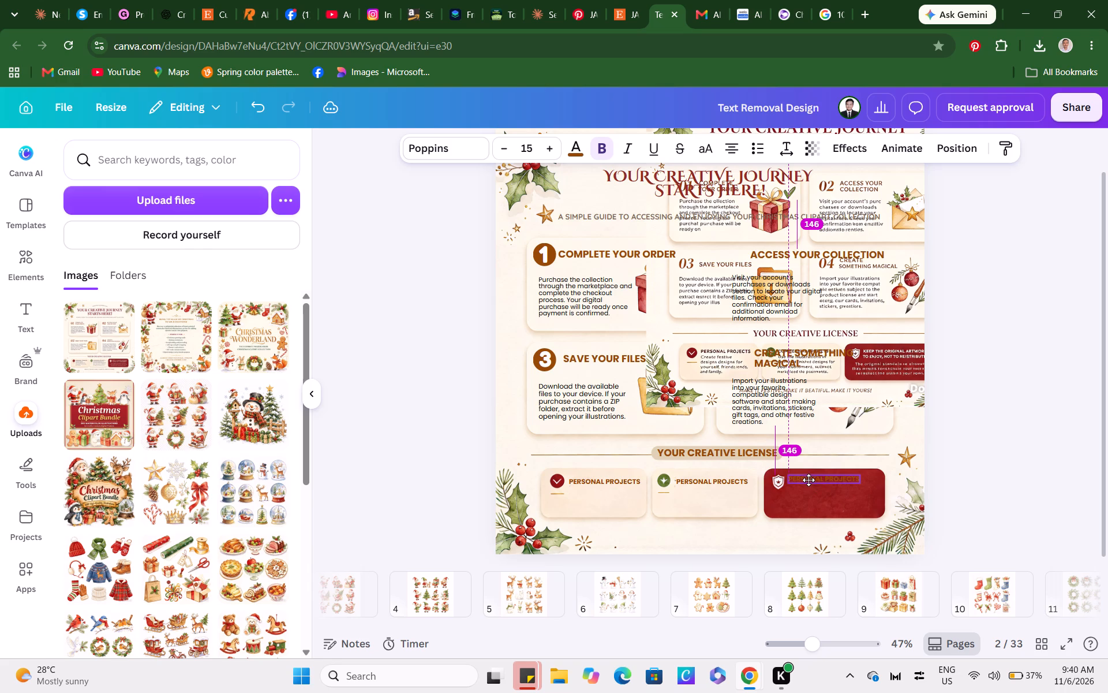
left_click_drag(808, 480, 810, 482)
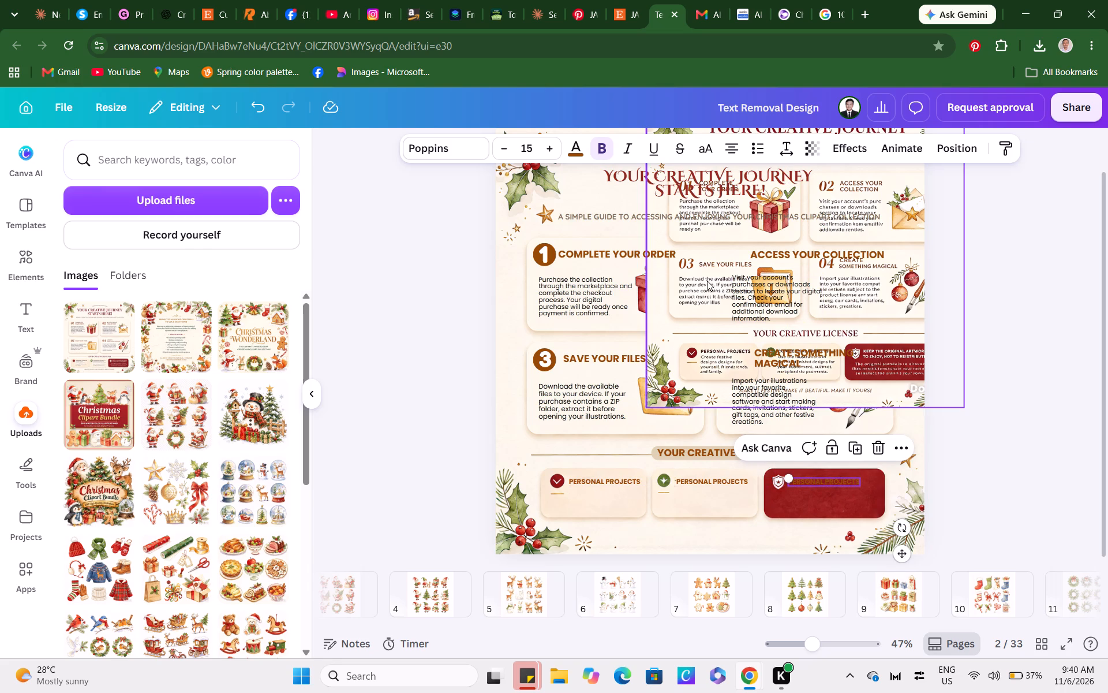
Move the overlaid reference image aside and replace the second small card's heading with COMMERCIAL PROJECTS at size 14.
left_click_drag(710, 282, 577, 278)
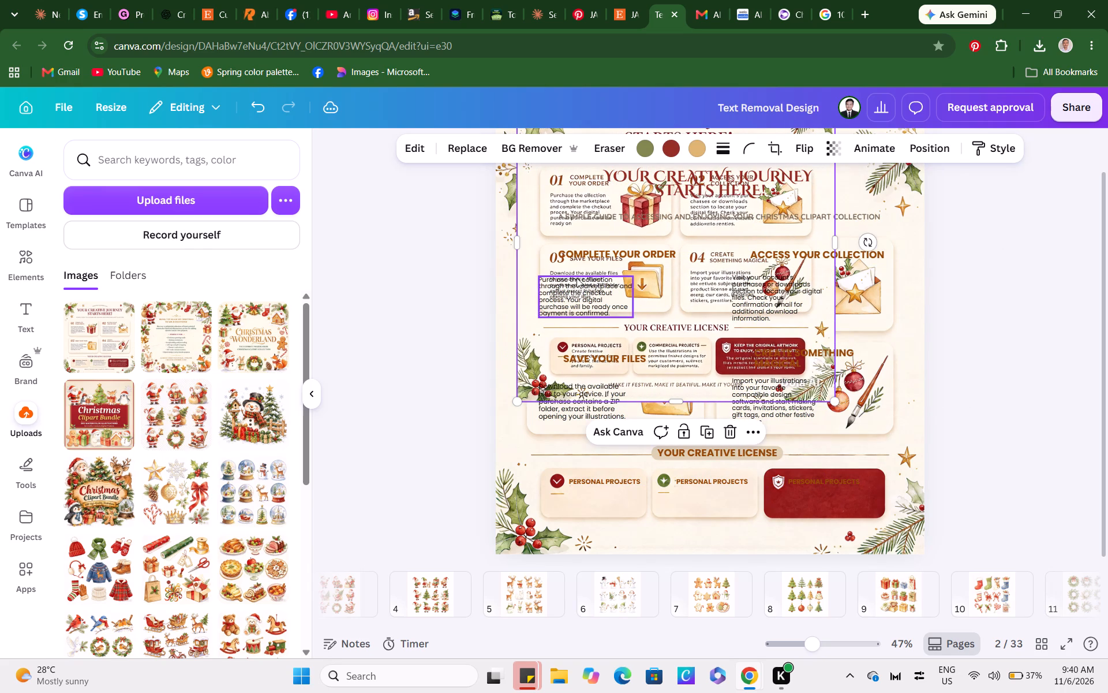
triple_click(714, 479)
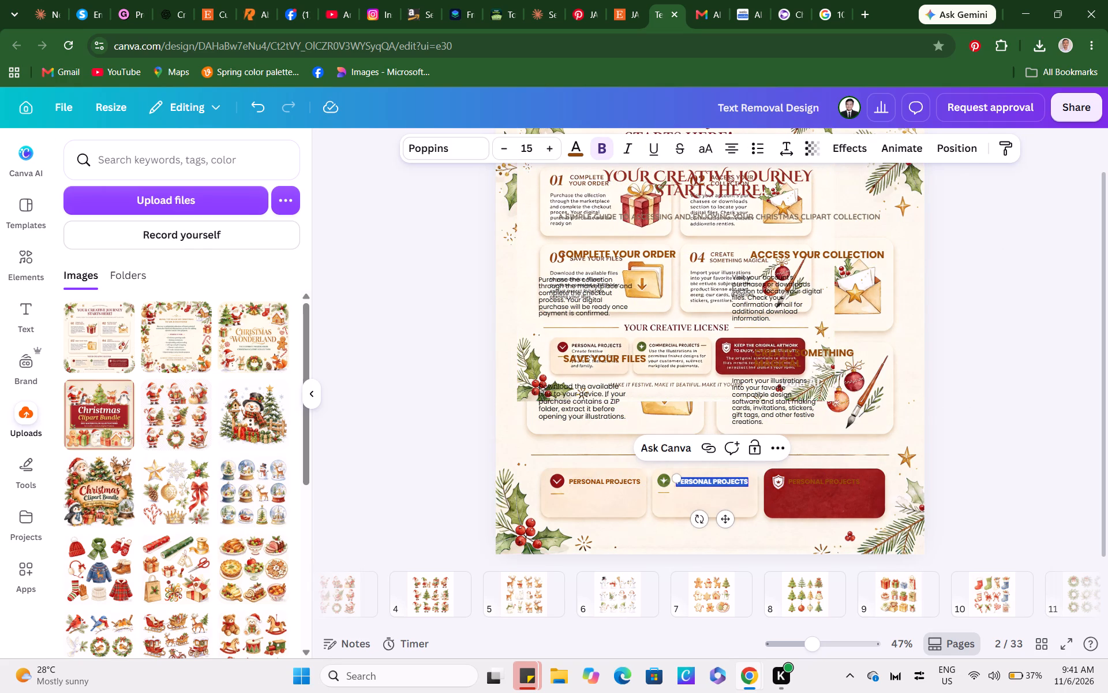
type("COMMERCIAL PROJECTS")
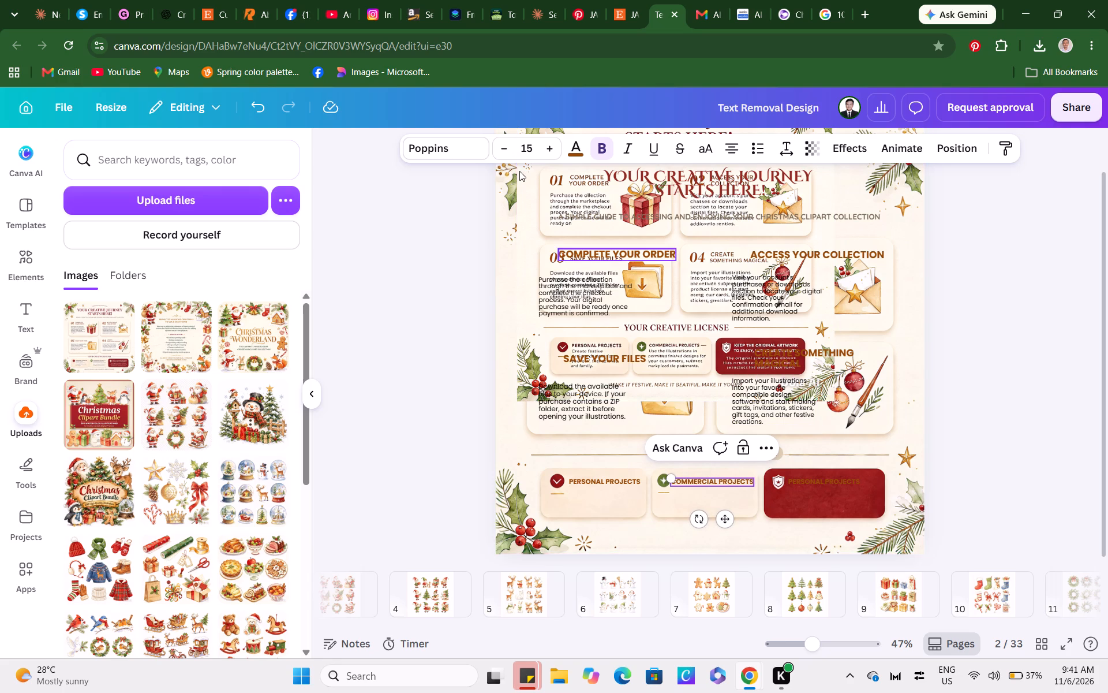
double_click(501, 149)
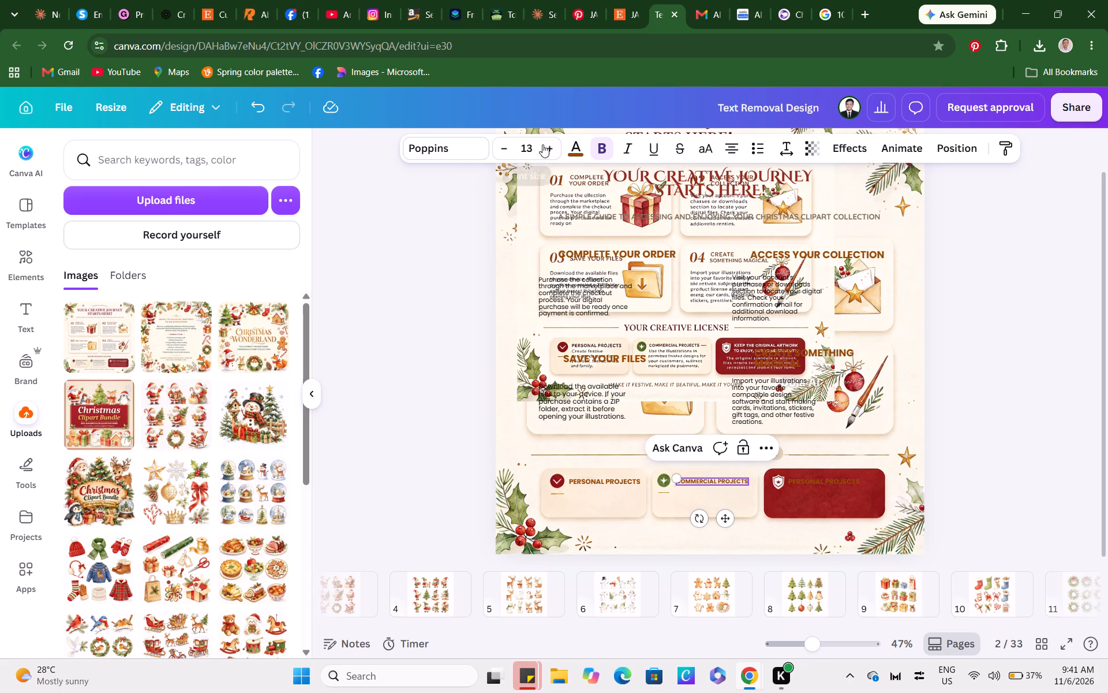
left_click(546, 147)
double_click(407, 323)
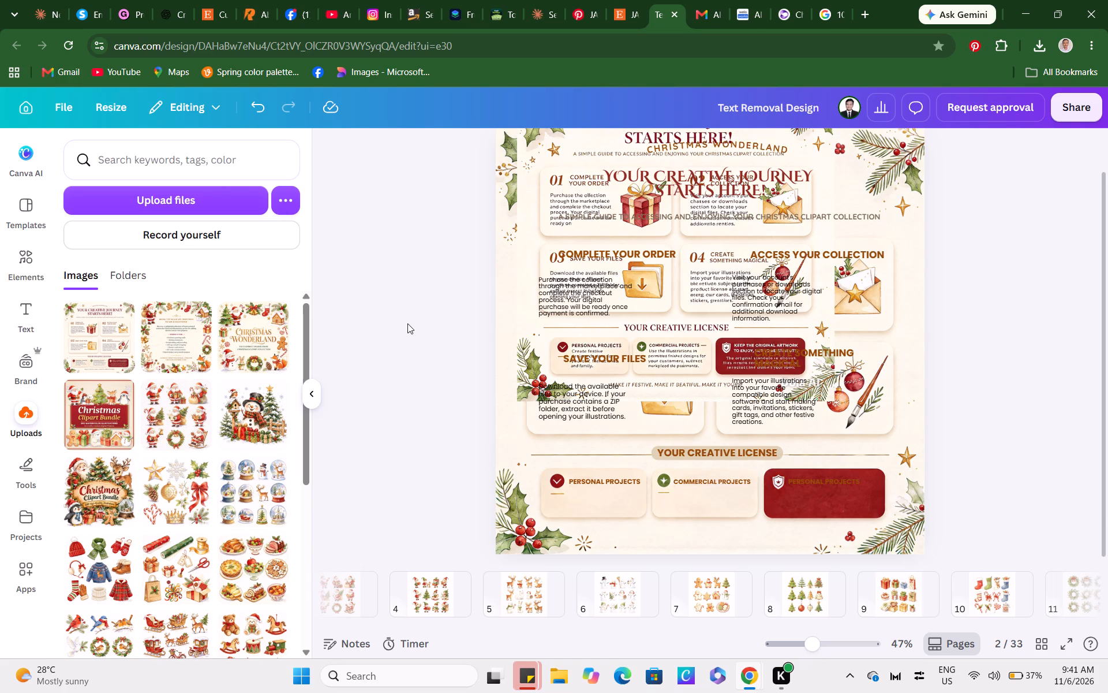
Set the PERSONAL PROJECTS heading in the first small card to size 14 and nudge it slightly left toward the check icon.
left_click(623, 482)
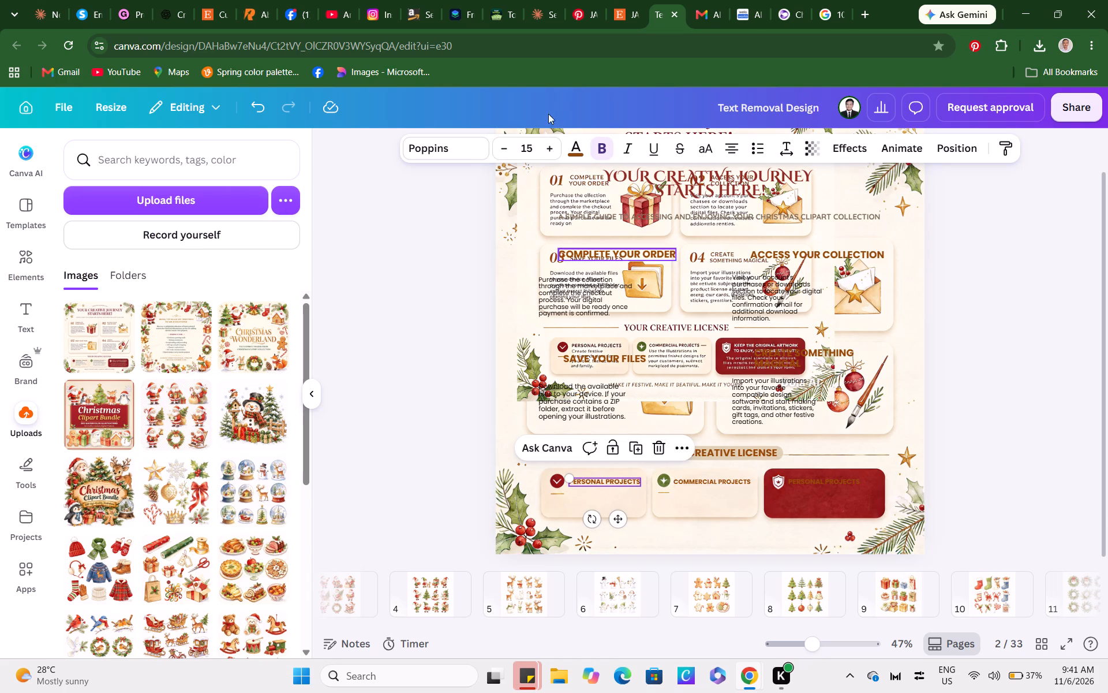
left_click(504, 150)
left_click(315, 426)
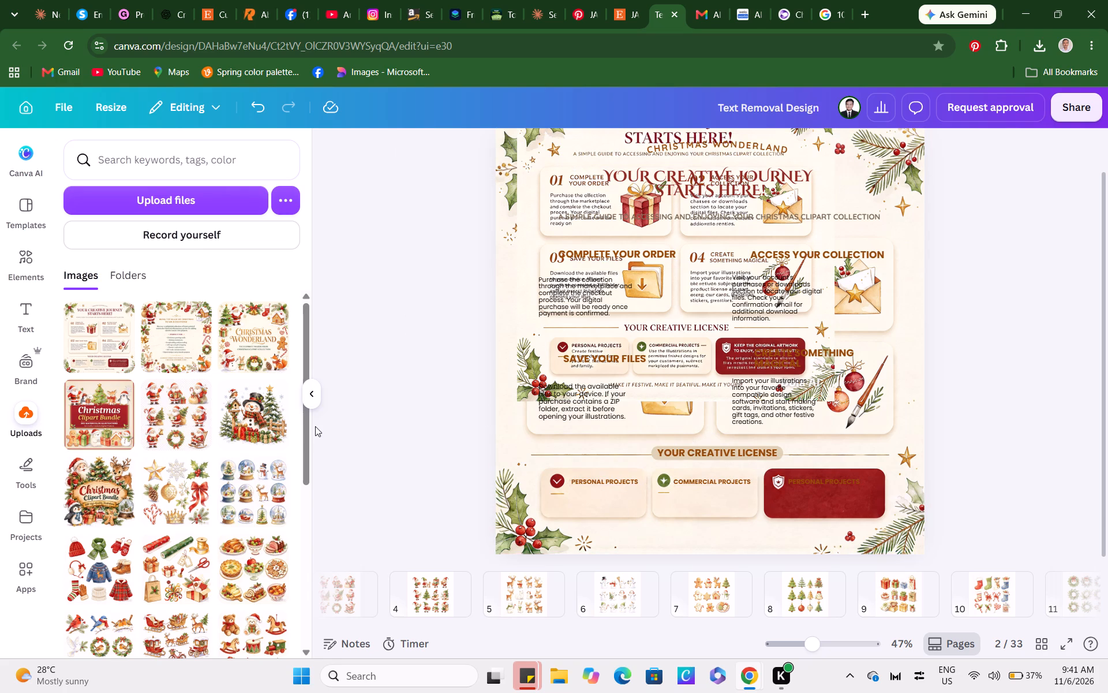
left_click(620, 481)
key("Left")
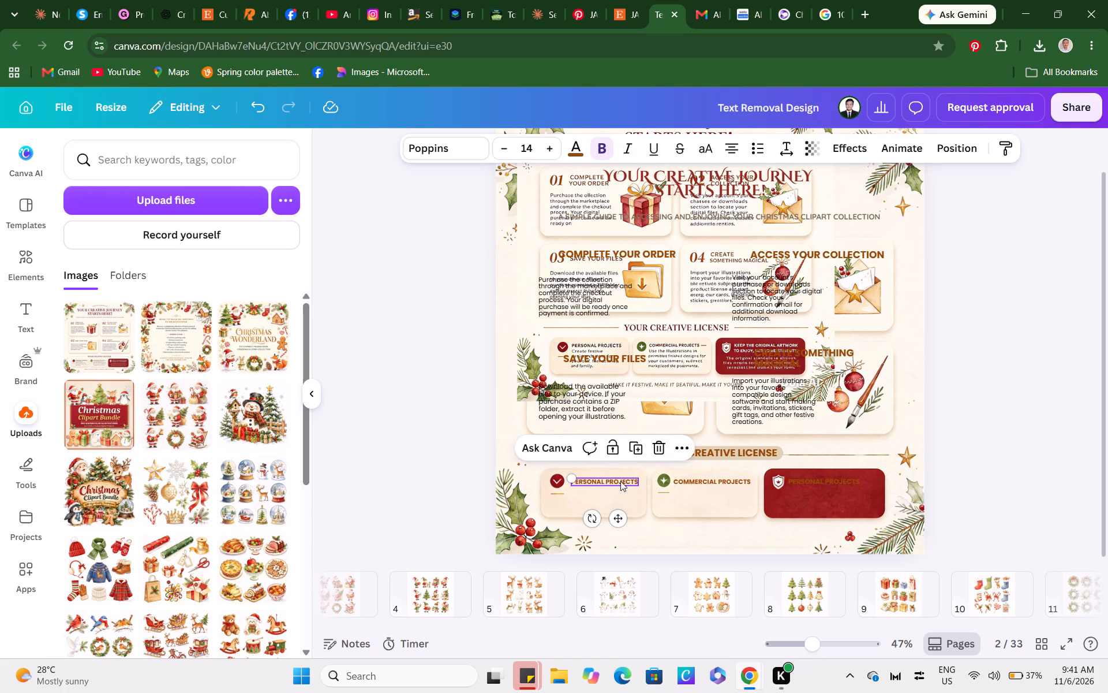
key("Left")
key("Left")
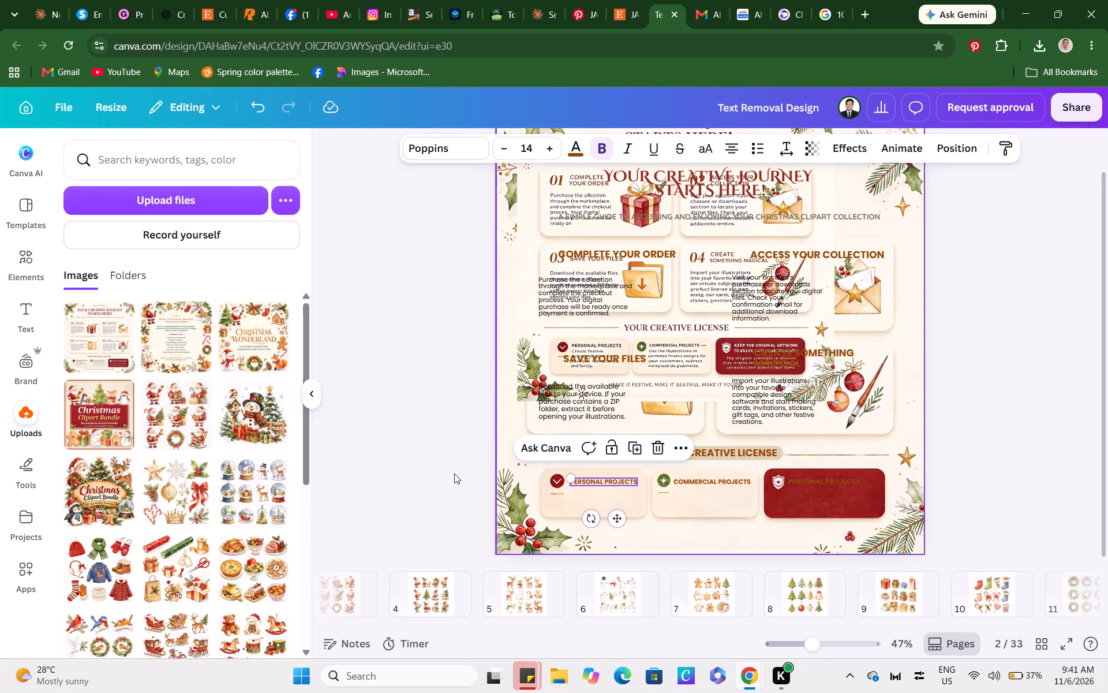
double_click(421, 471)
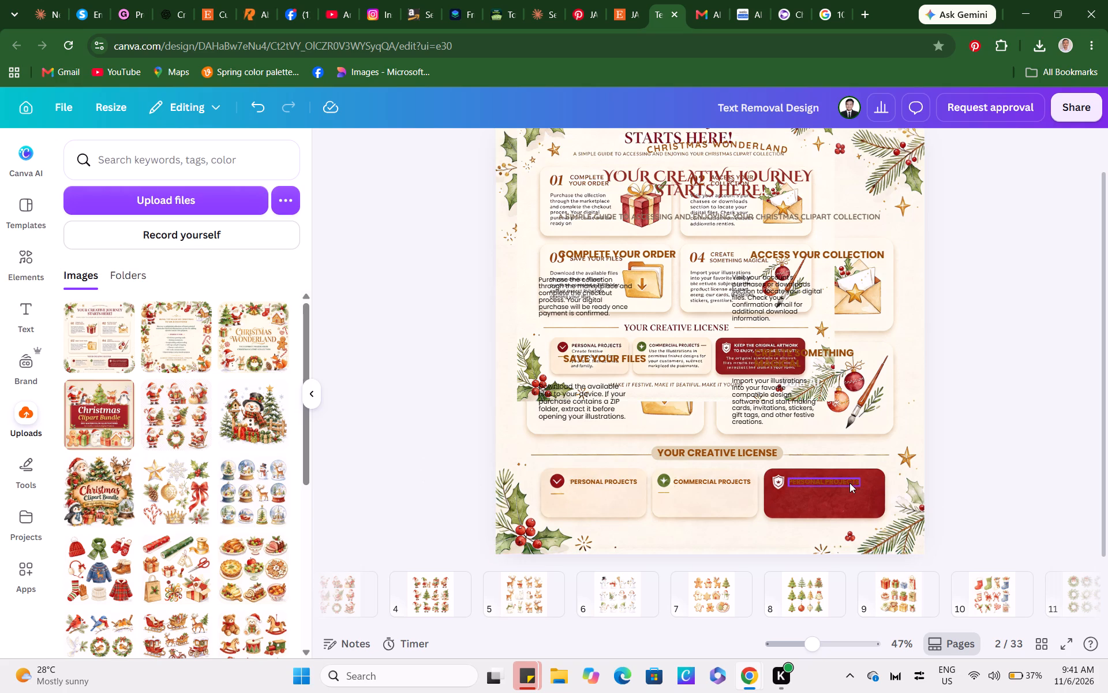
Move the overlaid reference image further up and toward the page's left edge, clear of the right-hand cards.
left_click(639, 358)
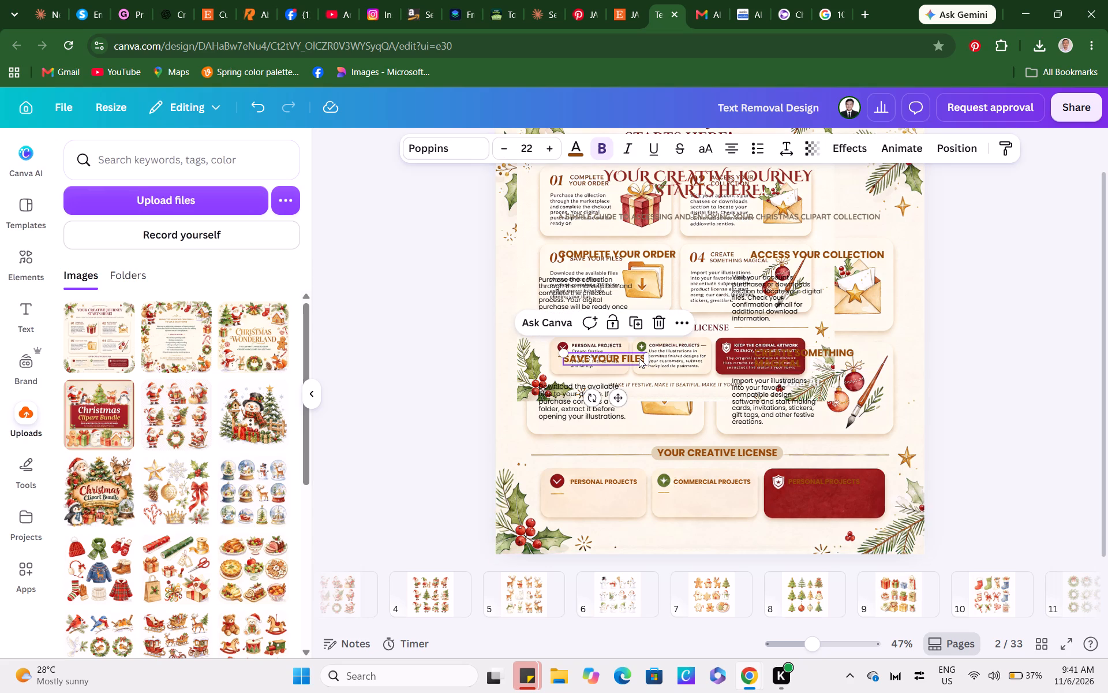
left_click(697, 340)
left_click_drag(697, 340, 664, 314)
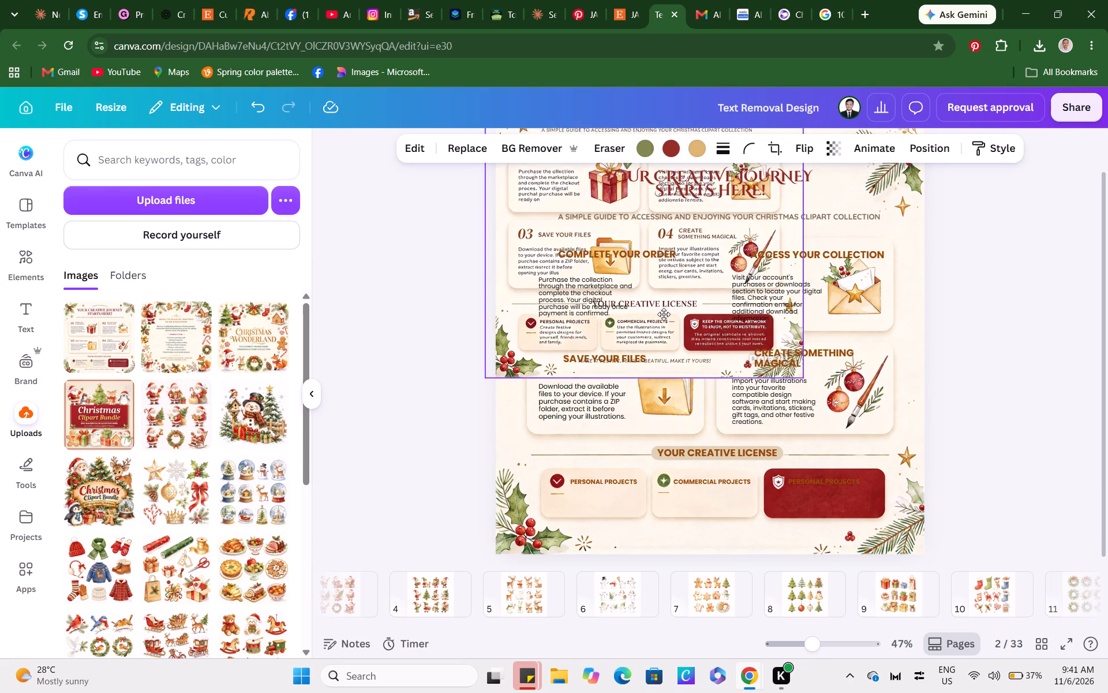
left_click_drag(664, 314, 619, 307)
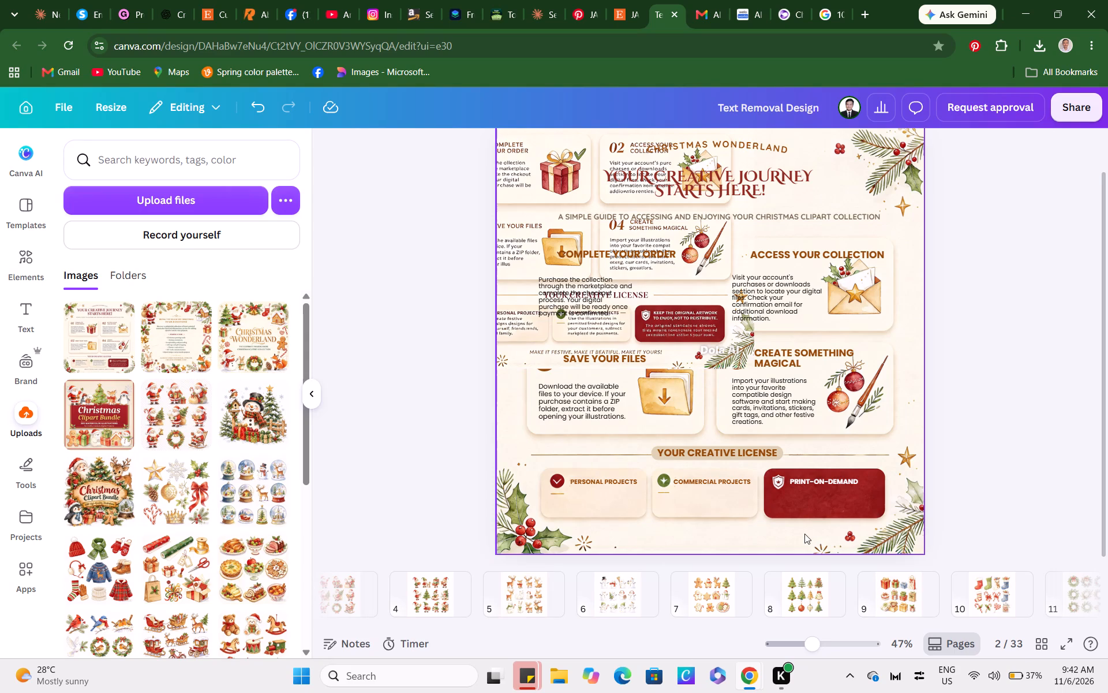
left_click(403, 438)
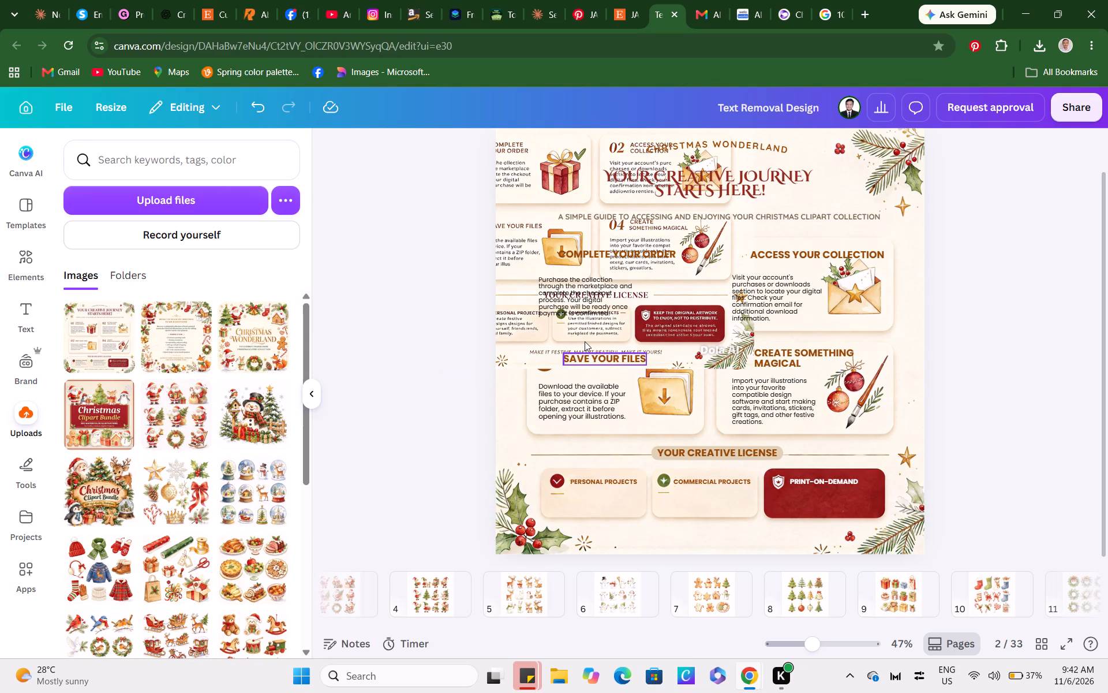
left_click(585, 341)
left_click_drag(585, 341, 671, 367)
key("BackSpace")
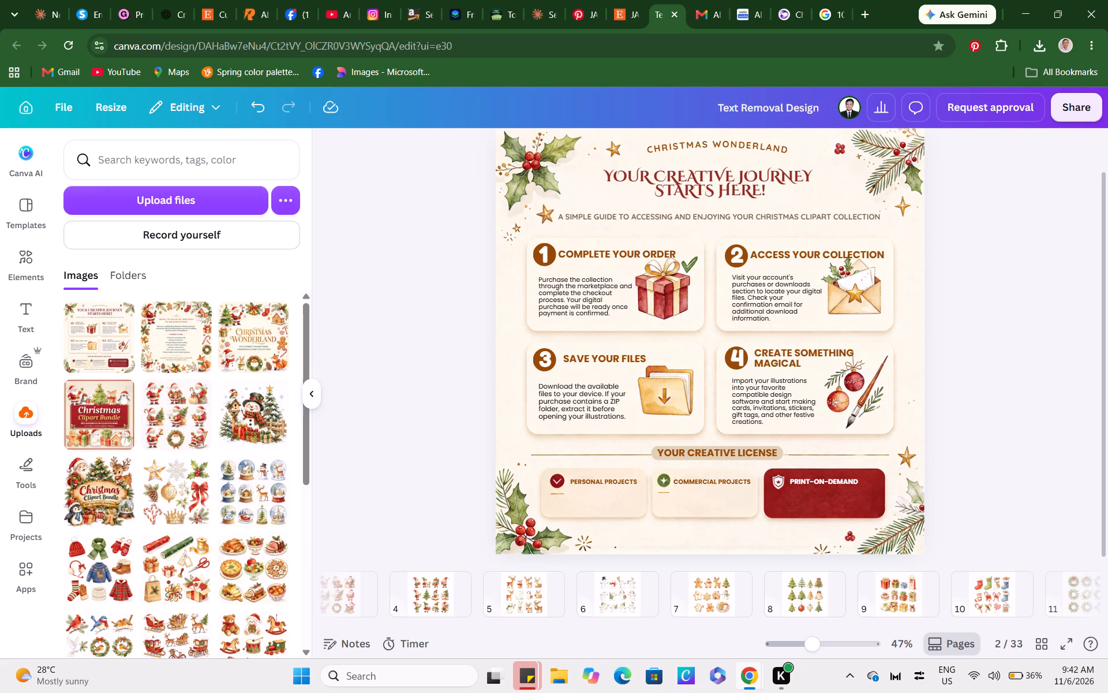
Paste the copied print-on-demand description as a new text element, remove its bold and narrow its text box.
key("ctrl+v")
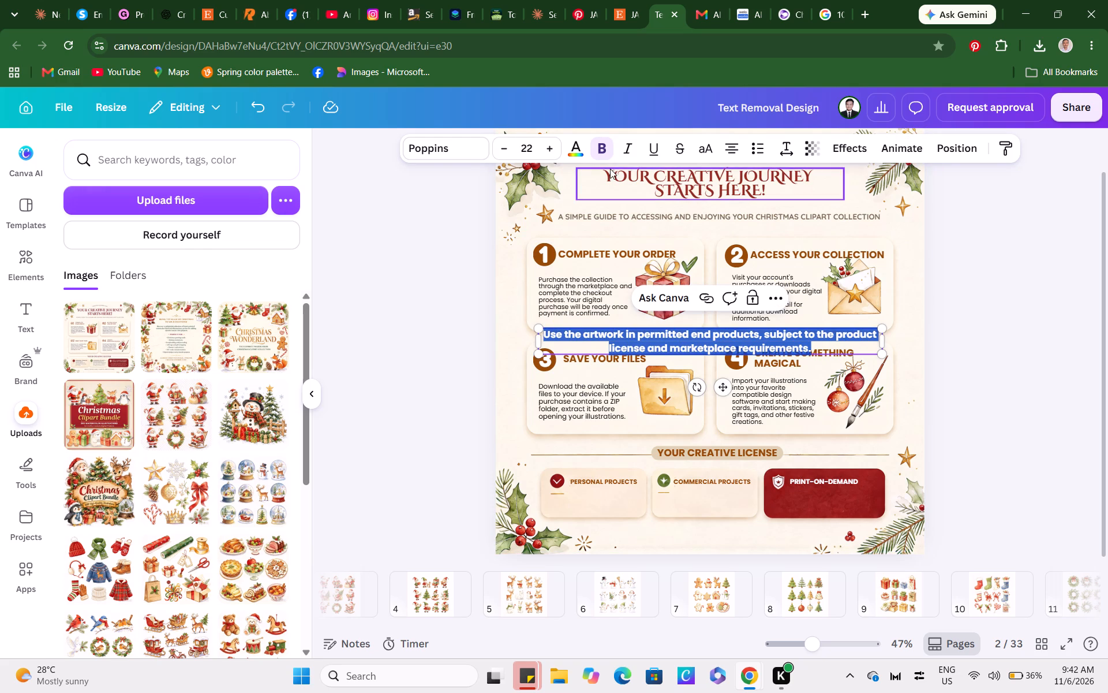
left_click(602, 155)
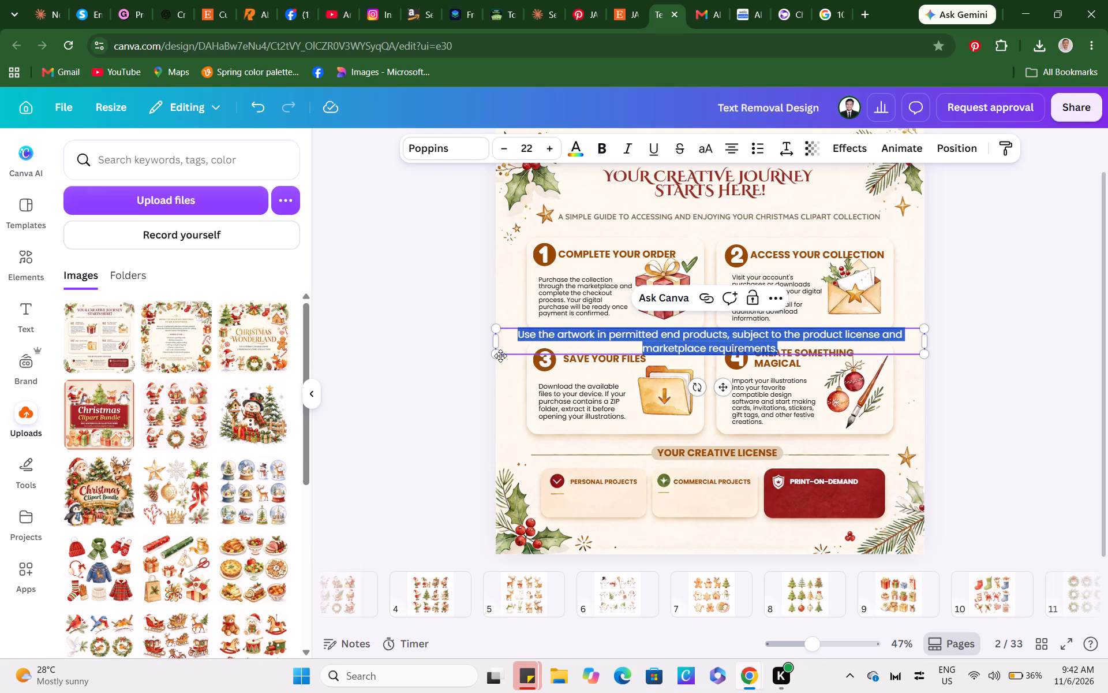
left_click_drag(495, 344, 770, 333)
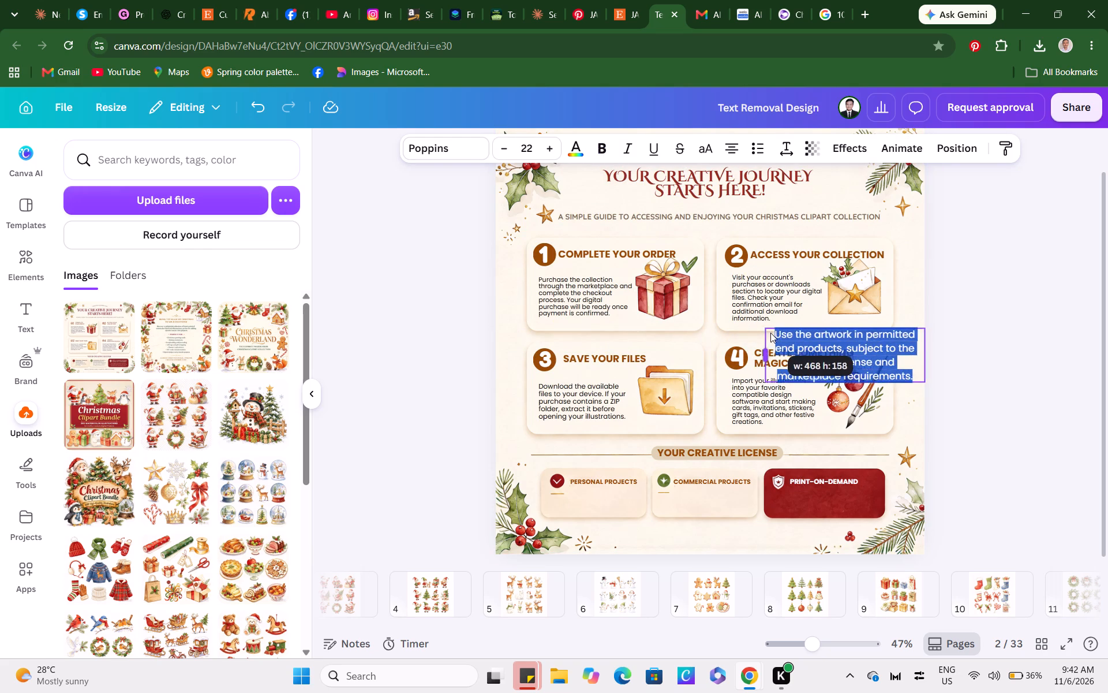
left_click_drag(770, 333, 795, 340)
Reduce the pasted description to size 10 and move it into the red card beneath the PRINT-ON-DEMAND heading.
triple_click(506, 146)
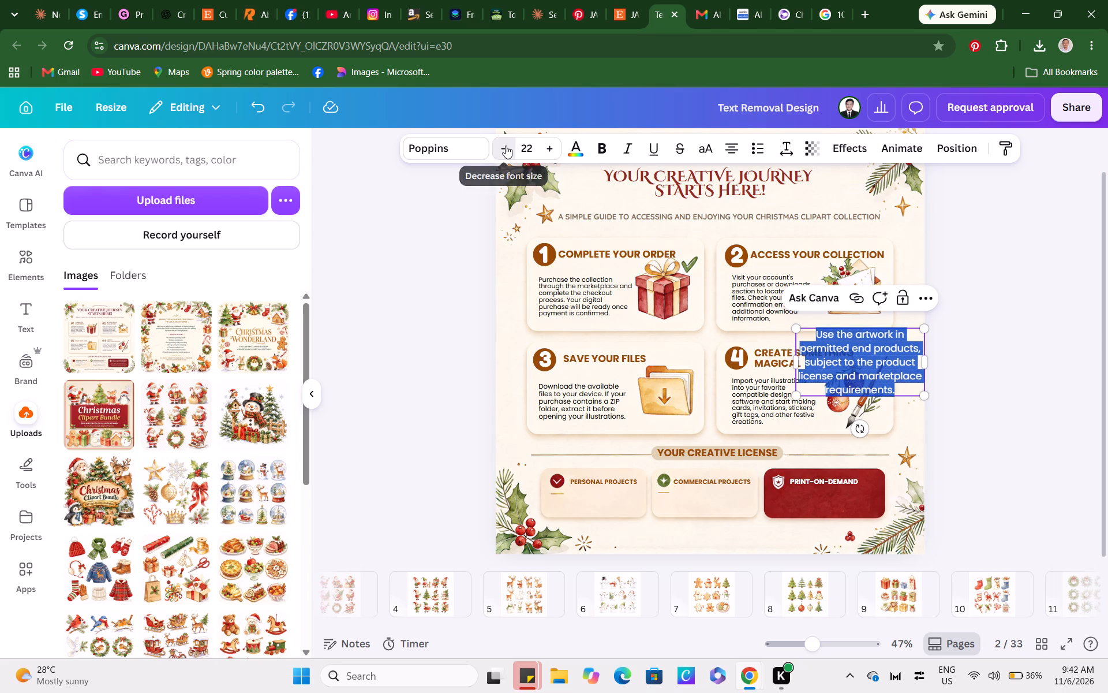
triple_click(506, 146)
triple_click(506, 146)
triple_click(506, 146)
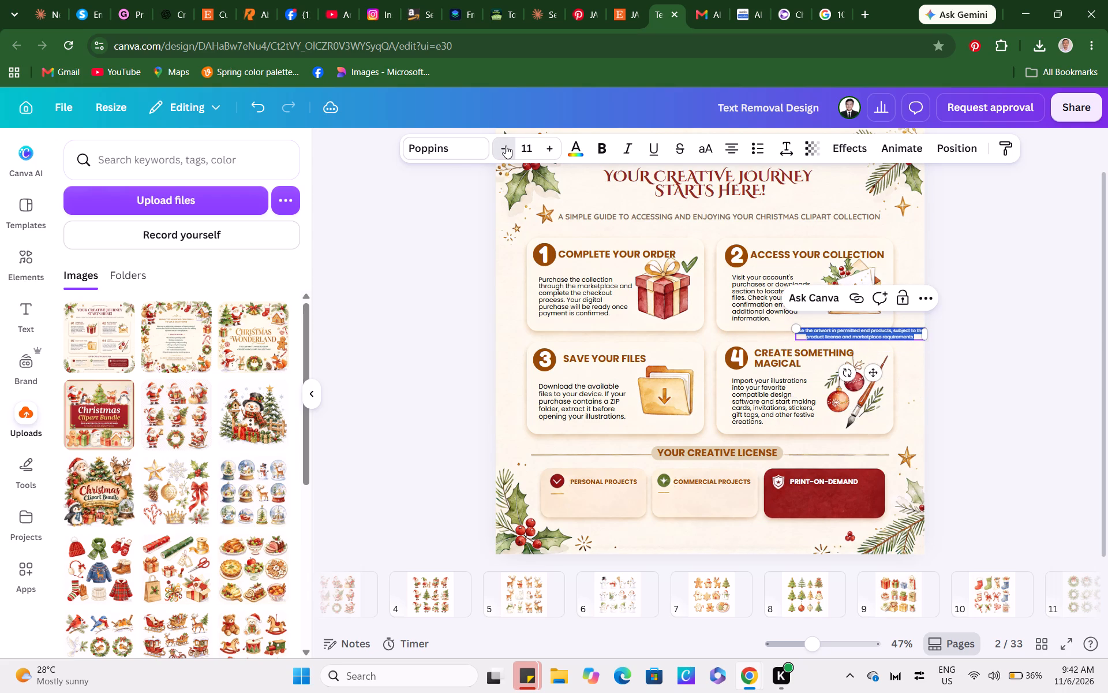
left_click_drag(873, 368, 852, 535)
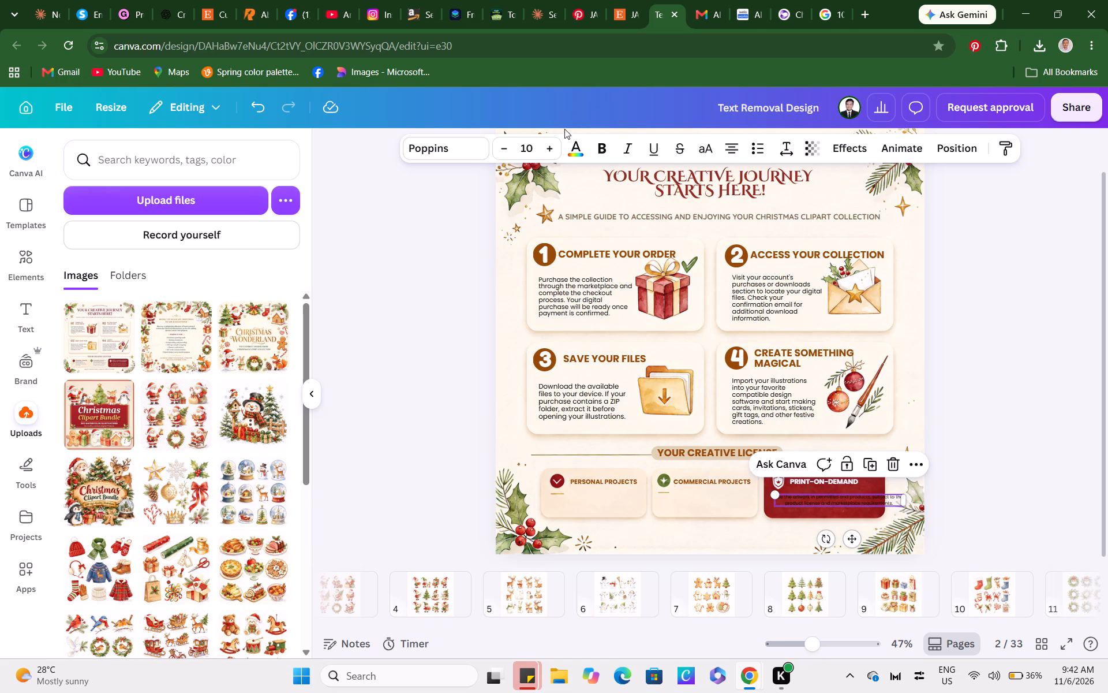
Format the red card's description as white, left-aligned, size 12 text, with its box narrowed to fit inside the card.
left_click(574, 145)
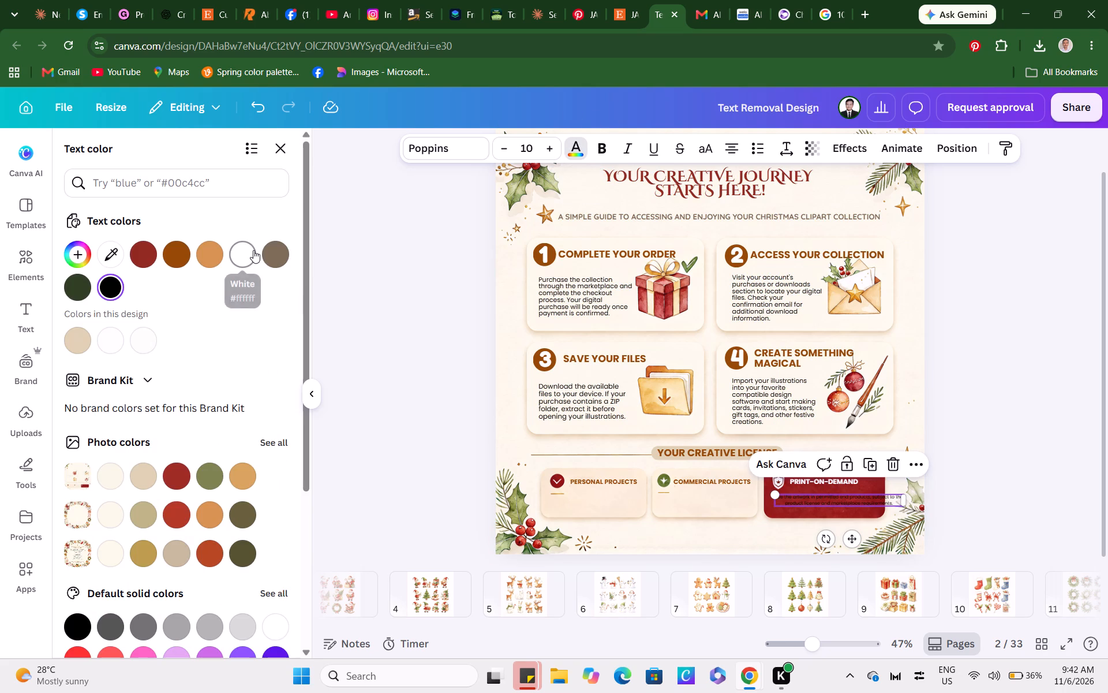
left_click(253, 250)
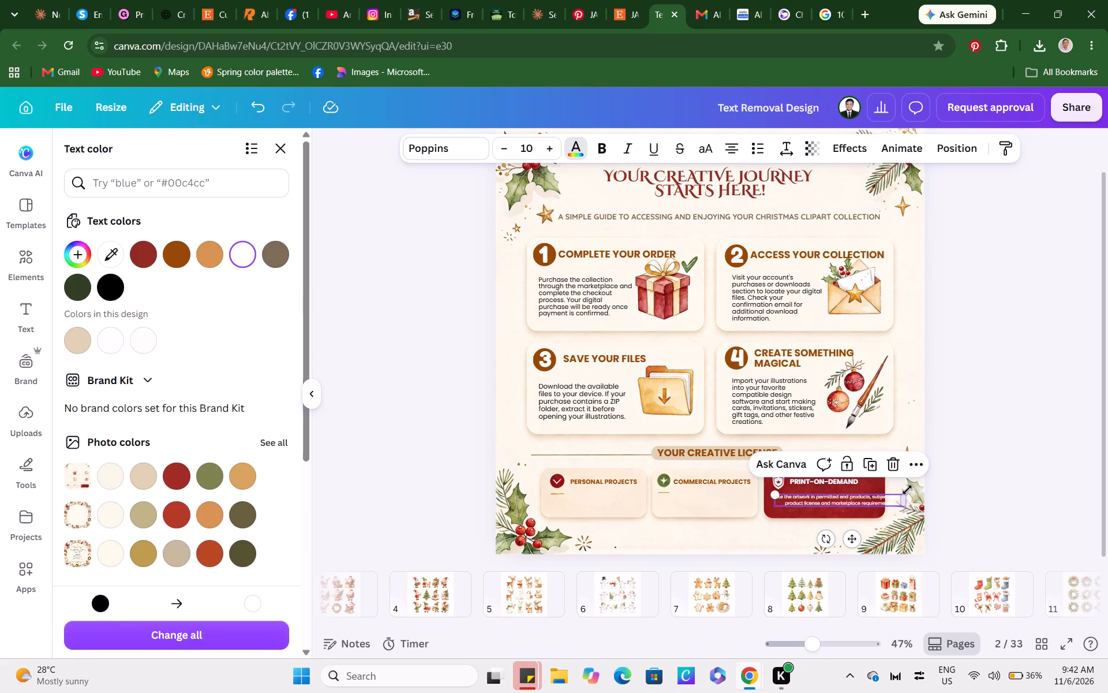
left_click_drag(908, 498, 885, 501)
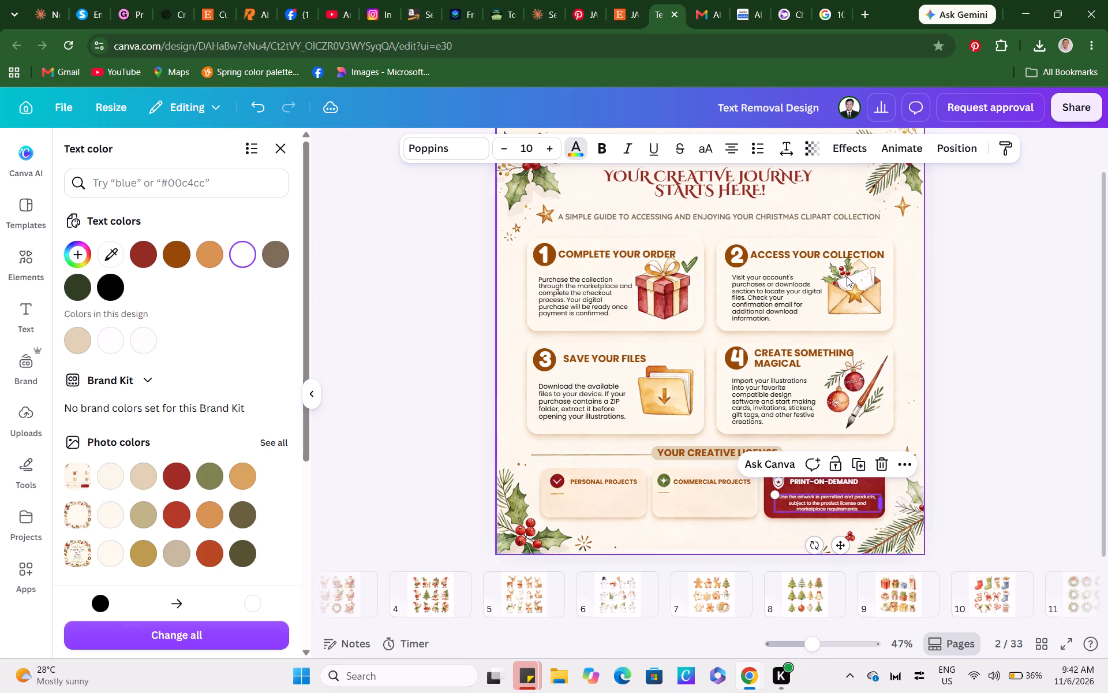
left_click(730, 148)
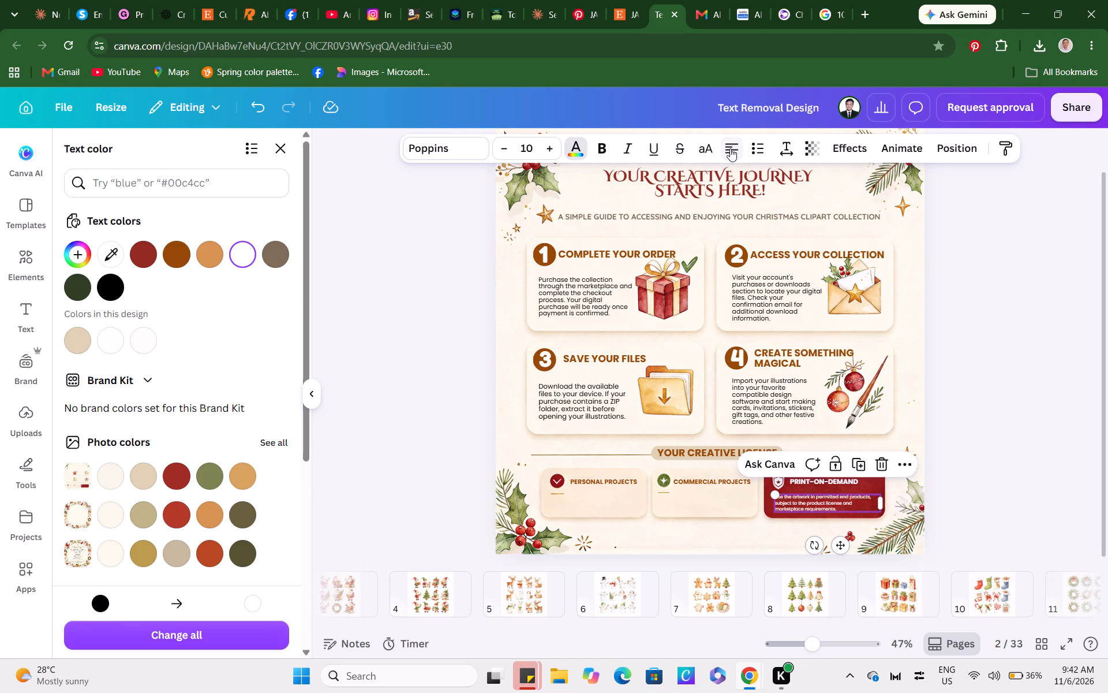
double_click(549, 151)
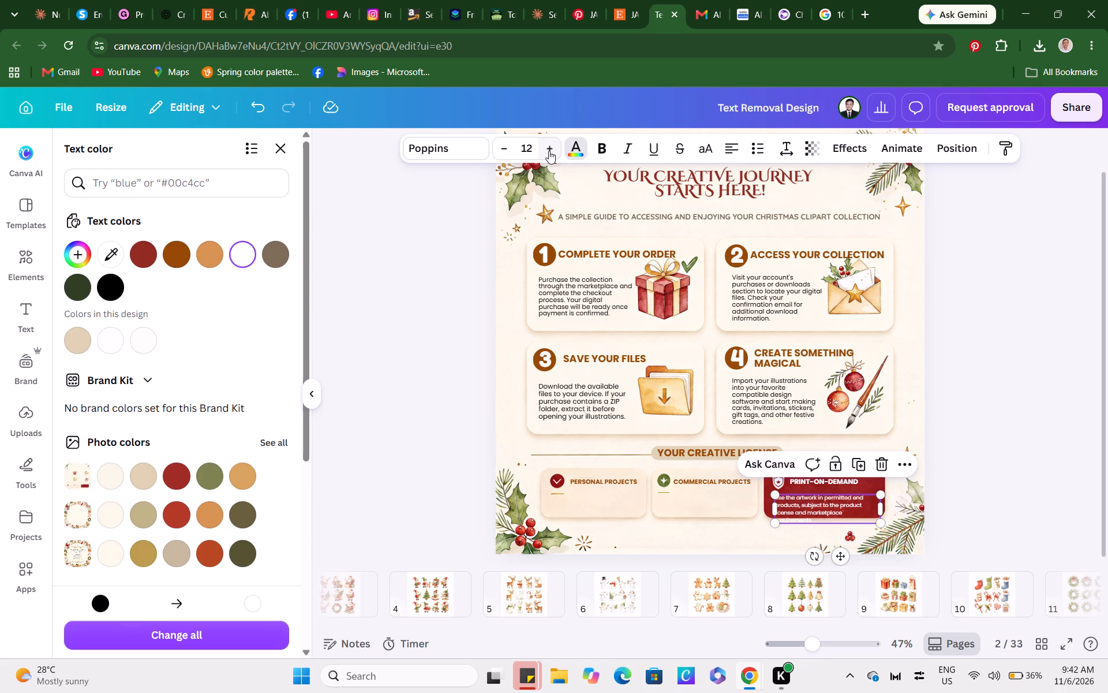
Tighten the line spacing of the red card's description below 1.4.
left_click(787, 150)
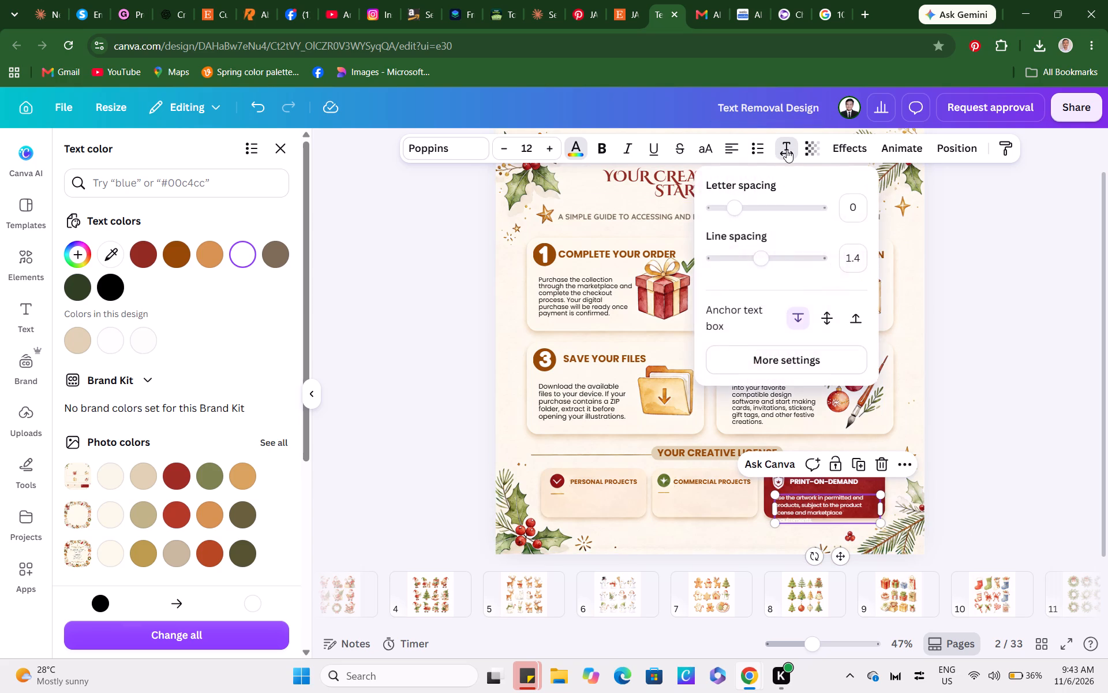
left_click_drag(763, 261, 751, 262)
left_click_drag(751, 262, 744, 263)
double_click(995, 373)
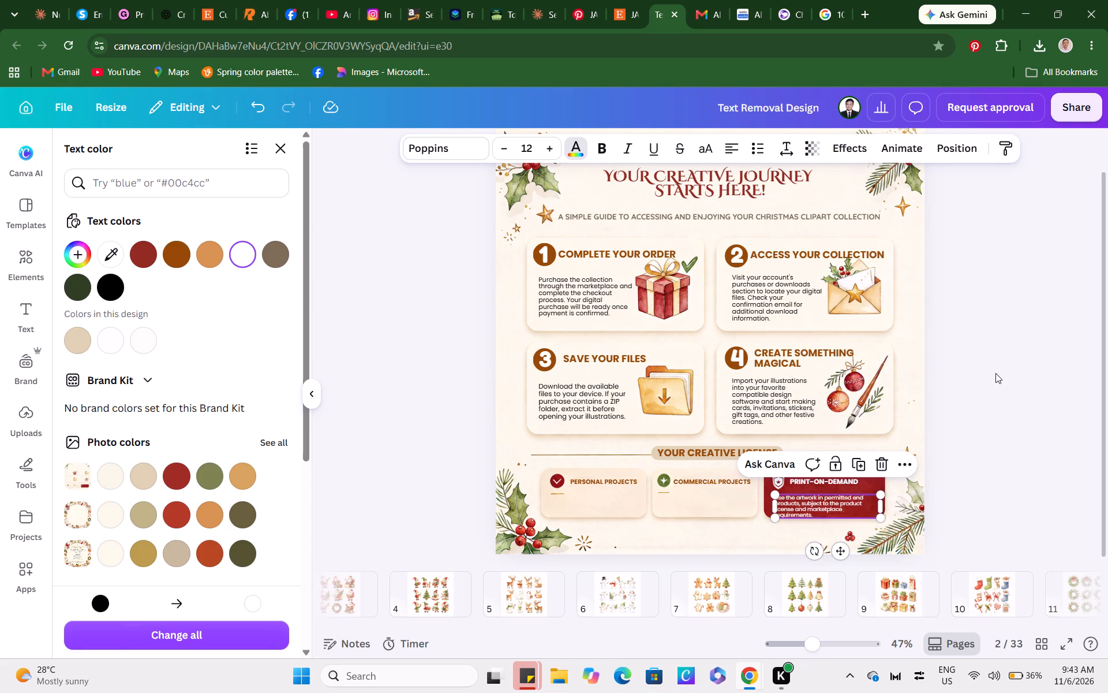
left_click(1051, 441)
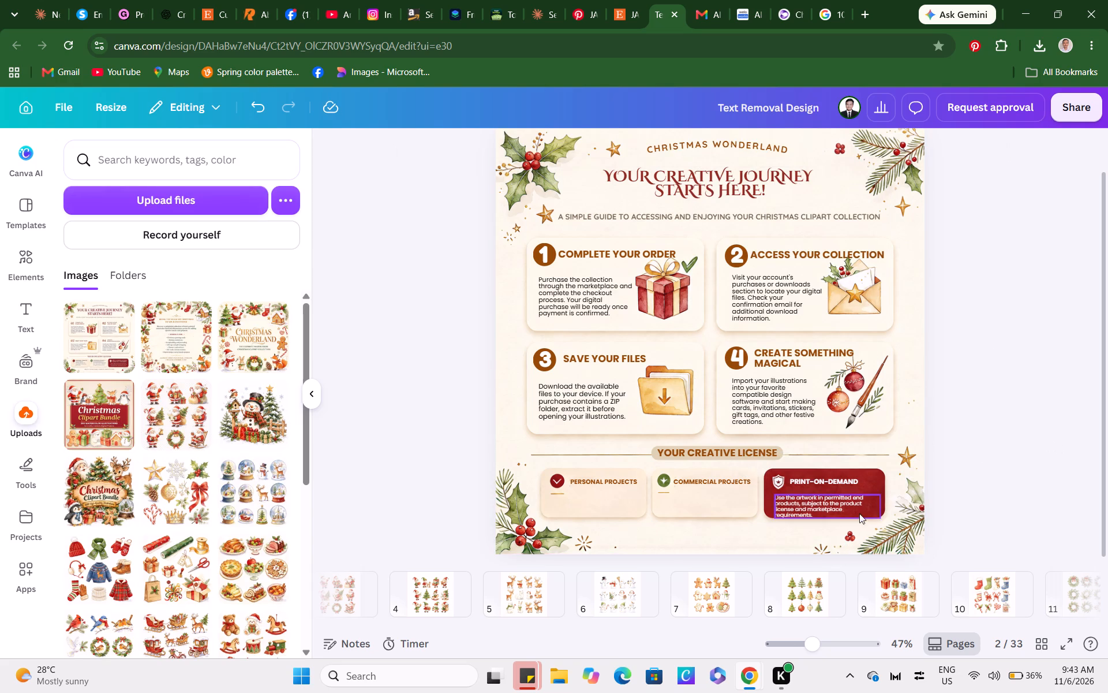
Move the red card's description up close beneath the PRINT-ON-DEMAND heading, and nudge it slightly down to leave a small gap.
left_click(831, 504)
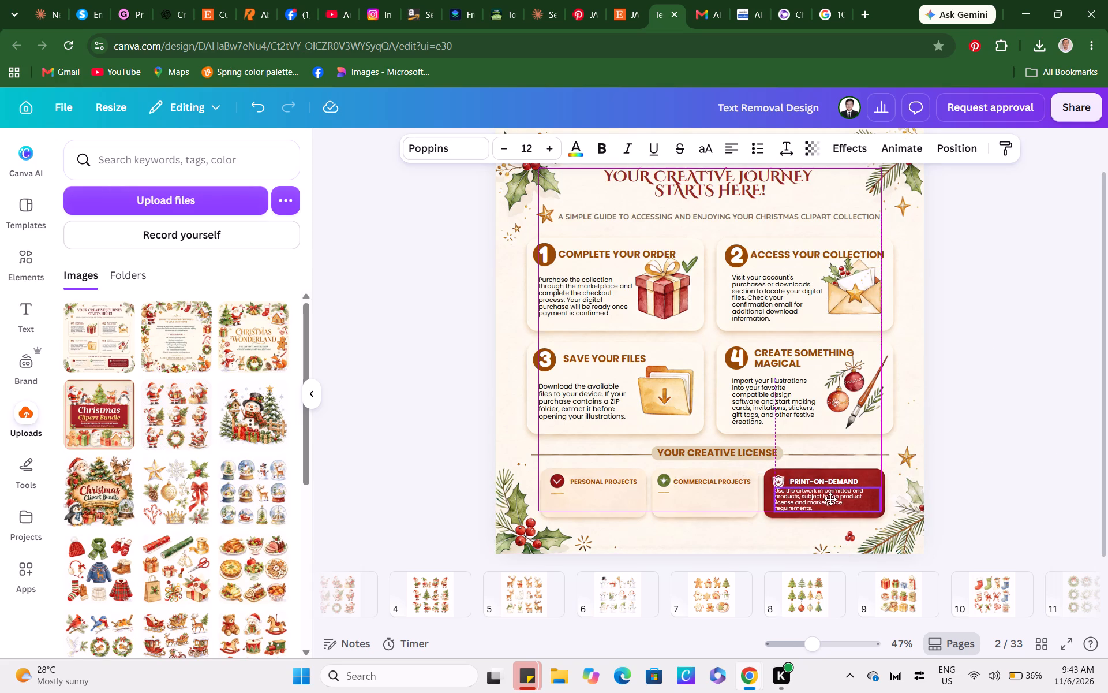
left_click(810, 642)
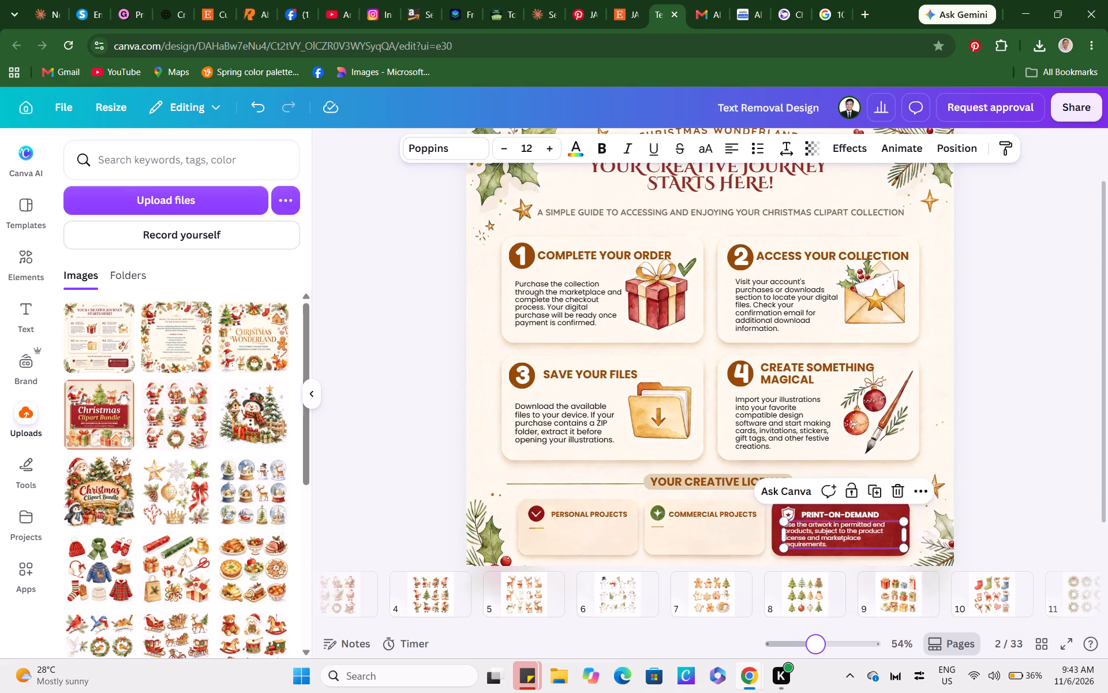
left_click(1092, 441)
left_click_drag(1107, 431, 1103, 458)
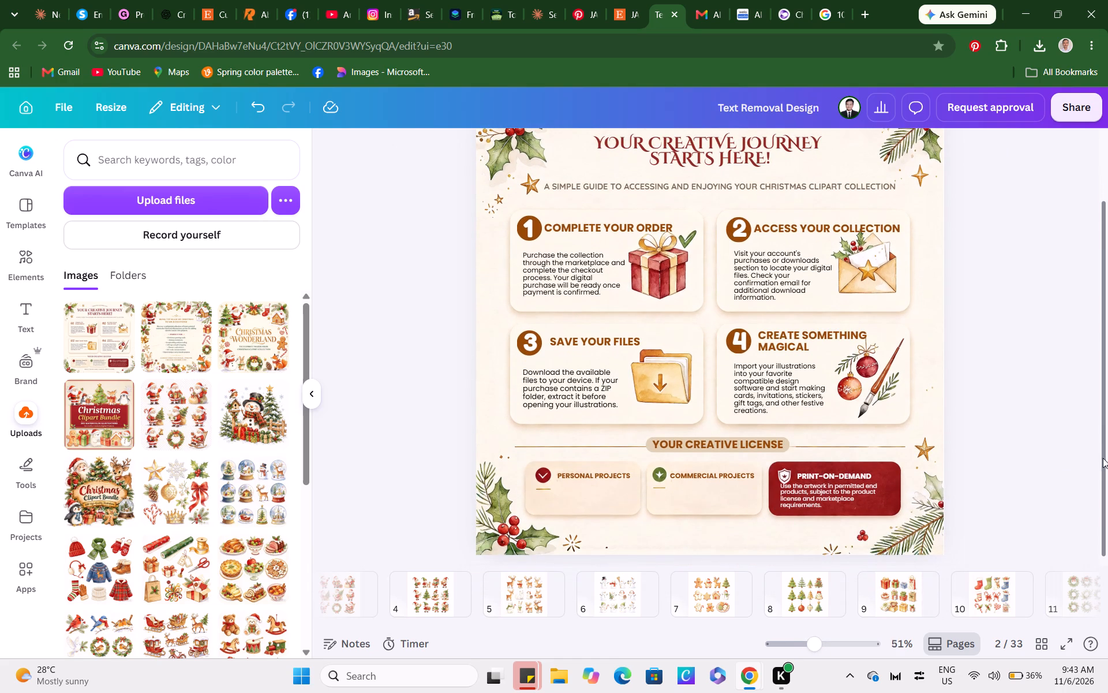
left_click_drag(1103, 458, 1101, 463)
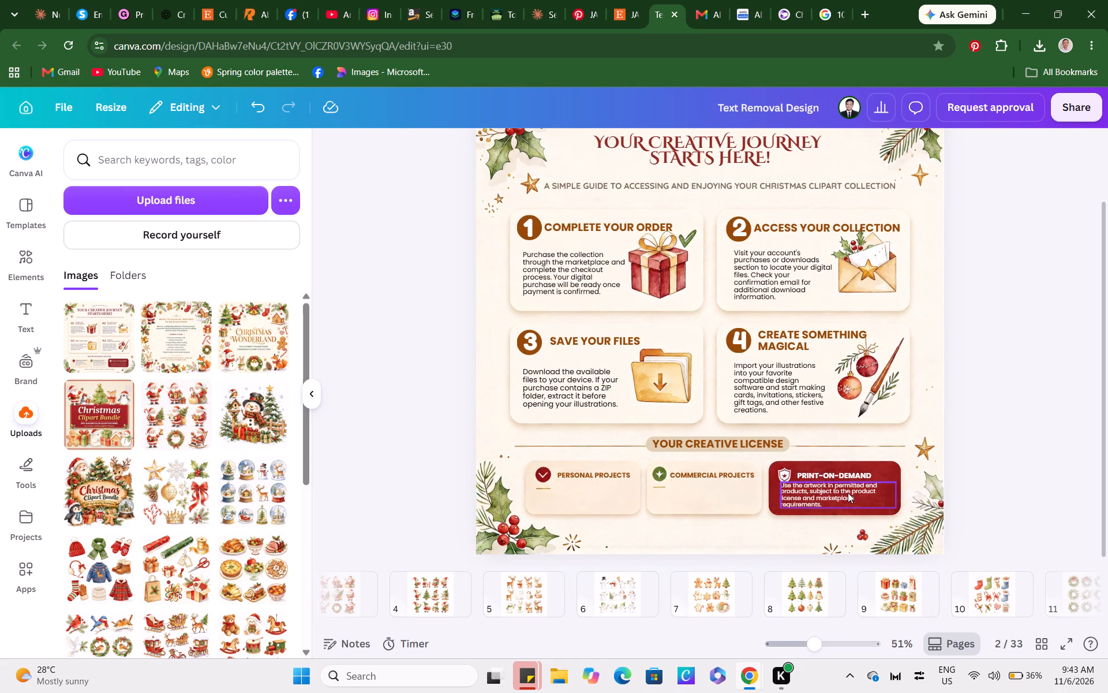
left_click(840, 494)
key("Down")
key("Down")
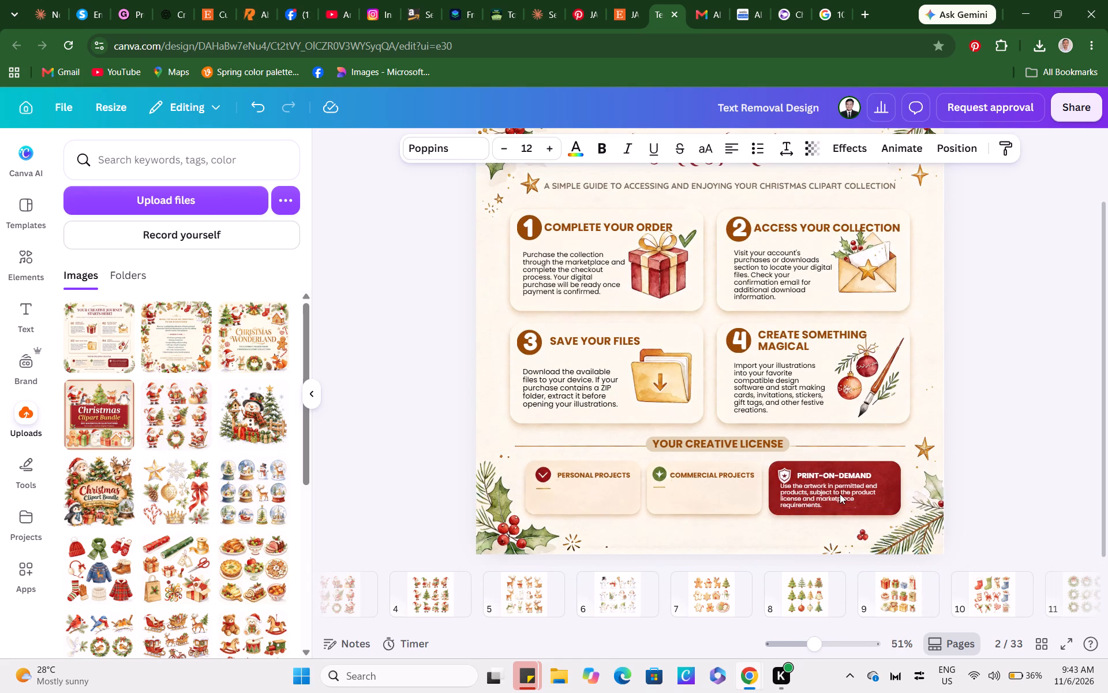
key("Down")
key("Down")
key("Down")
key("Down")
key("Down")
key("Down")
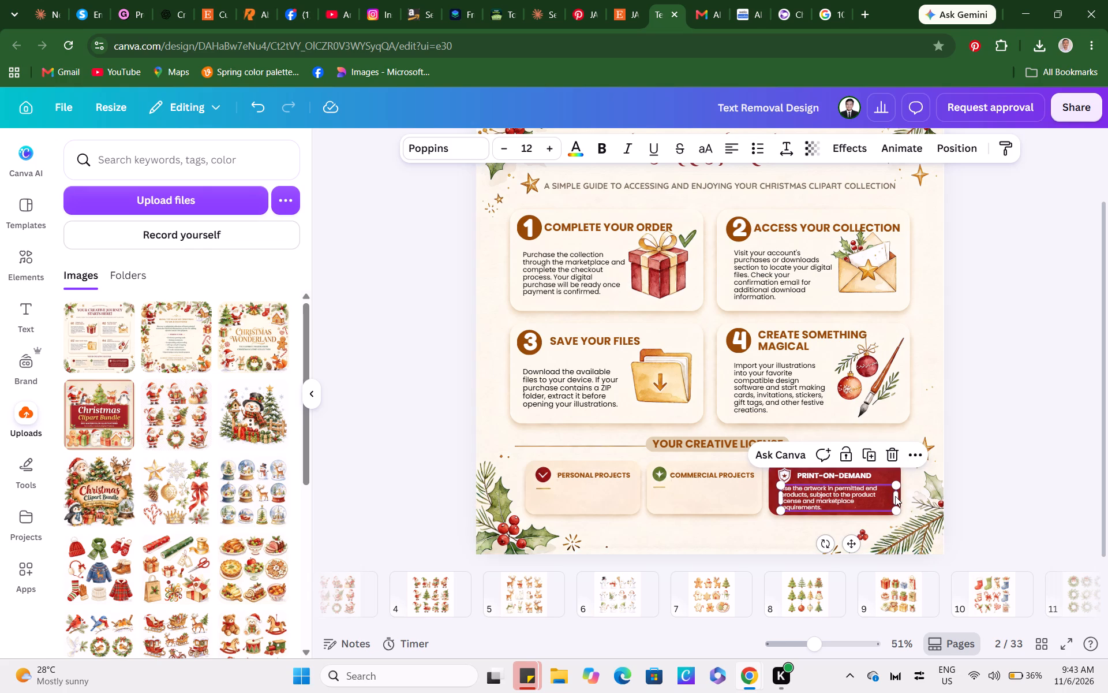
left_click(895, 496)
left_click(899, 495)
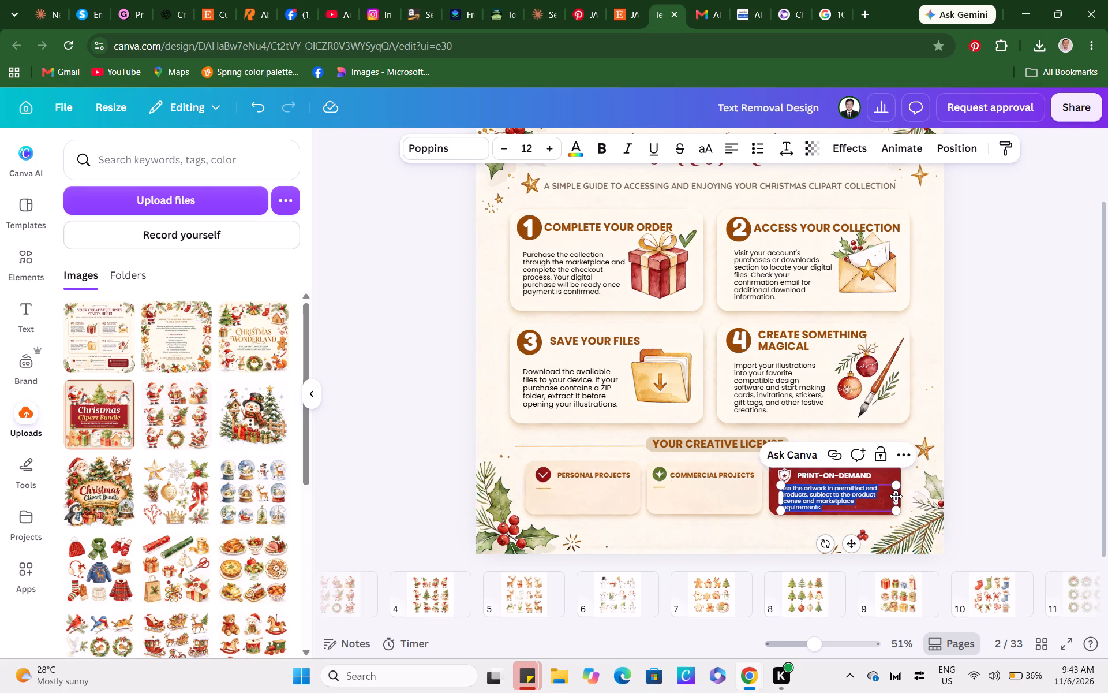
double_click(1008, 396)
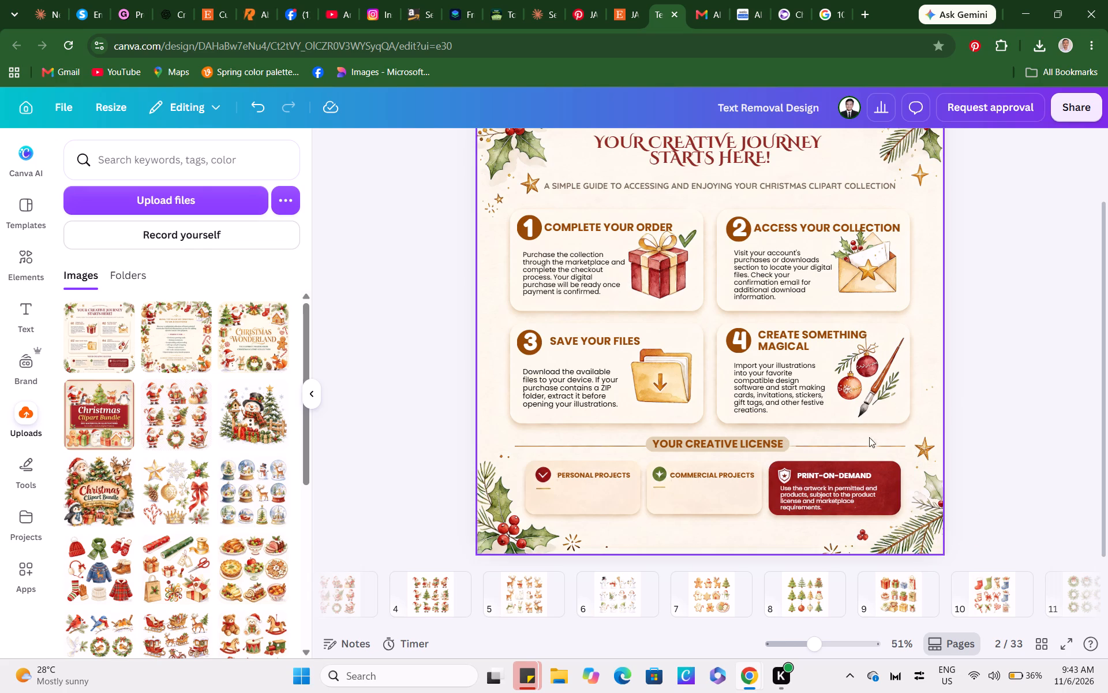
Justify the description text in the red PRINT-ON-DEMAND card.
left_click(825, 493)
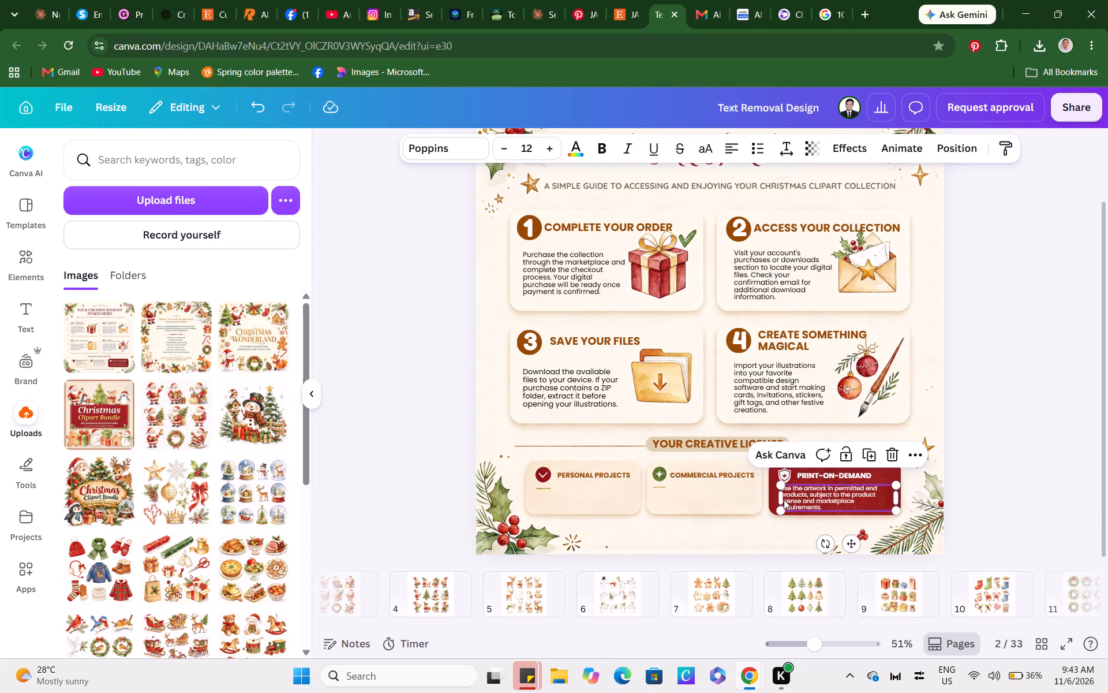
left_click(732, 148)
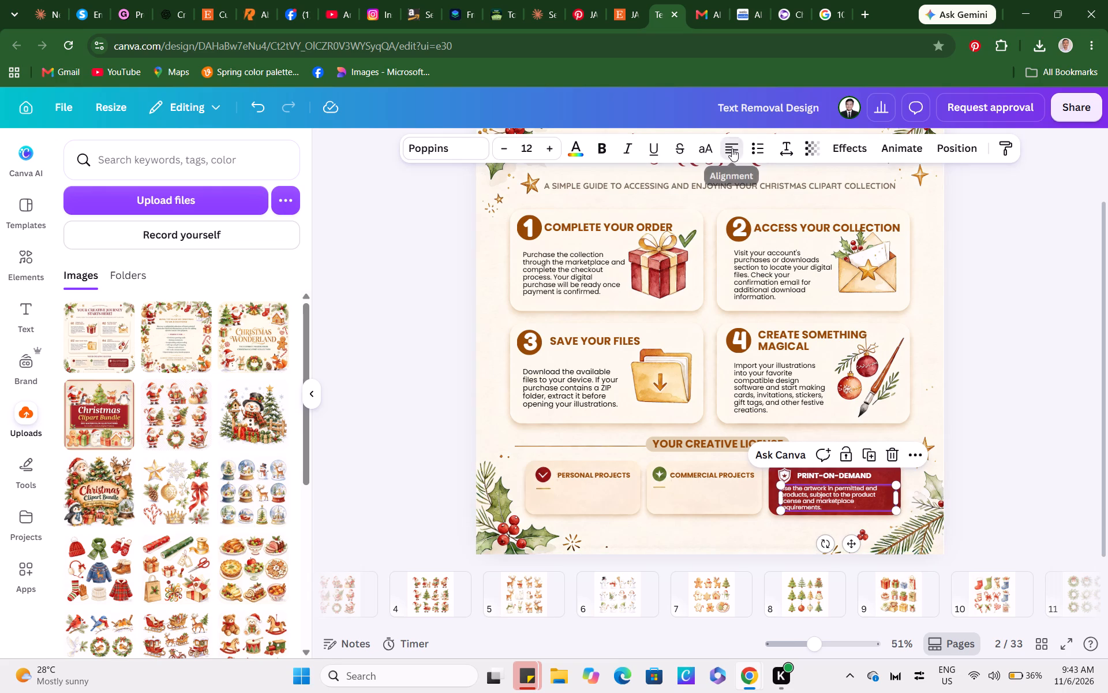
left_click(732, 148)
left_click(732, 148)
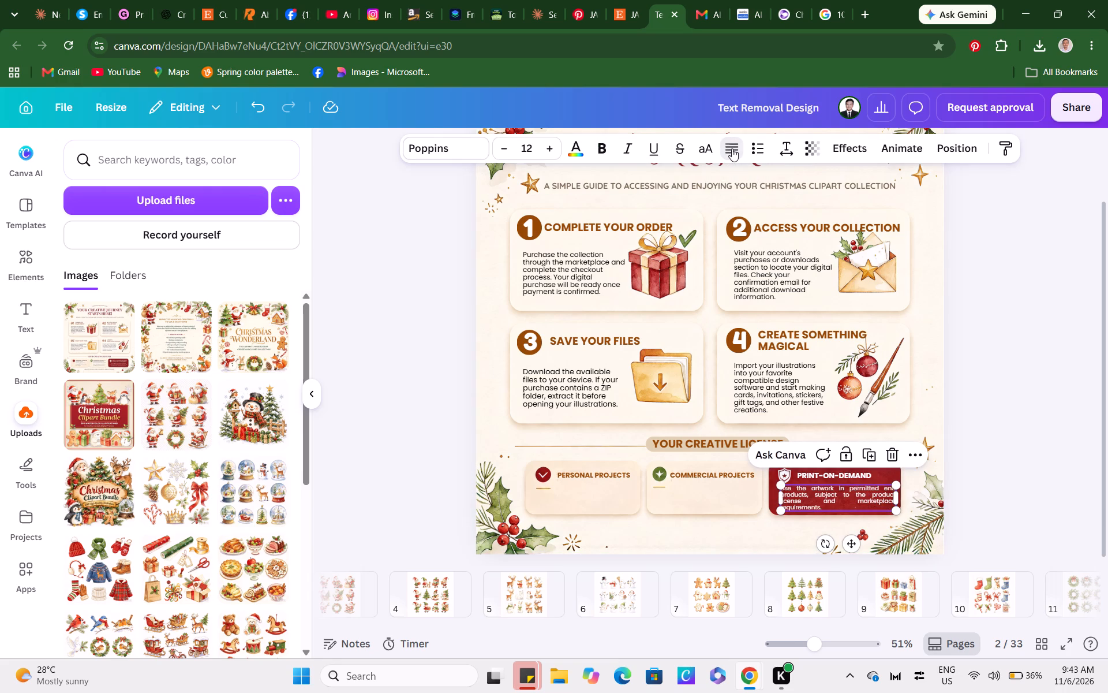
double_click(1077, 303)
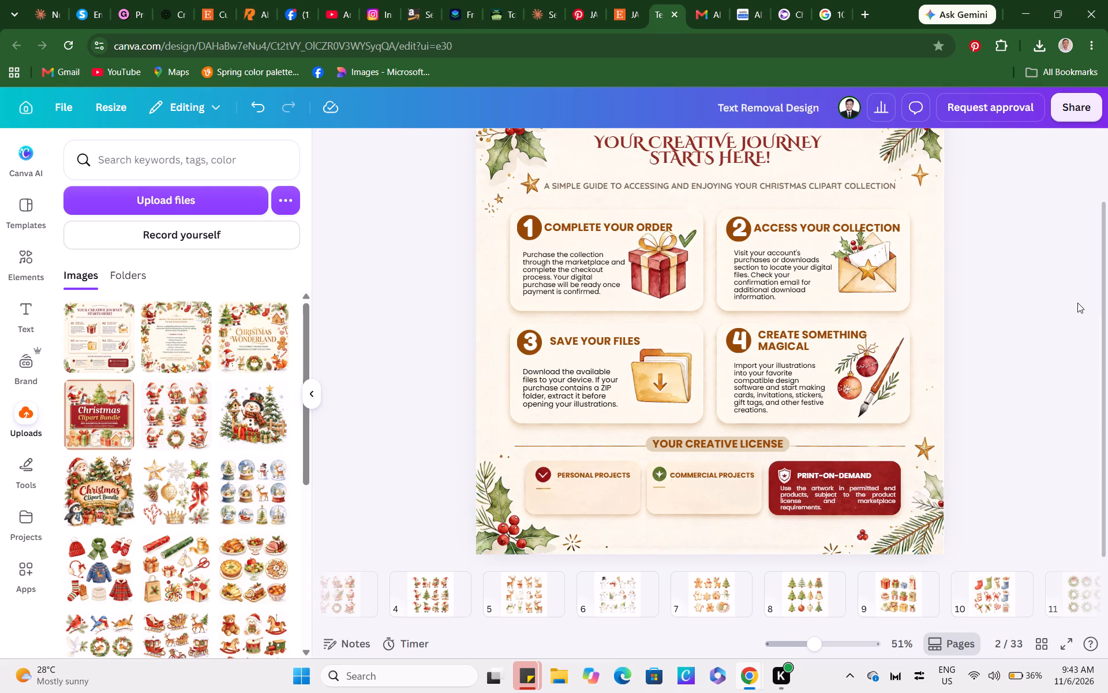
Set the red card's description to size 13 with left alignment.
left_click(871, 495)
left_click(544, 146)
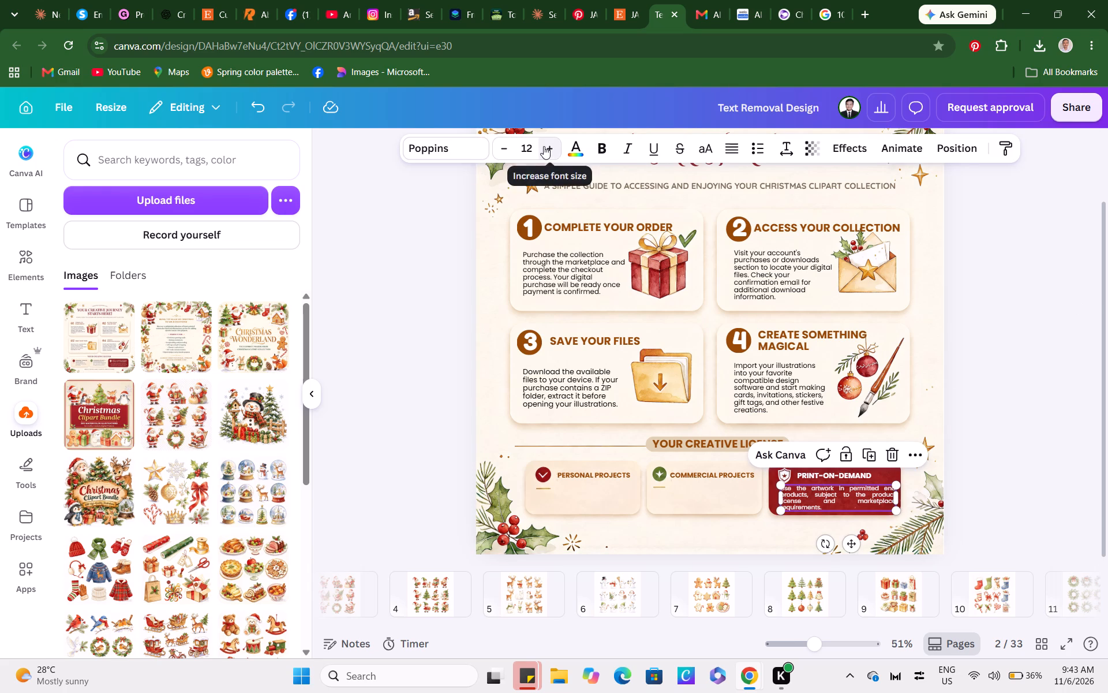
left_click(728, 148)
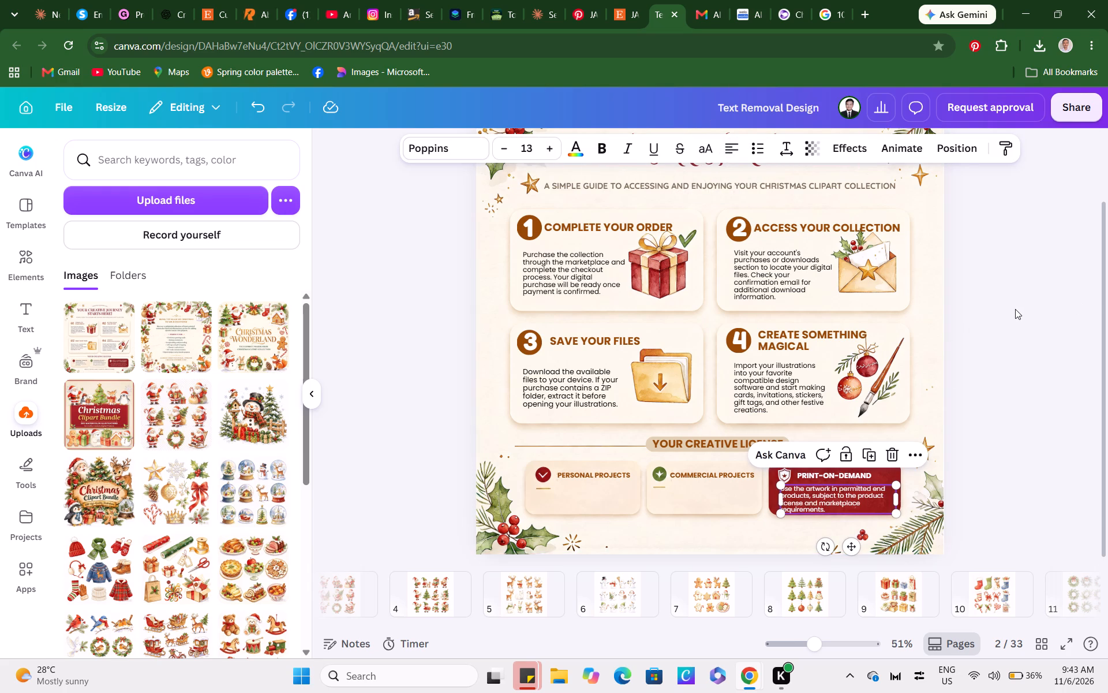
double_click(1015, 309)
Nudge the red card's description up slightly and pull in its box's left edge to a width of about 286.
left_click(826, 497)
key("Up")
key("Up")
key("Up")
key("Up")
key("Up")
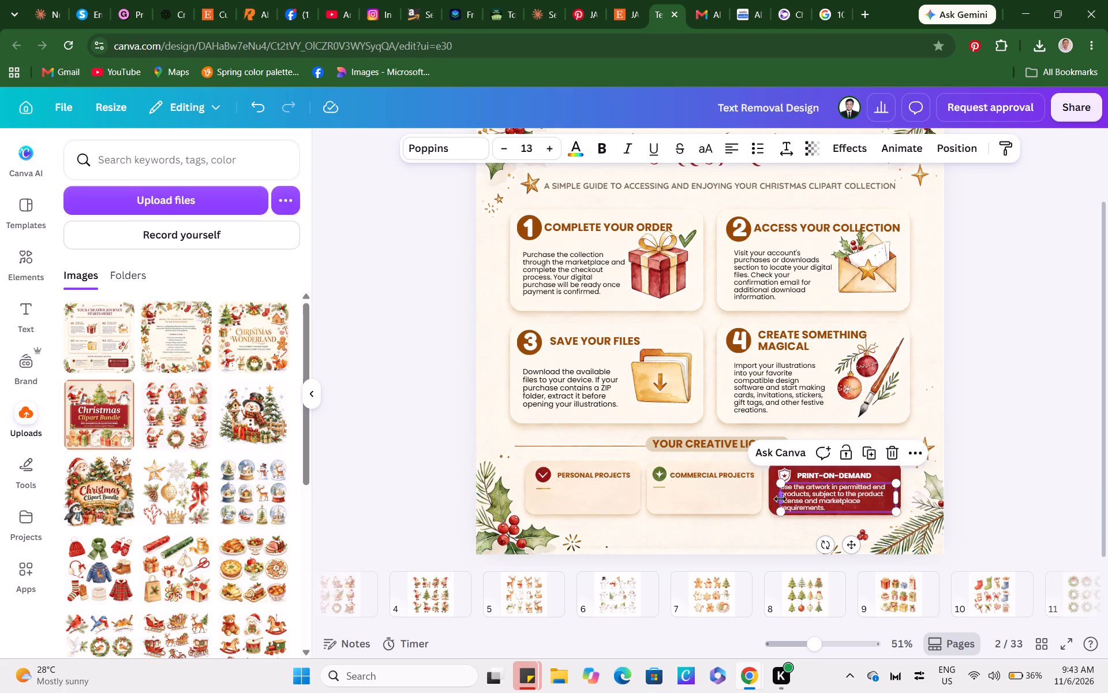
left_click_drag(778, 498, 786, 498)
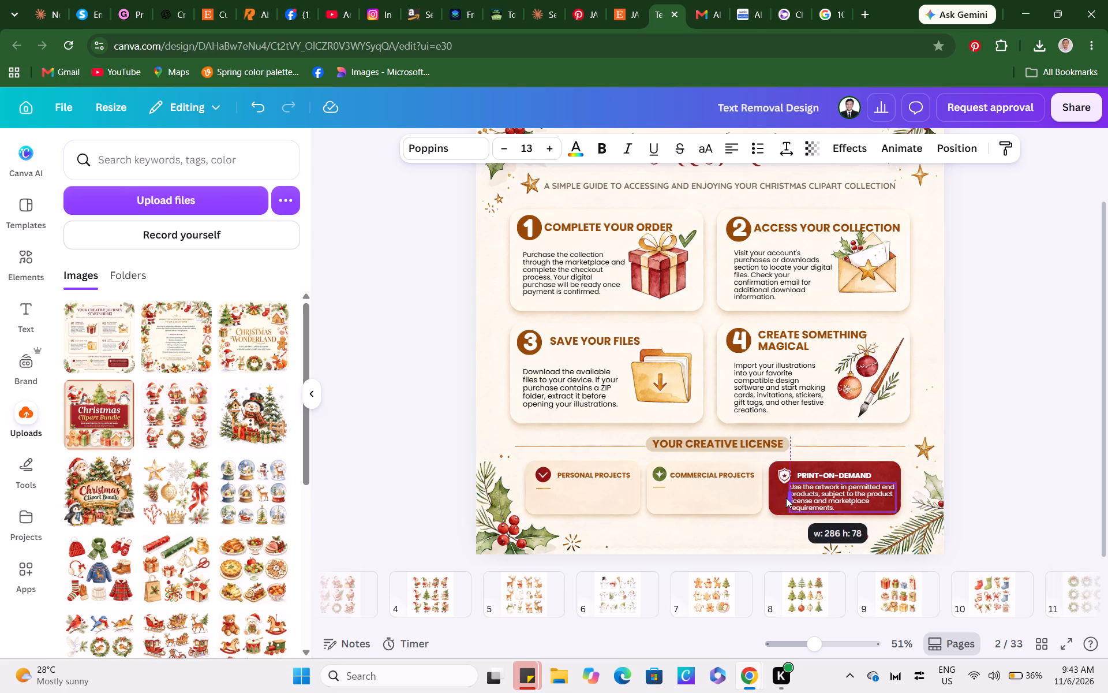
left_click_drag(786, 498, 785, 498)
double_click(1039, 369)
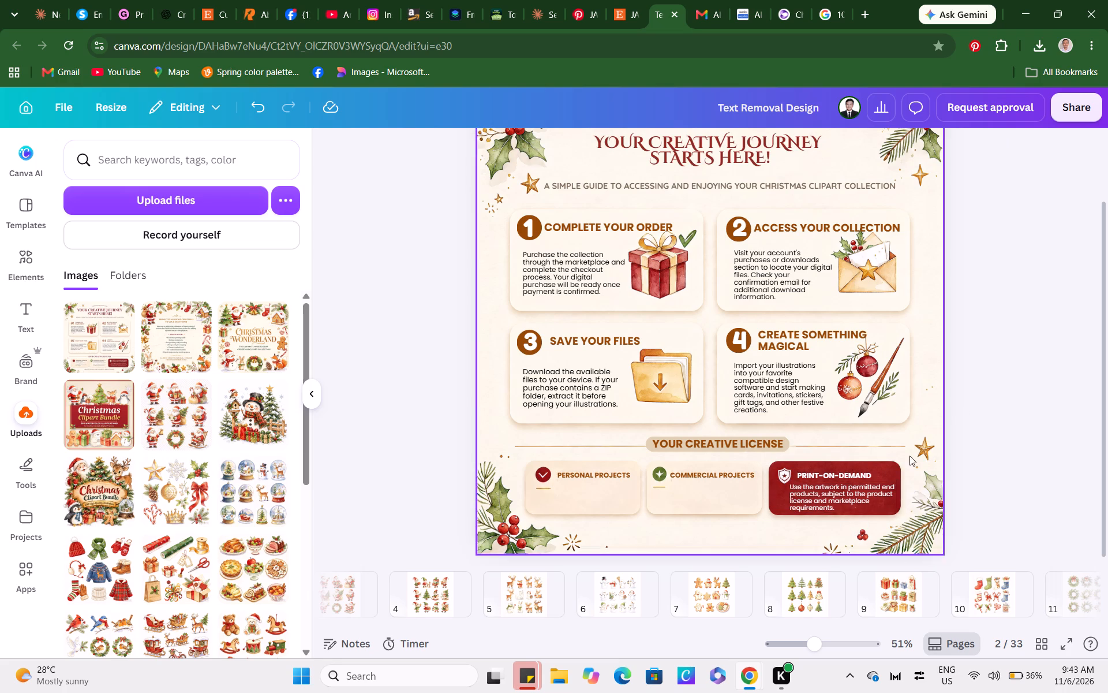
Shift the red card's description slightly up and to the left beneath the PRINT-ON-DEMAND heading.
left_click(842, 508)
key("Up")
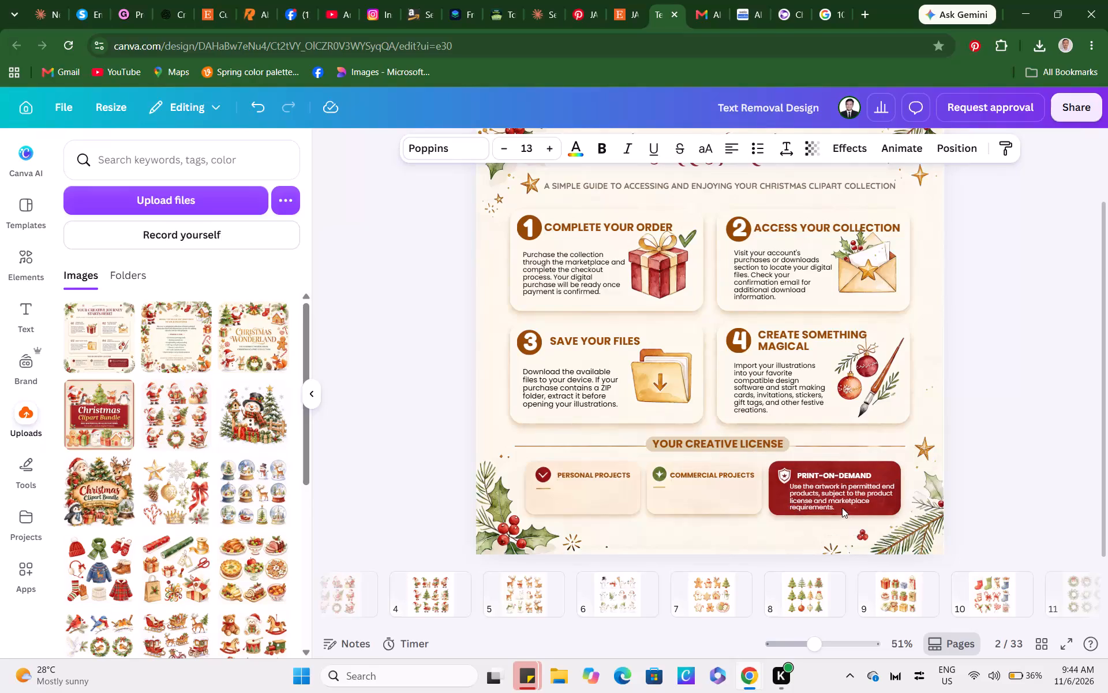
key("Up")
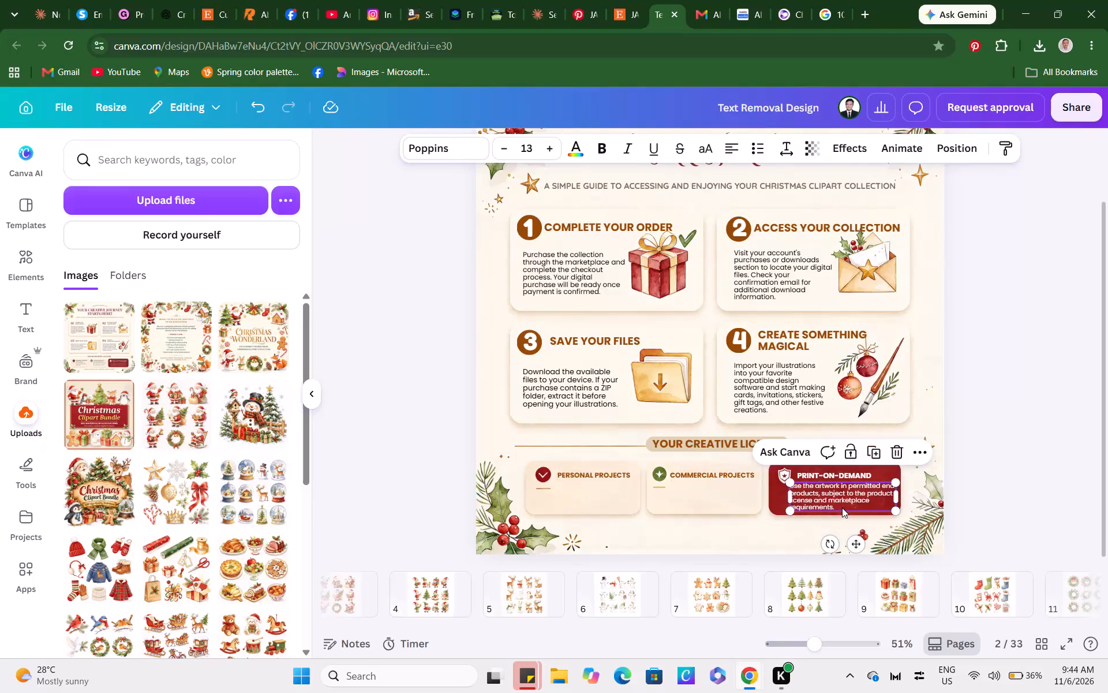
double_click(987, 419)
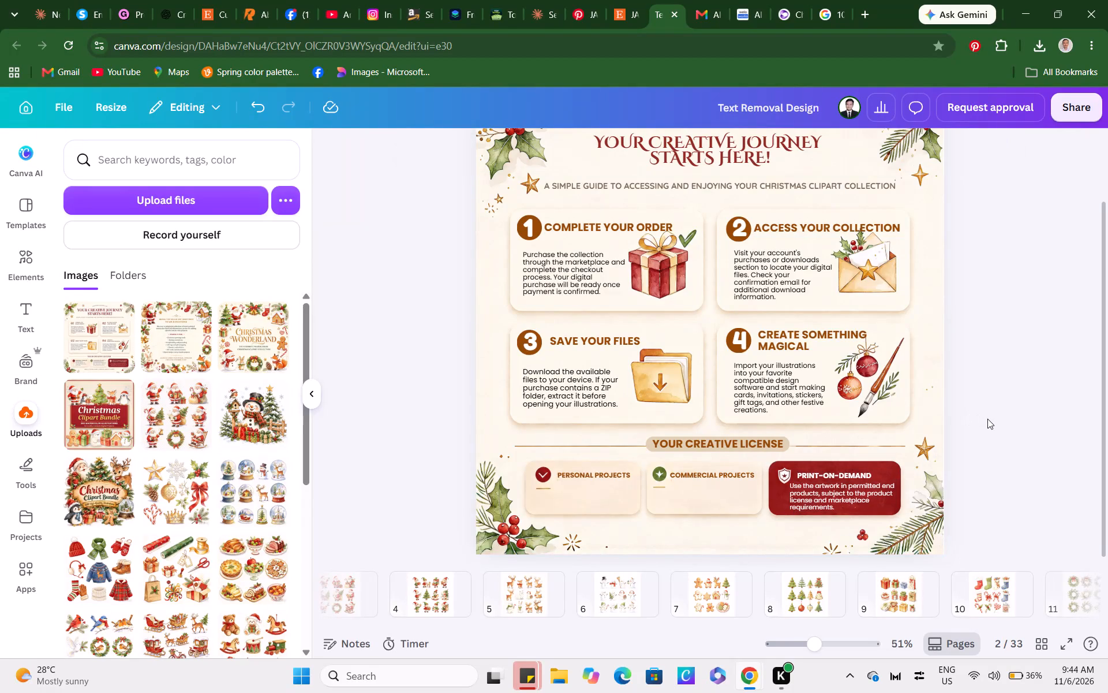
left_click(822, 496)
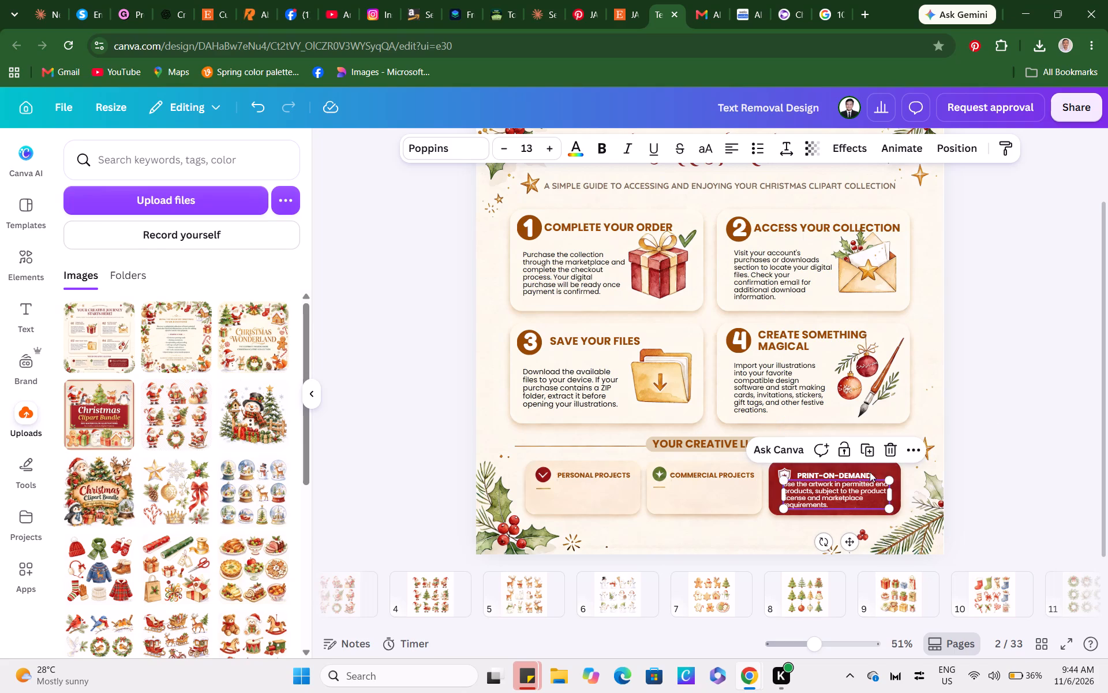
double_click(993, 427)
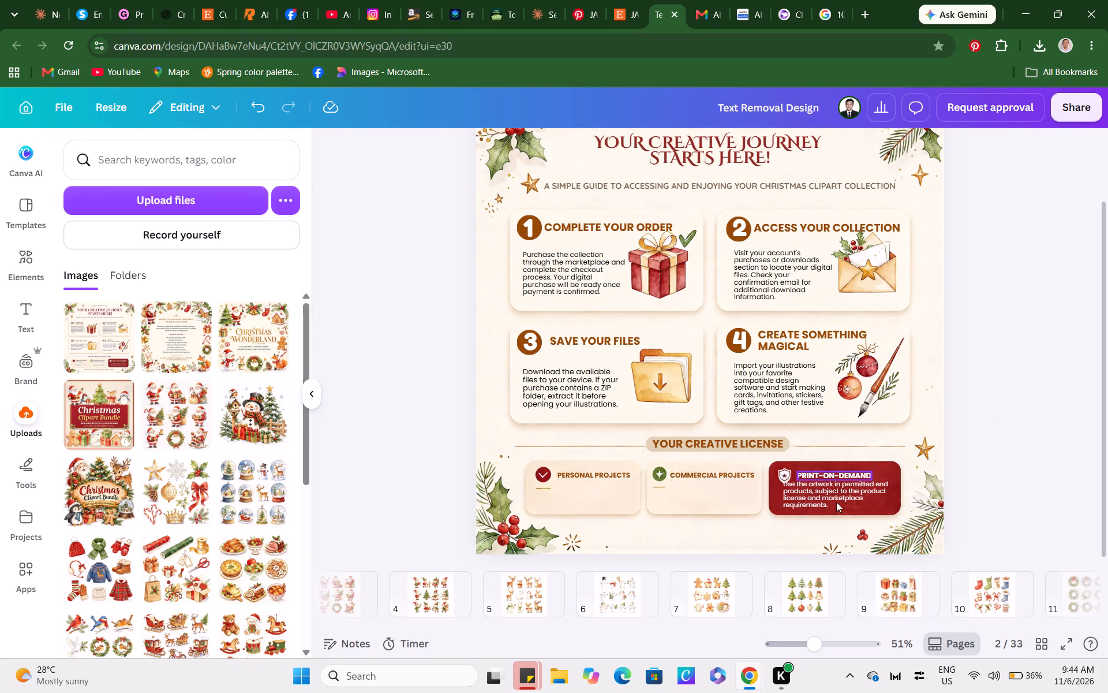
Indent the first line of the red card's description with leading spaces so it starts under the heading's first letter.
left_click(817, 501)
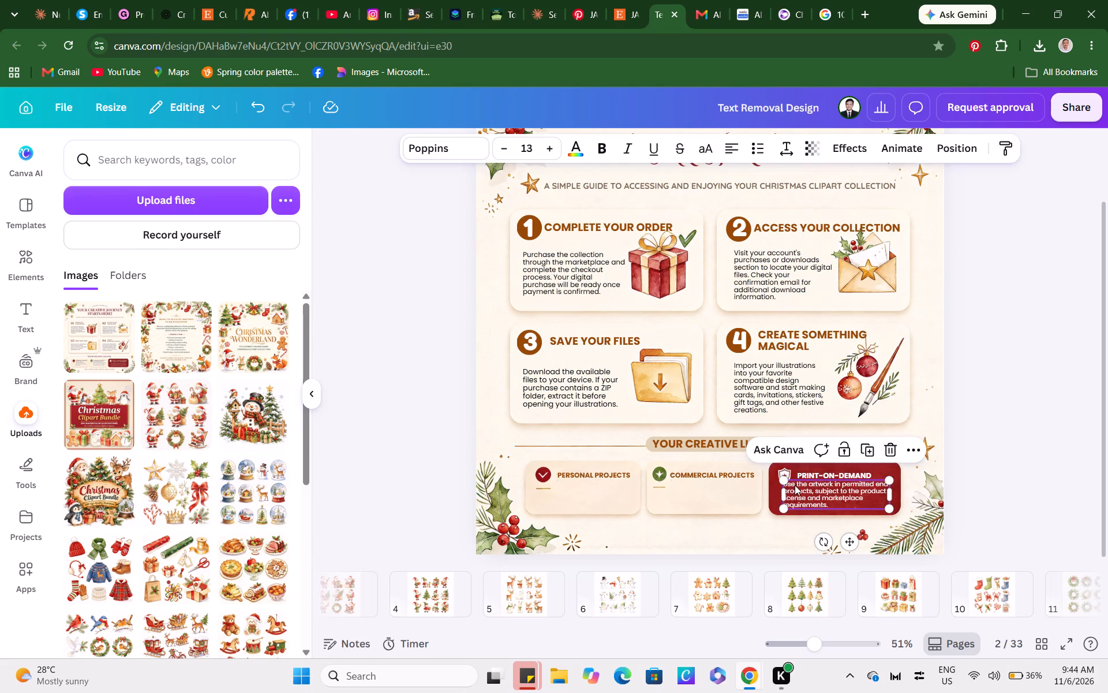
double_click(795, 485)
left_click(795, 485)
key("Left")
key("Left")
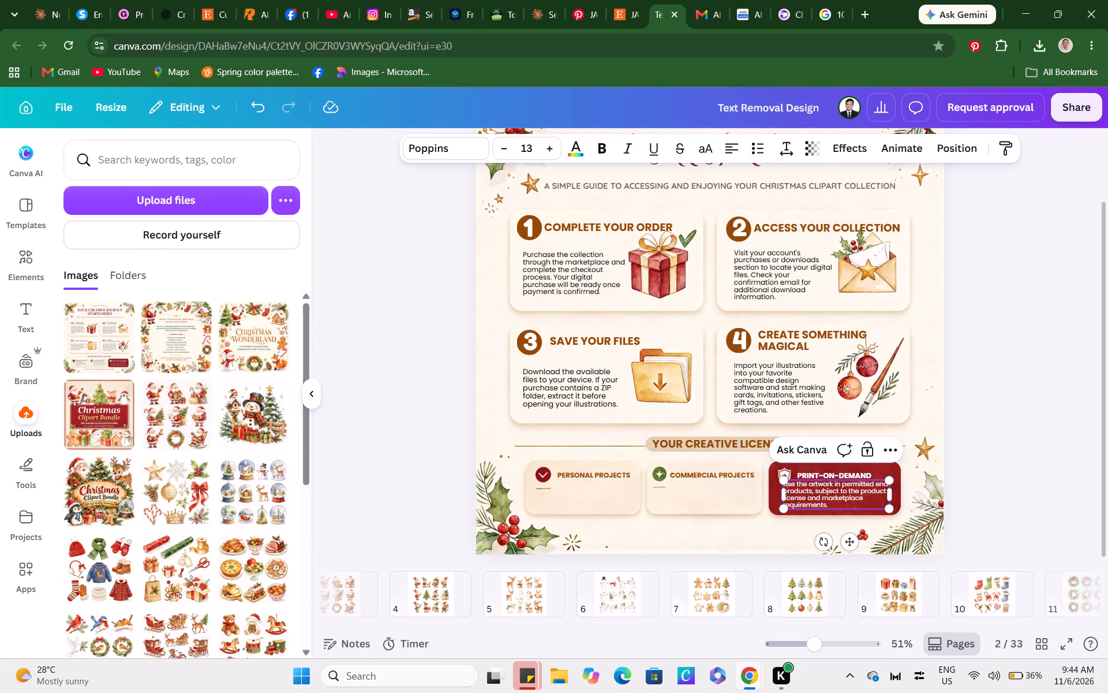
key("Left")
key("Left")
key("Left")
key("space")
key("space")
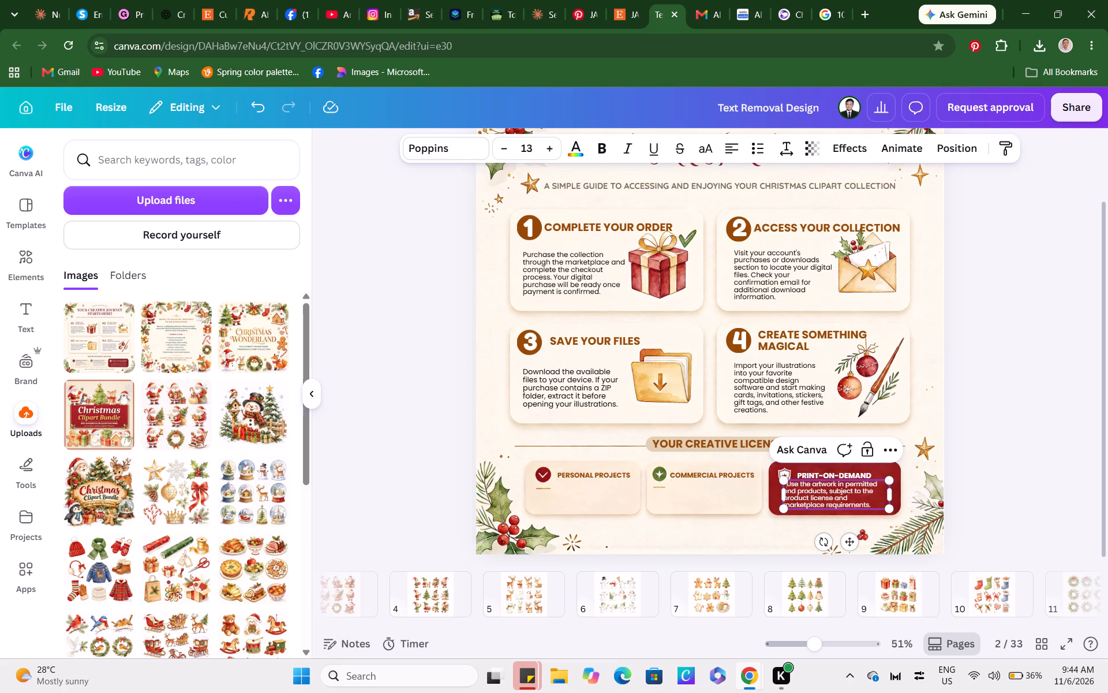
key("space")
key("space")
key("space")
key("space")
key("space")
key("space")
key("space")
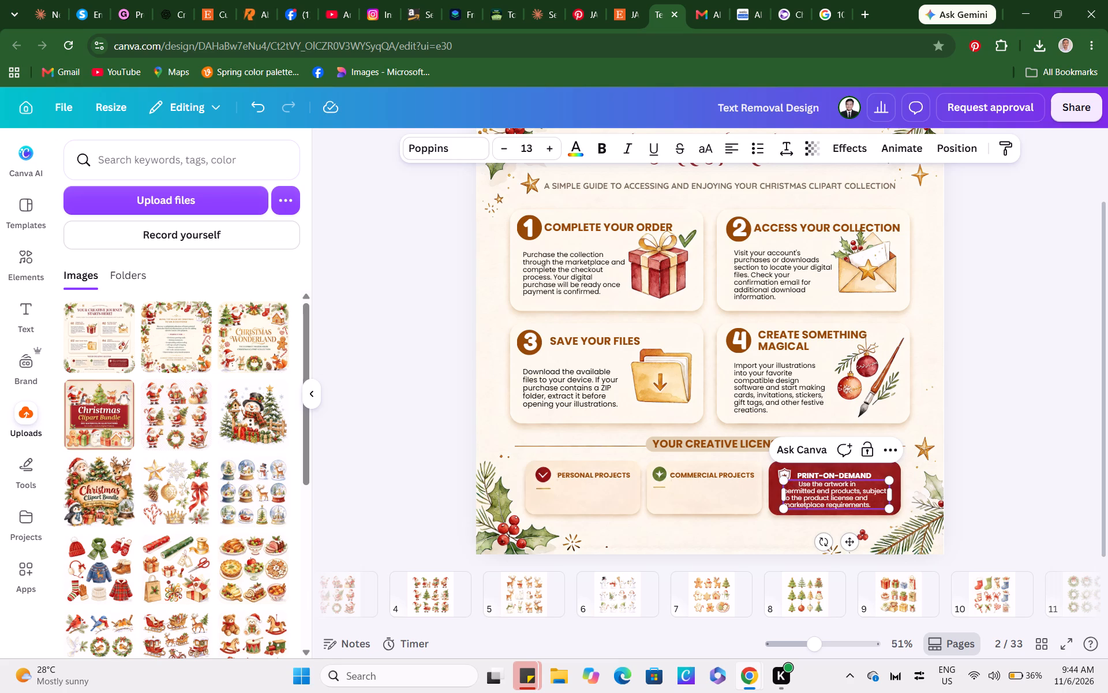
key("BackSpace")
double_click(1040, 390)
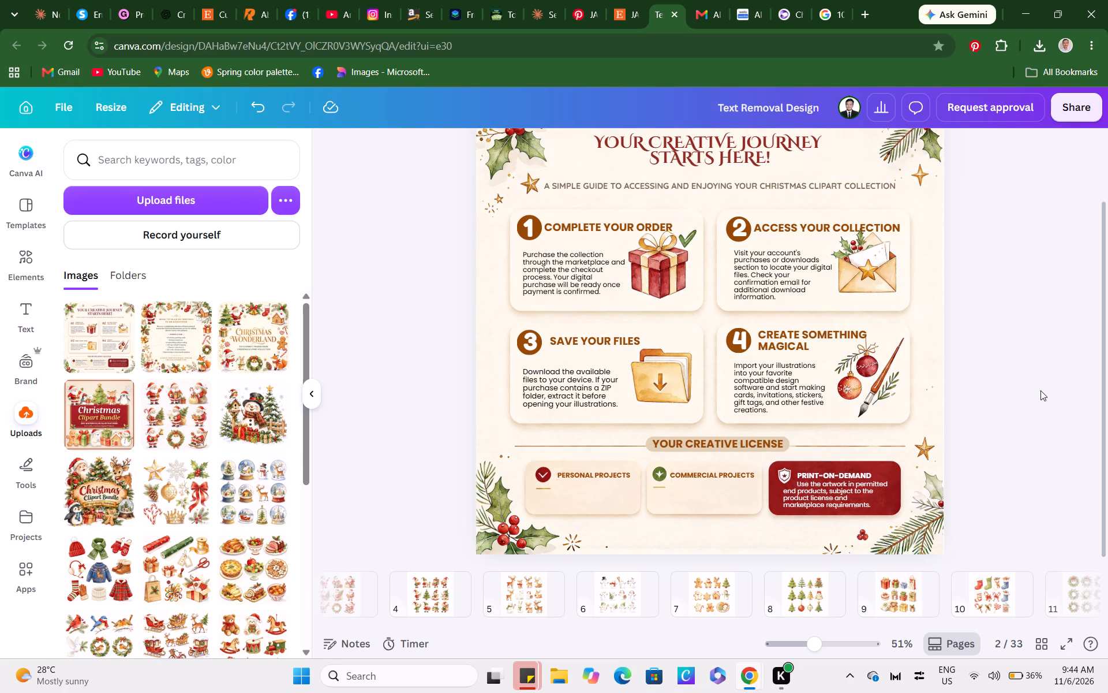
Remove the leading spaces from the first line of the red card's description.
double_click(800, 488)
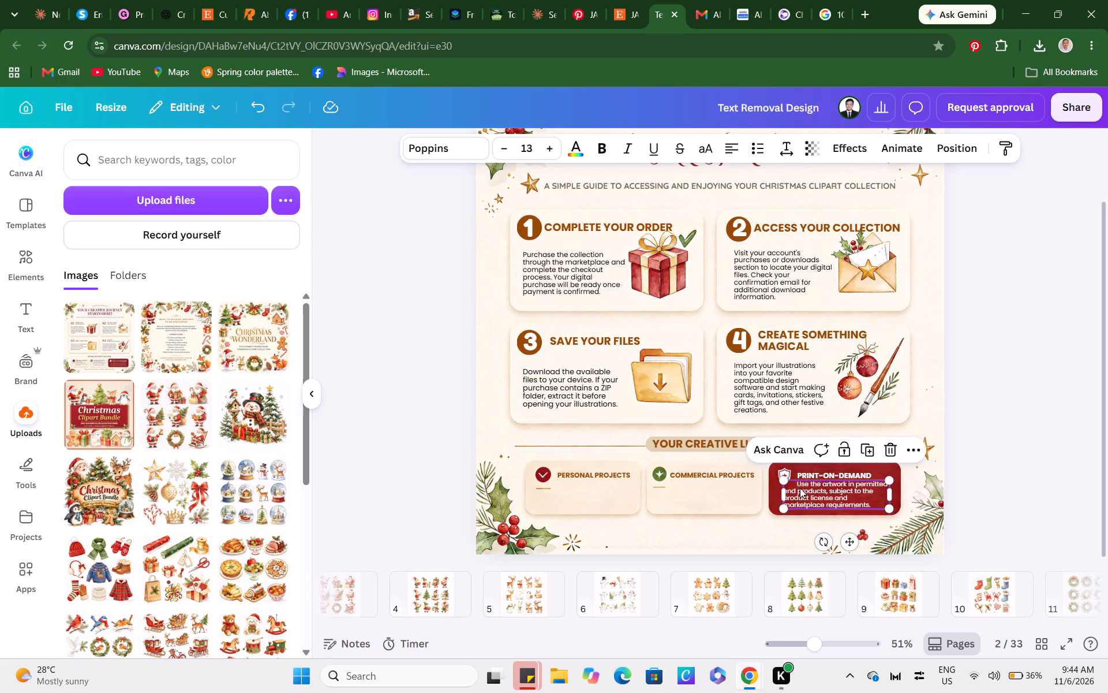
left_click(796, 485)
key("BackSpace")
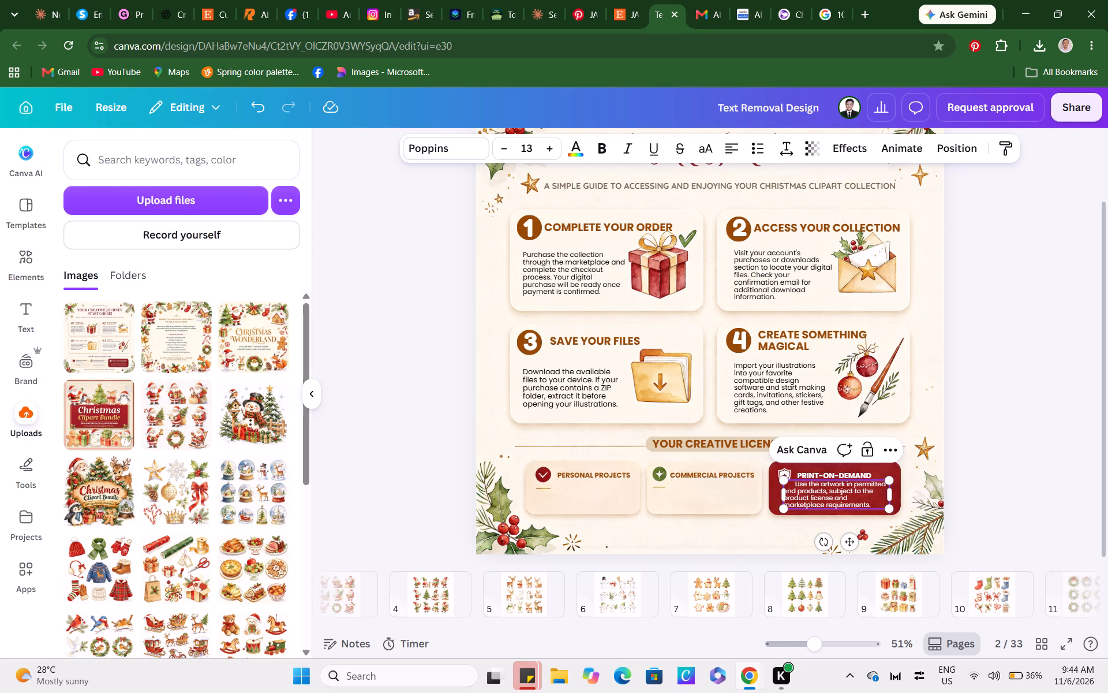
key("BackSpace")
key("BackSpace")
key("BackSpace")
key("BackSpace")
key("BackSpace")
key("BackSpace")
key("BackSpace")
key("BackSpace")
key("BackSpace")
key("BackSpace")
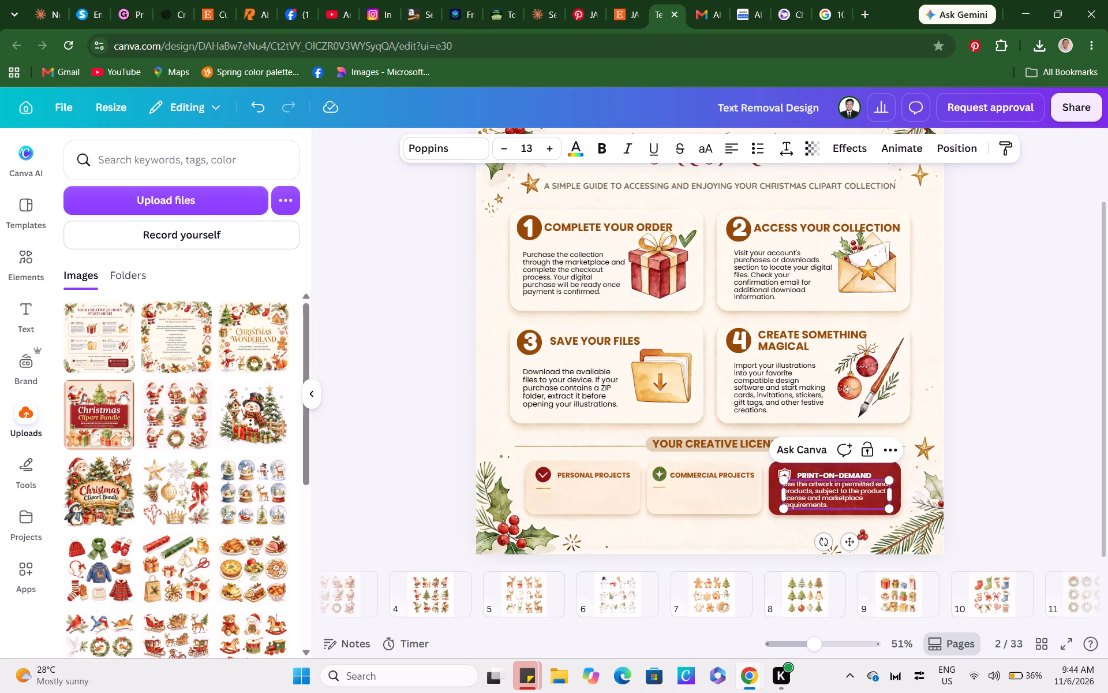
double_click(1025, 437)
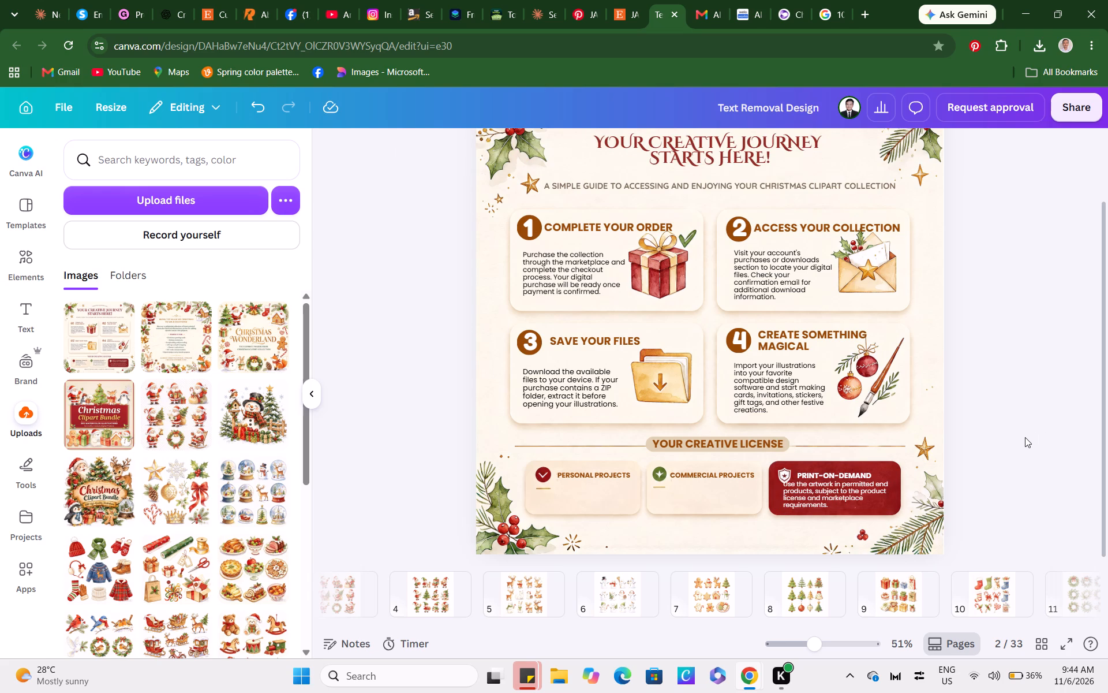
Nudge the red card's description down for a small gap below the PRINT-ON-DEMAND heading, then nudge it slightly back up.
left_click(848, 500)
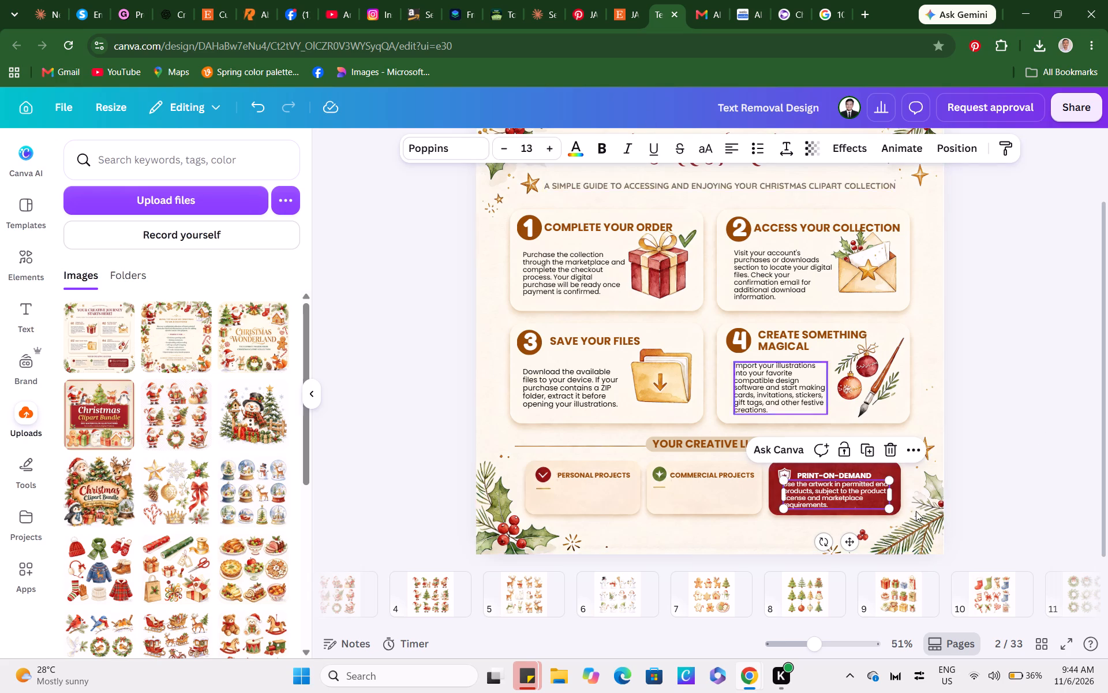
double_click(997, 467)
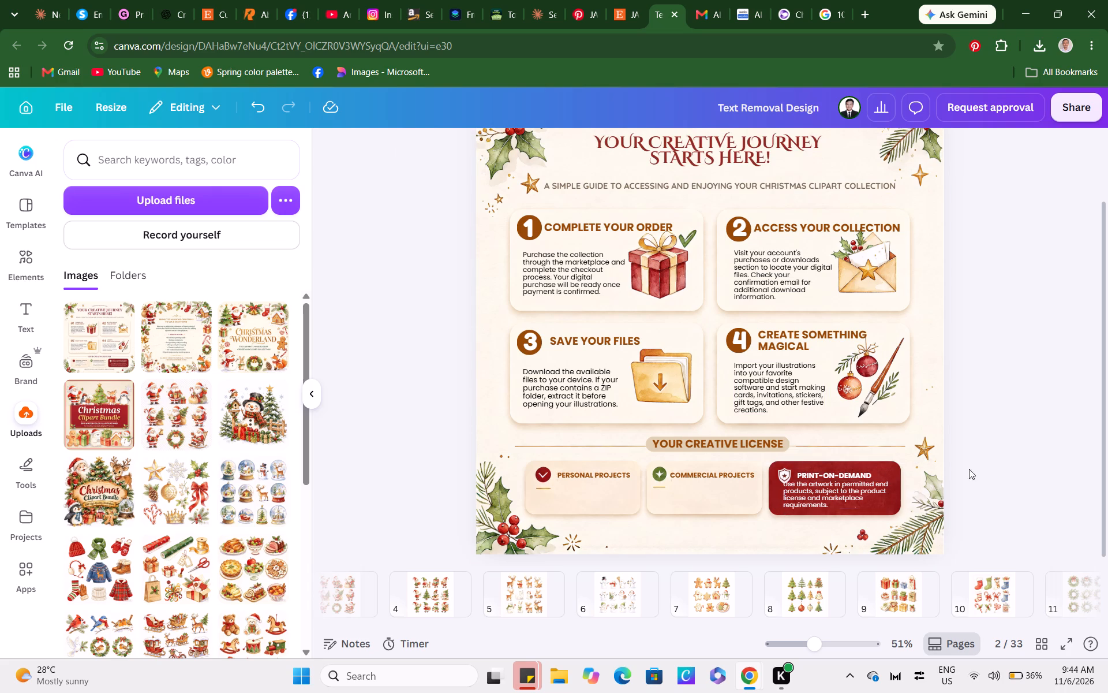
left_click(845, 496)
key("Down")
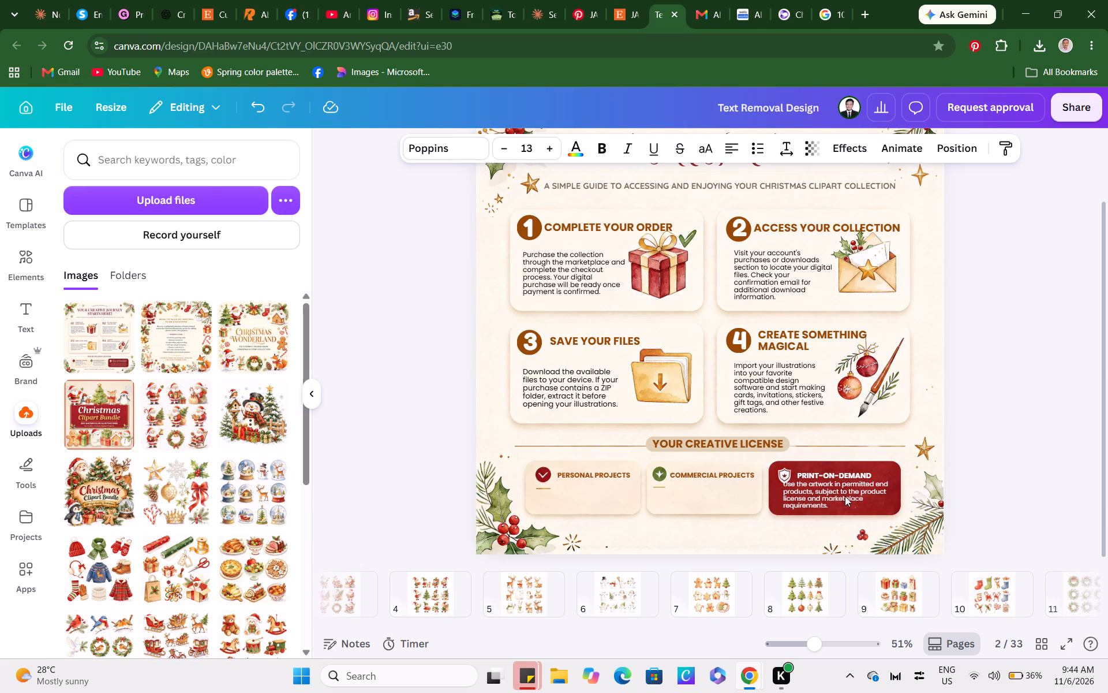
key("Down")
key("Down")
key("Down")
key("Down")
key("Down")
key("Down")
key("Down")
key("Down")
key("Down")
key("Down")
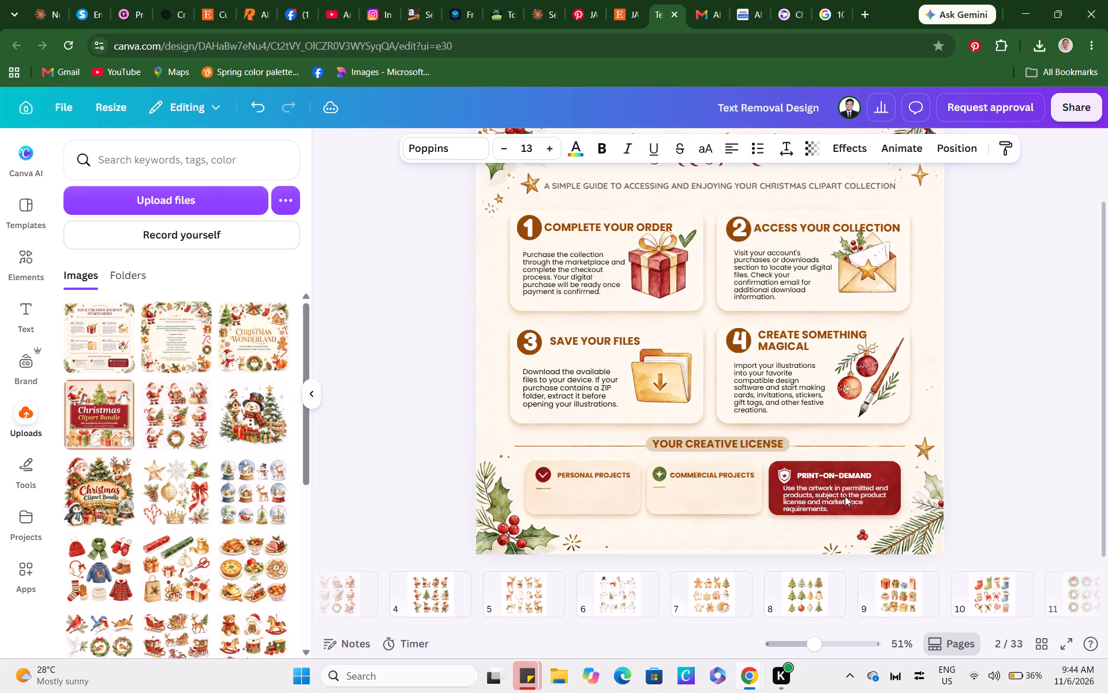
double_click(996, 441)
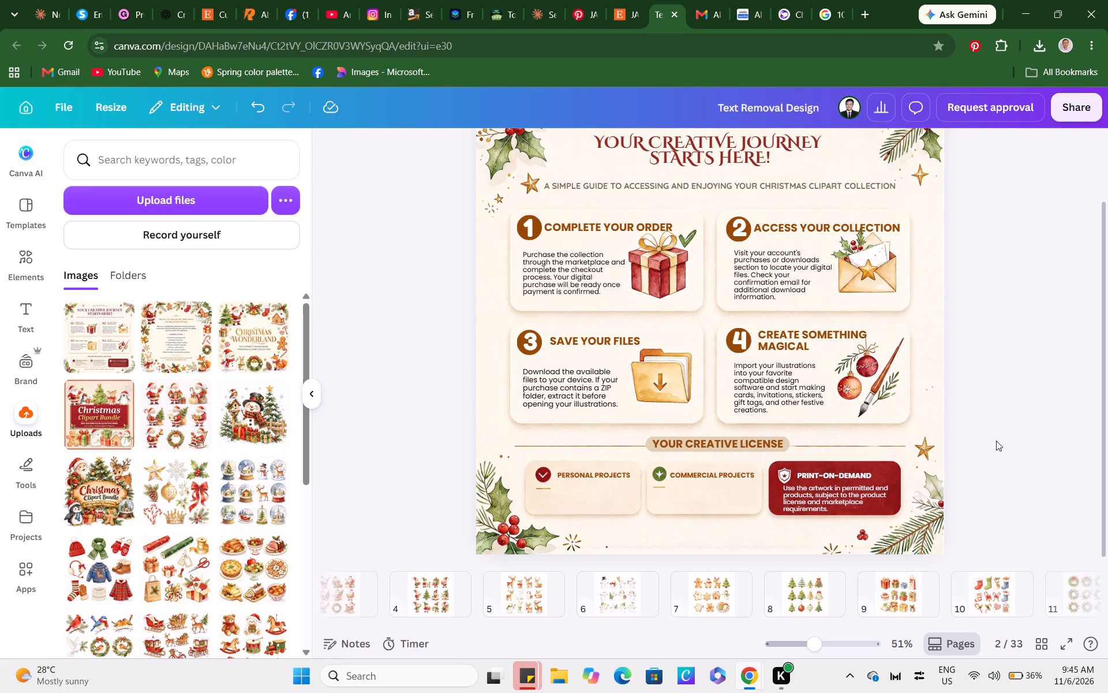
left_click(821, 495)
key("Up")
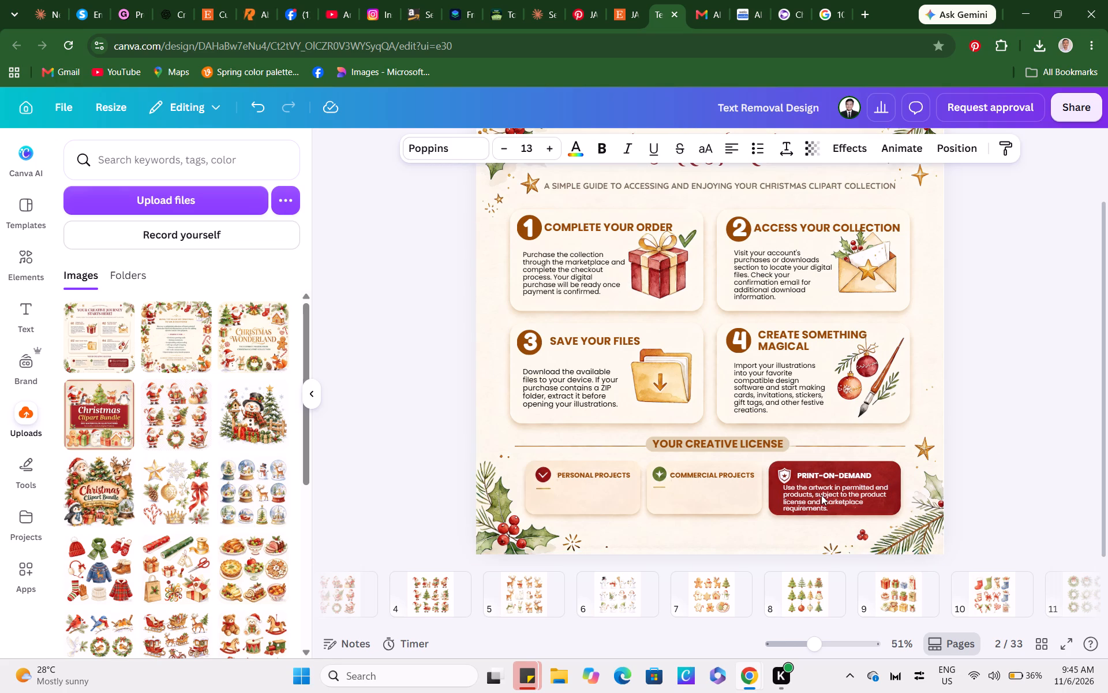
key("Up")
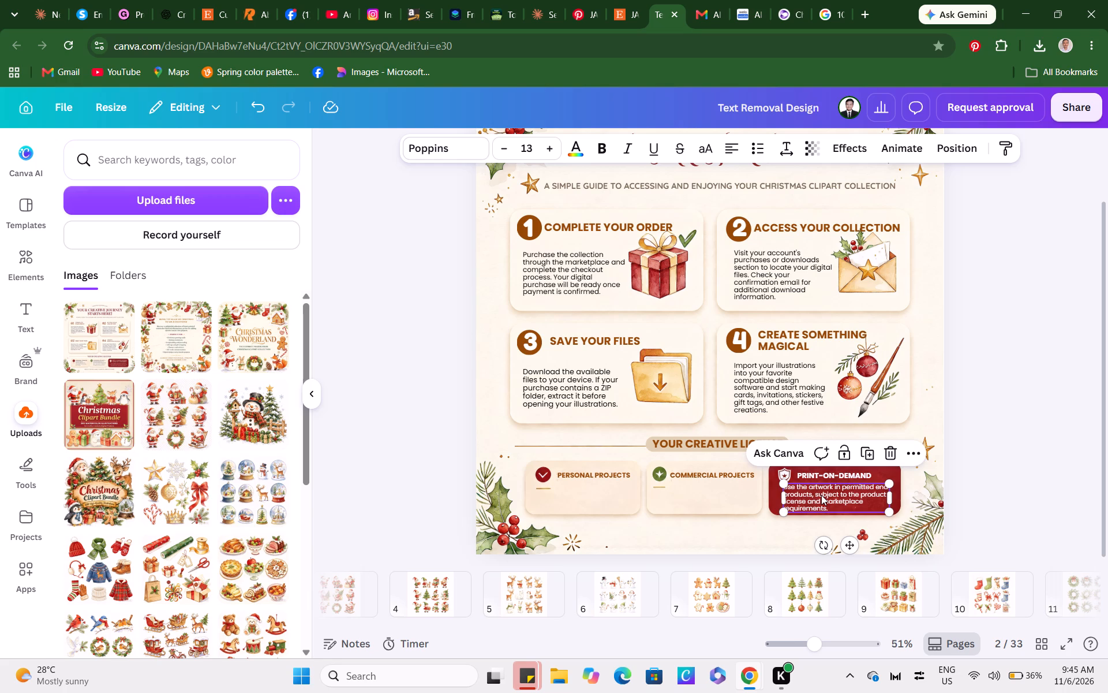
double_click(1006, 404)
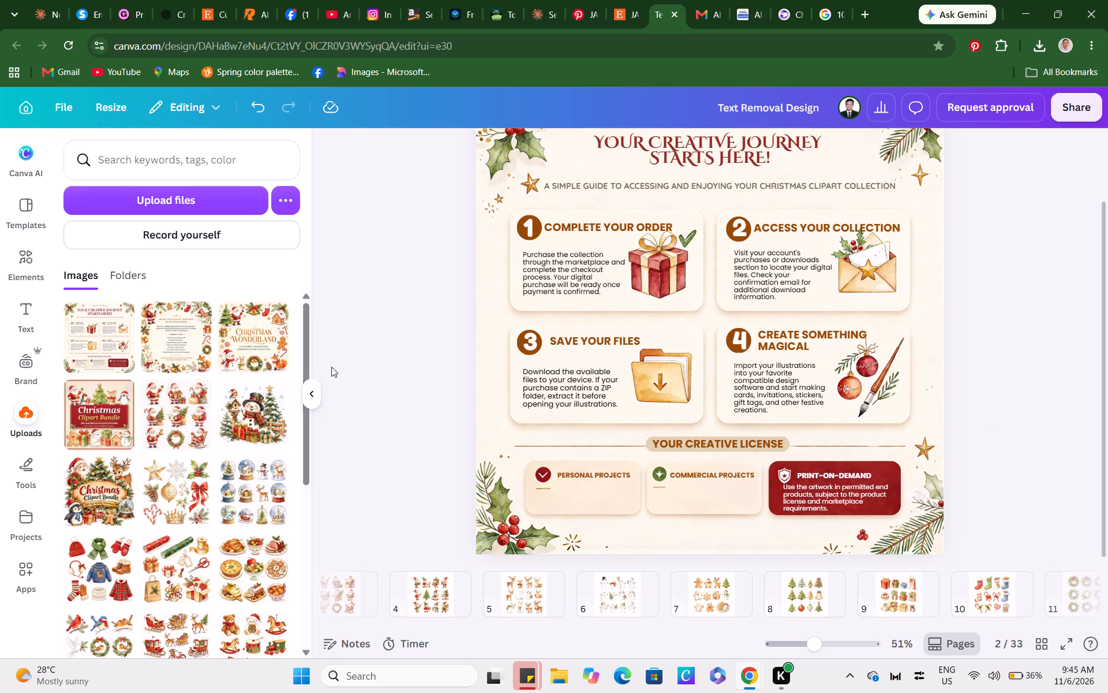
Add a rounded square over the red PRINT-ON-DEMAND card and shrink it to a small block covering the white shield icon.
left_click(19, 261)
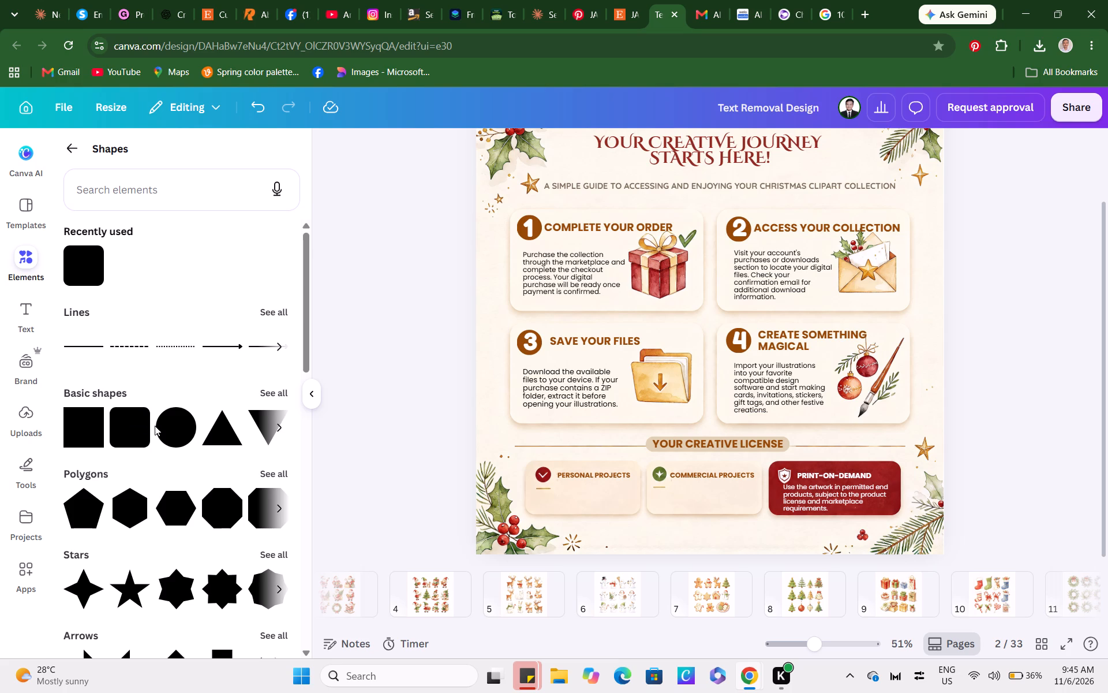
left_click(81, 269)
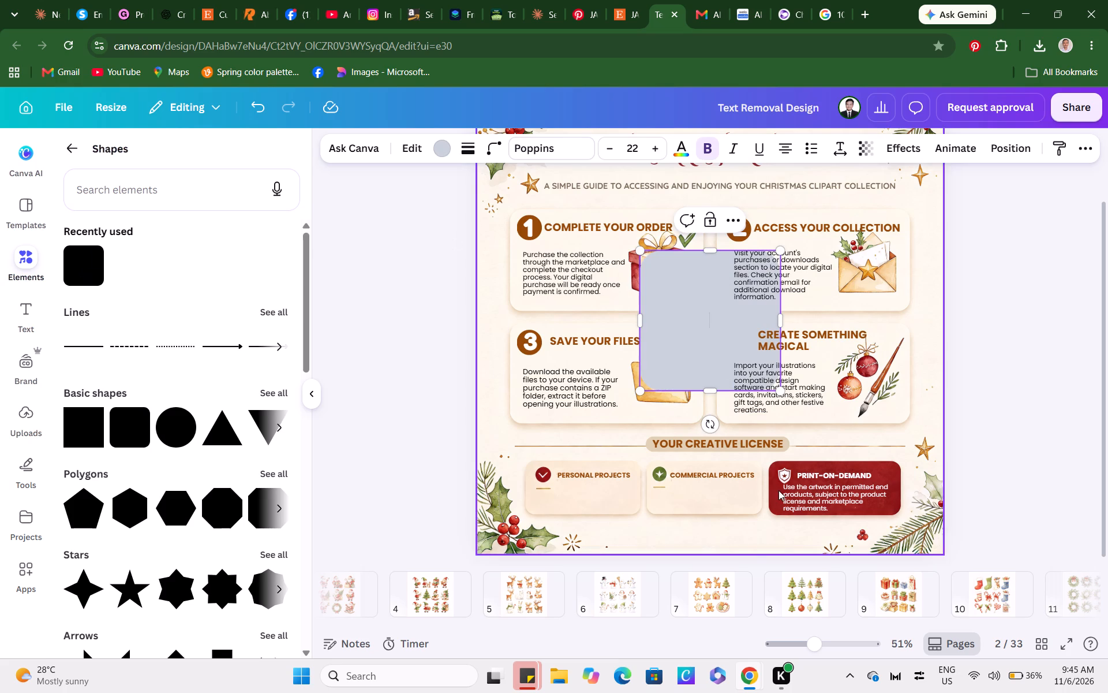
left_click_drag(821, 646, 828, 645)
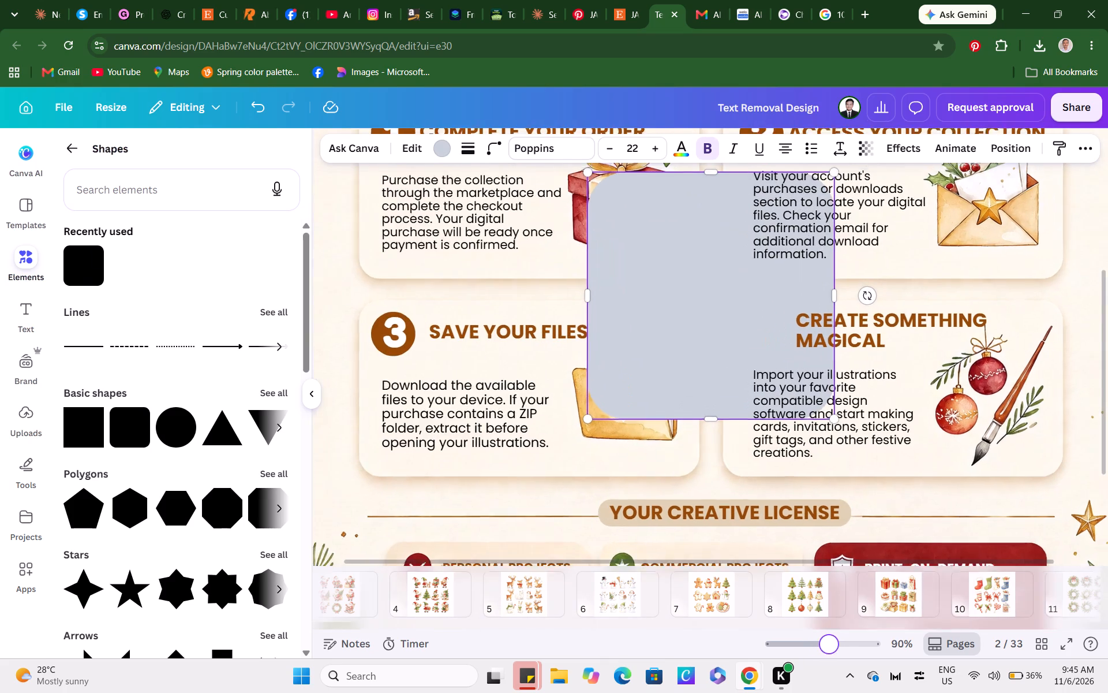
left_click_drag(1104, 398, 1094, 486)
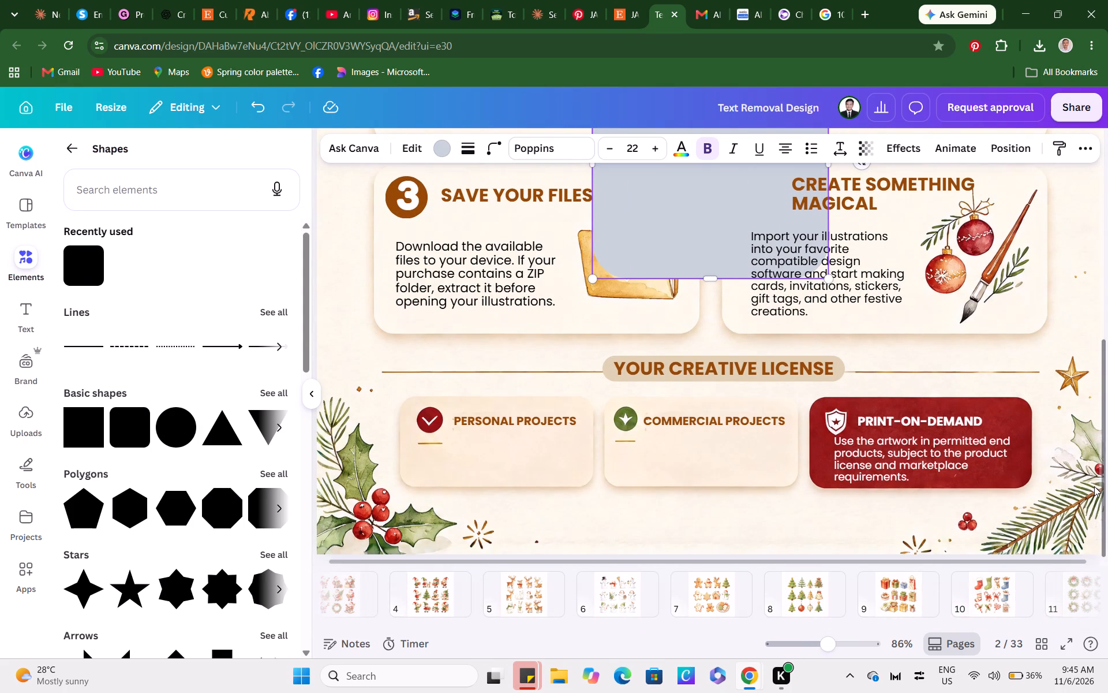
left_click_drag(1094, 486, 1096, 485)
left_click(677, 243)
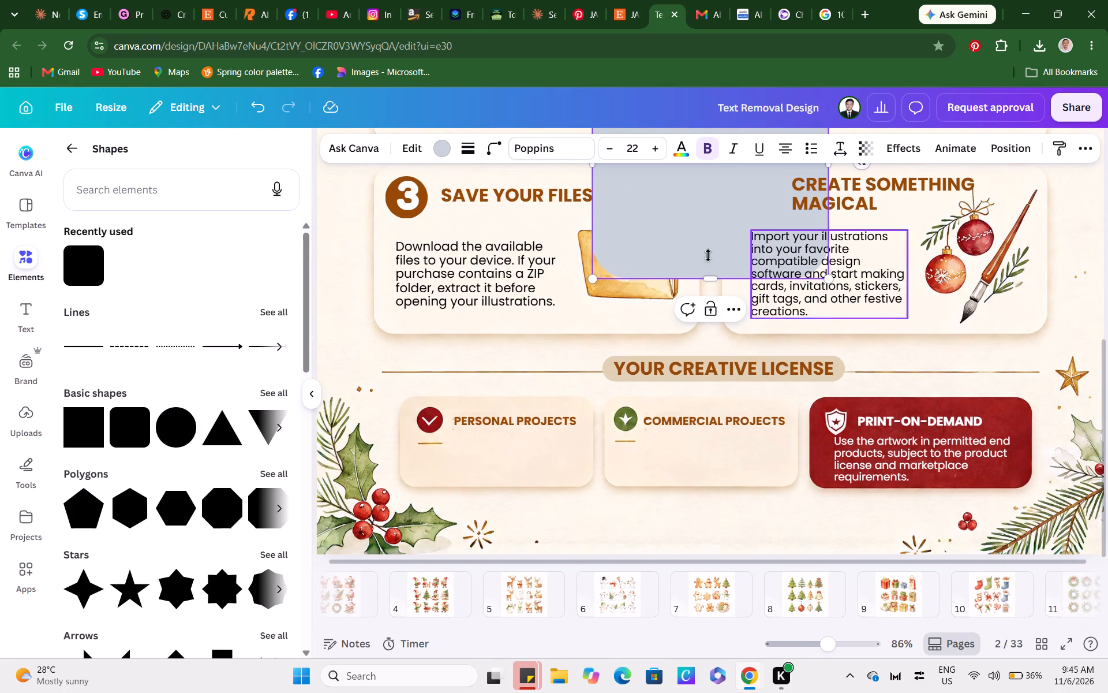
left_click_drag(692, 237, 912, 423)
left_click_drag(935, 228, 947, 474)
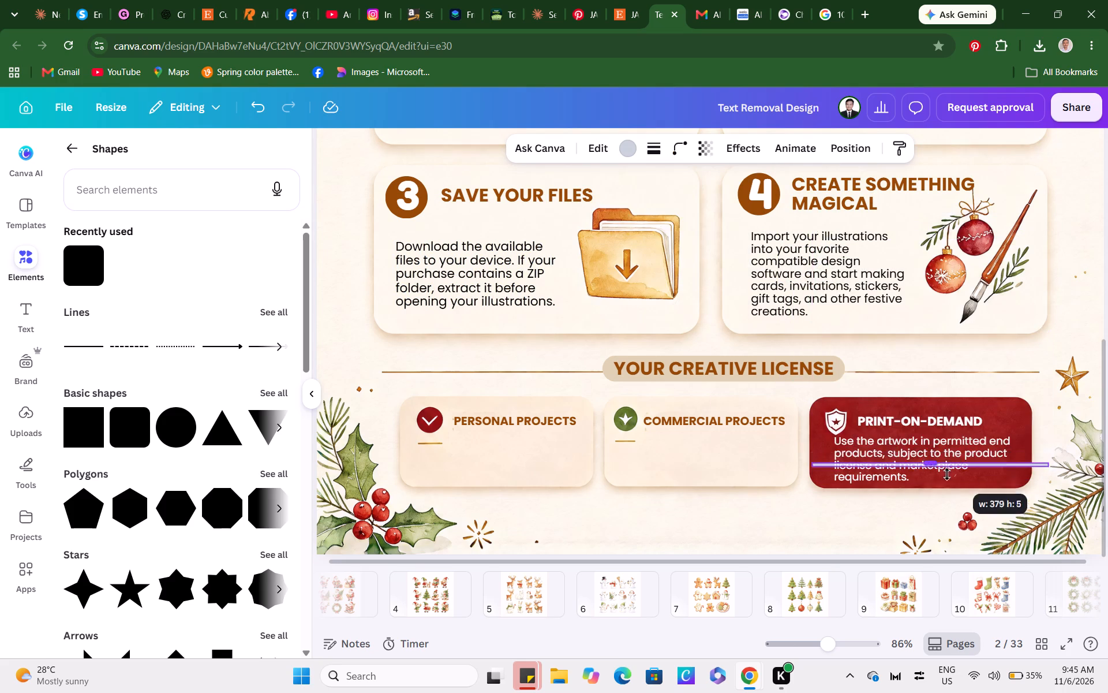
left_click_drag(947, 474, 944, 403)
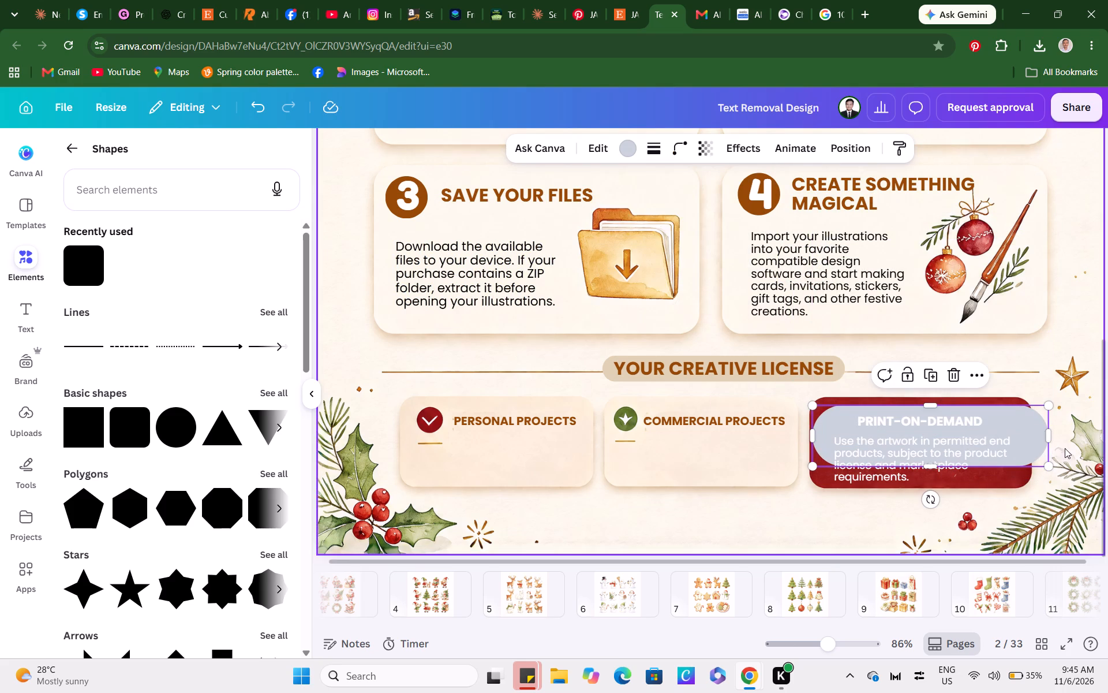
left_click_drag(1050, 438, 854, 424)
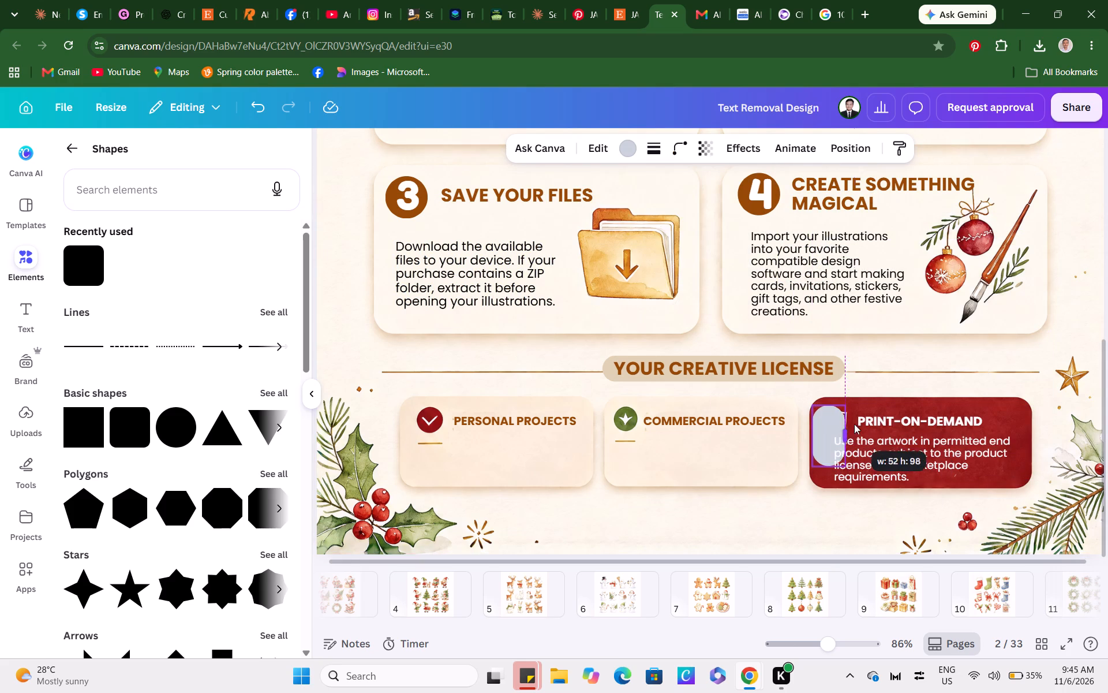
left_click_drag(854, 424, 862, 422)
left_click_drag(839, 465, 840, 445)
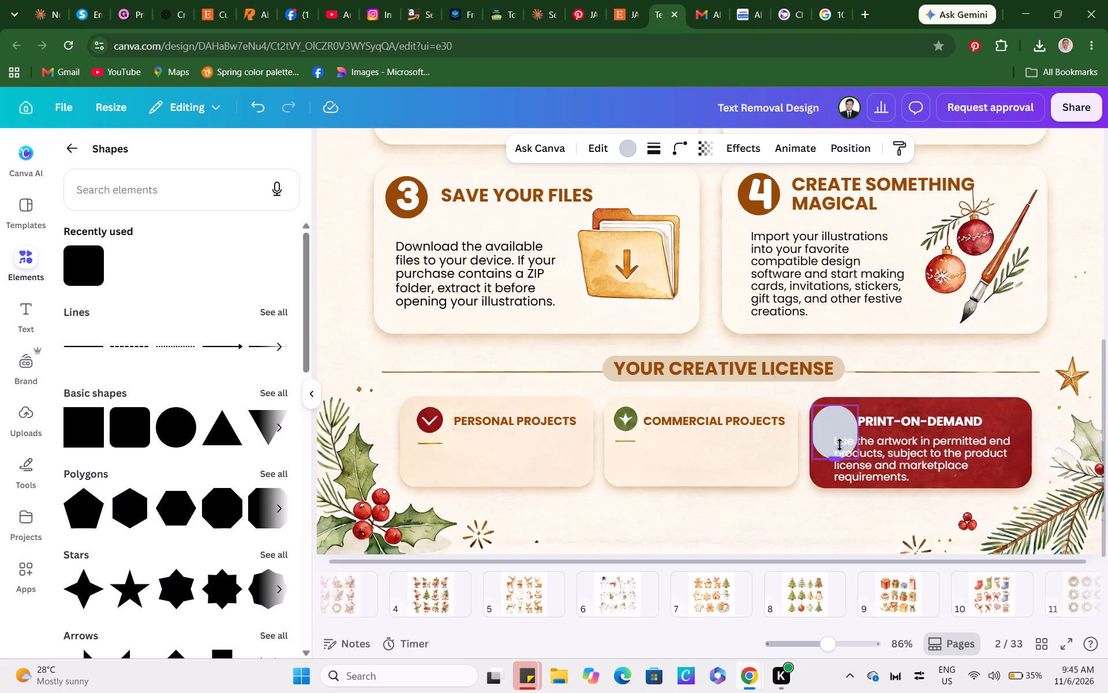
left_click_drag(840, 445, 844, 432)
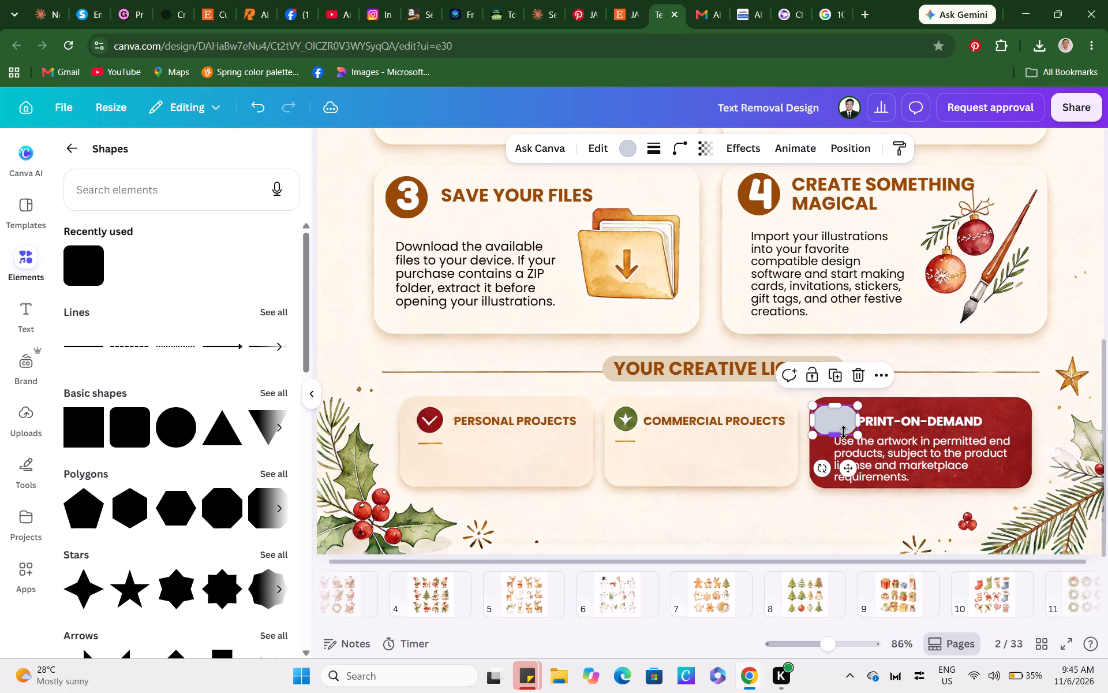
Fill the block covering the shield icon with the design's red #922a21 to match the card.
left_click(632, 148)
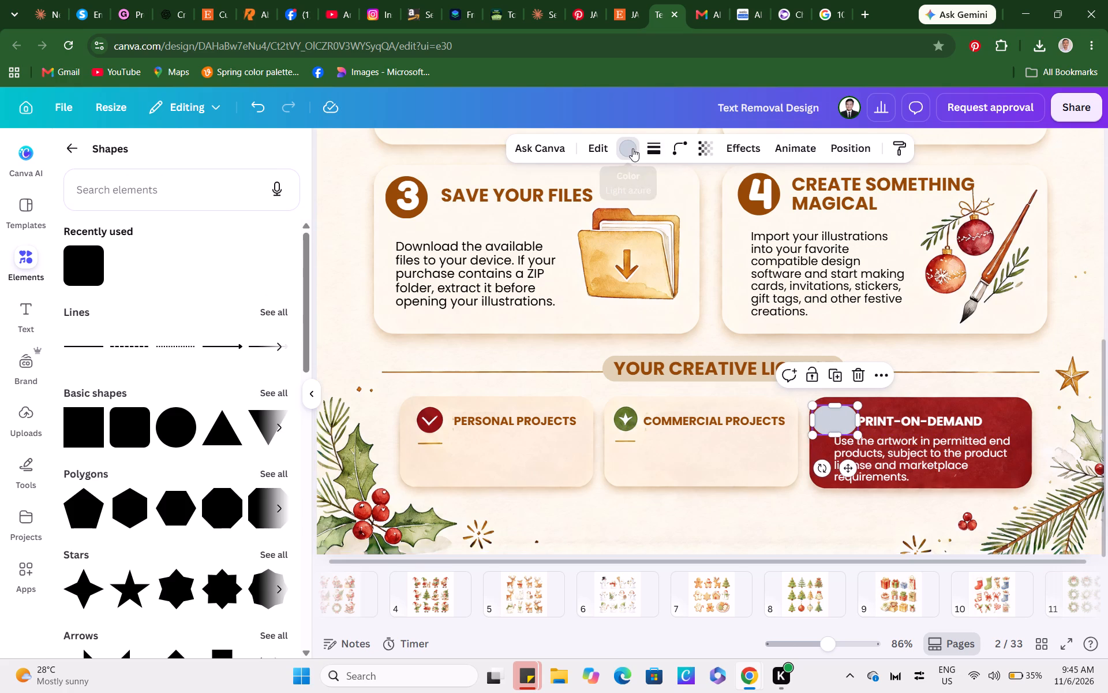
left_click(83, 306)
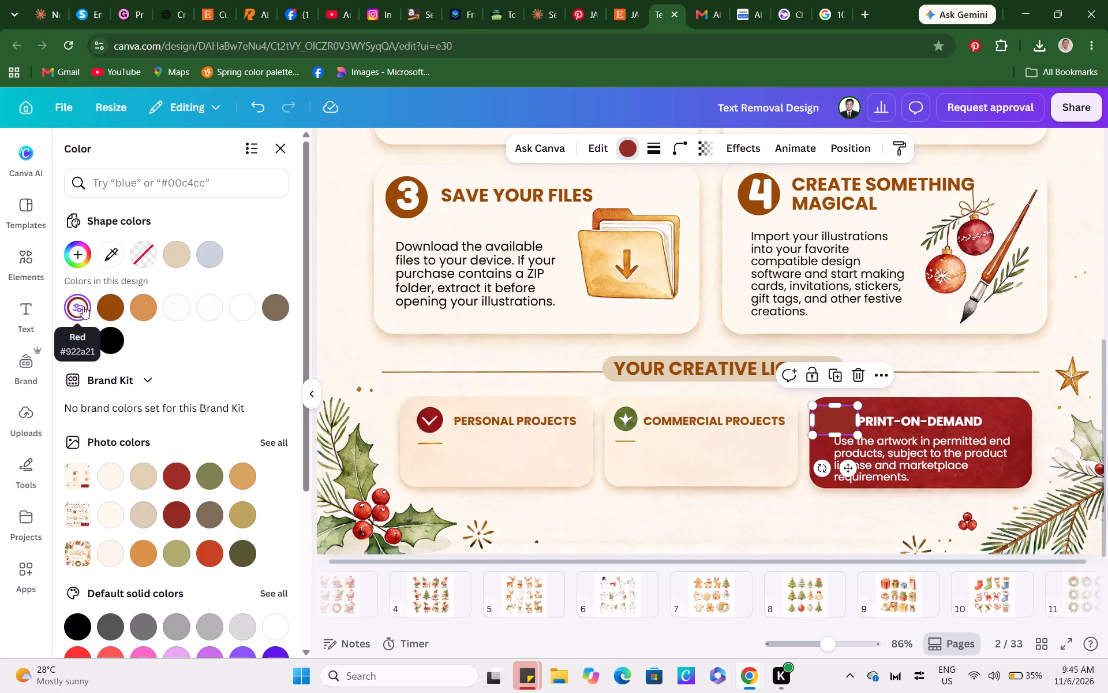
left_click(1088, 269)
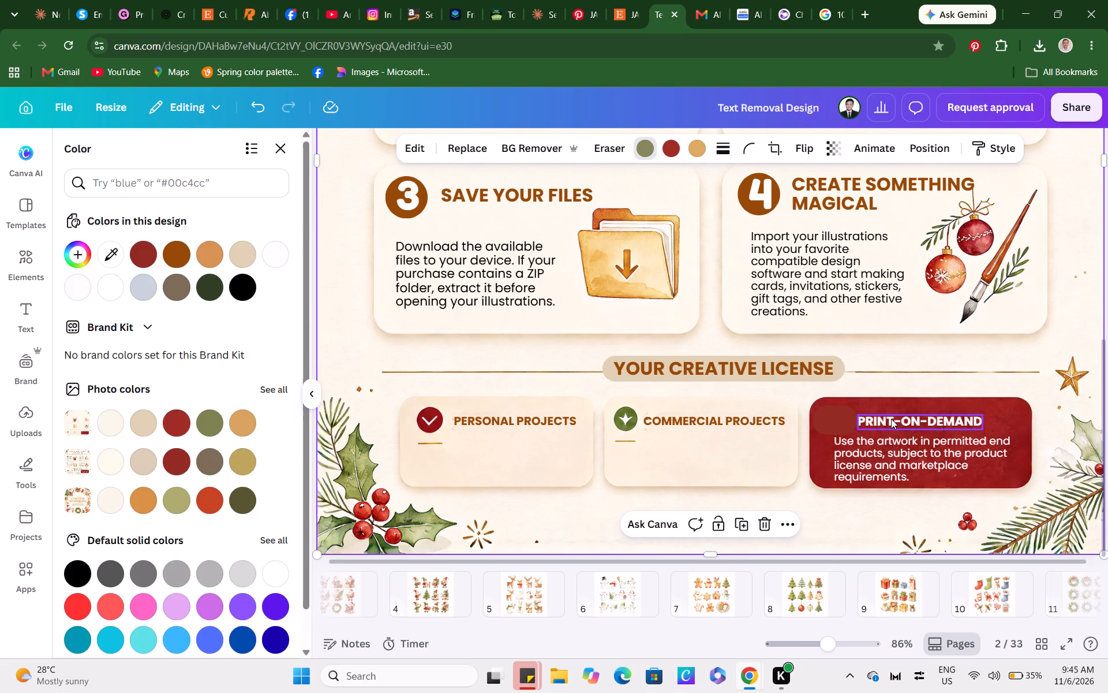
Enlarge the PRINT-ON-DEMAND heading to size 16 and centre it near the top edge of the red card.
left_click_drag(891, 419, 860, 418)
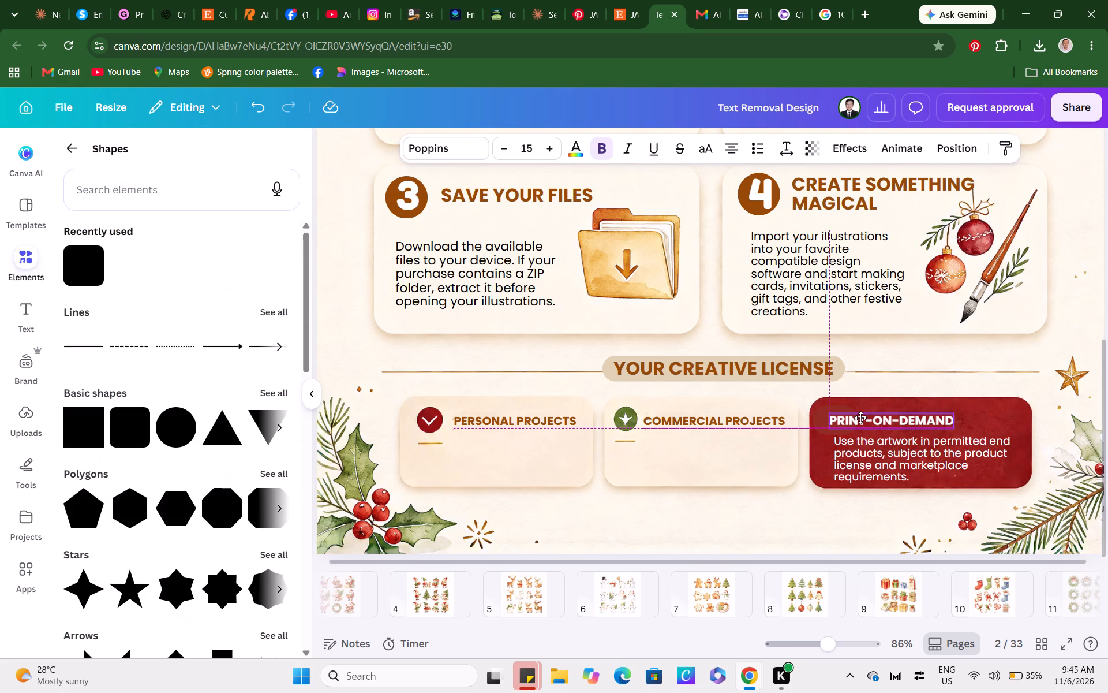
left_click(549, 149)
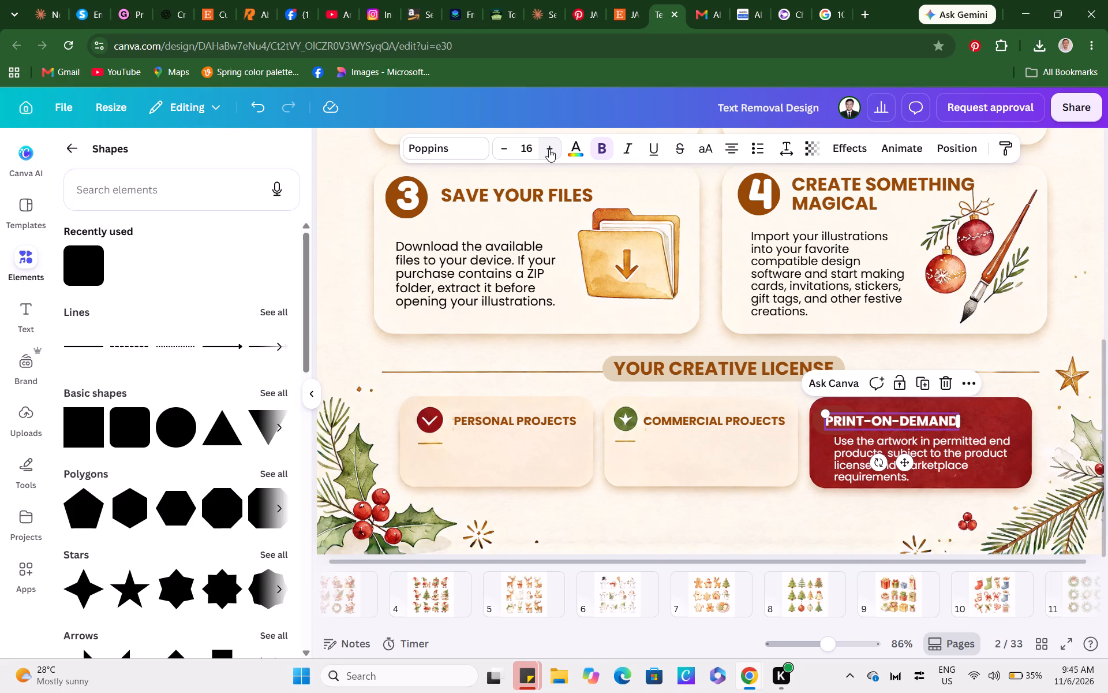
left_click(1073, 317)
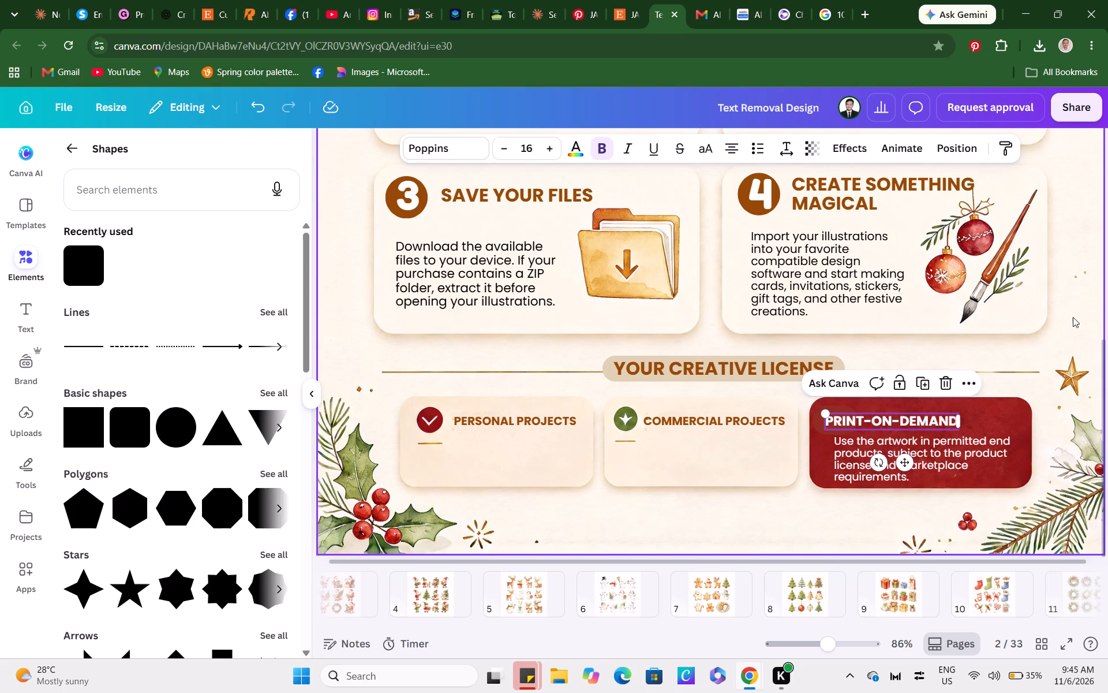
left_click_drag(875, 412, 899, 411)
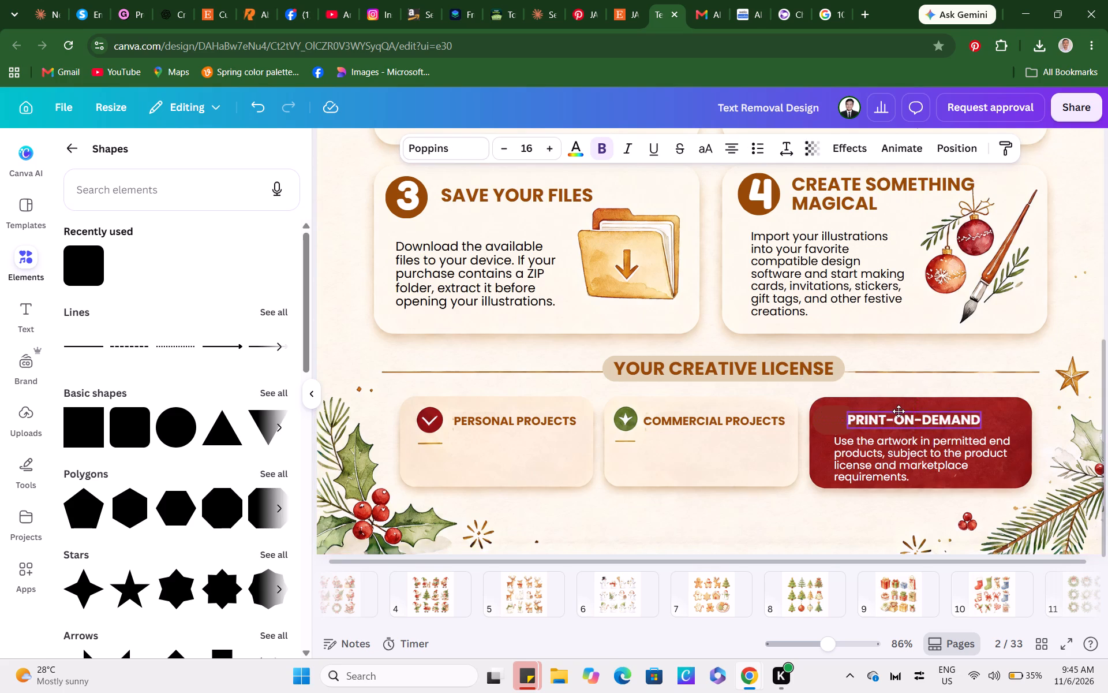
left_click_drag(899, 411, 905, 412)
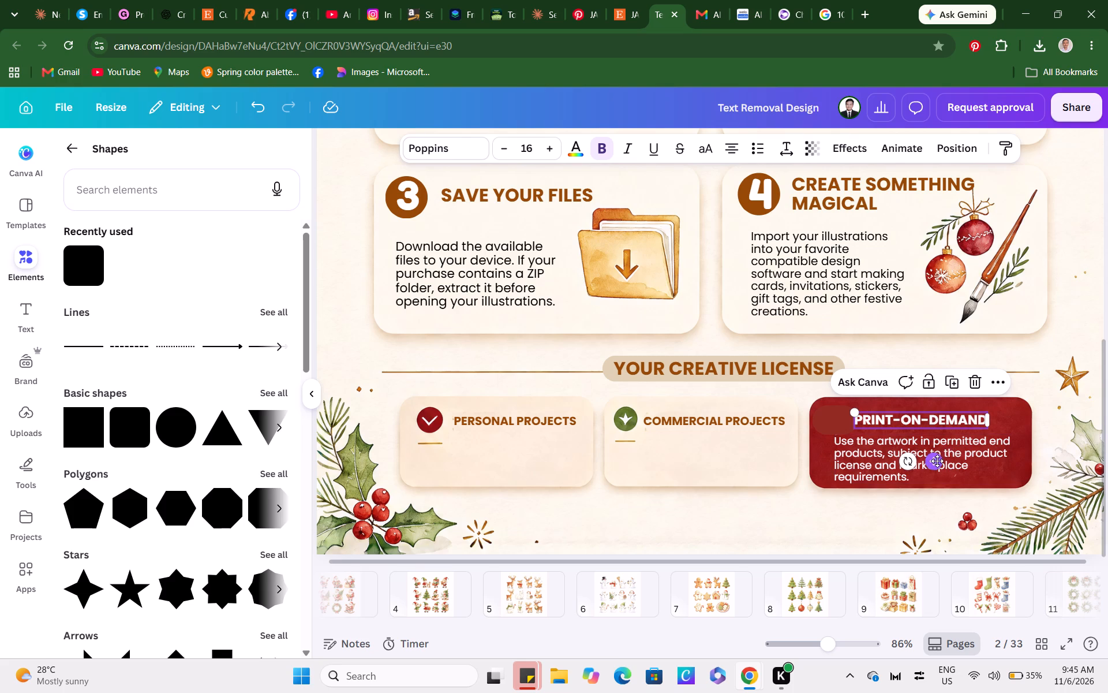
left_click(937, 461)
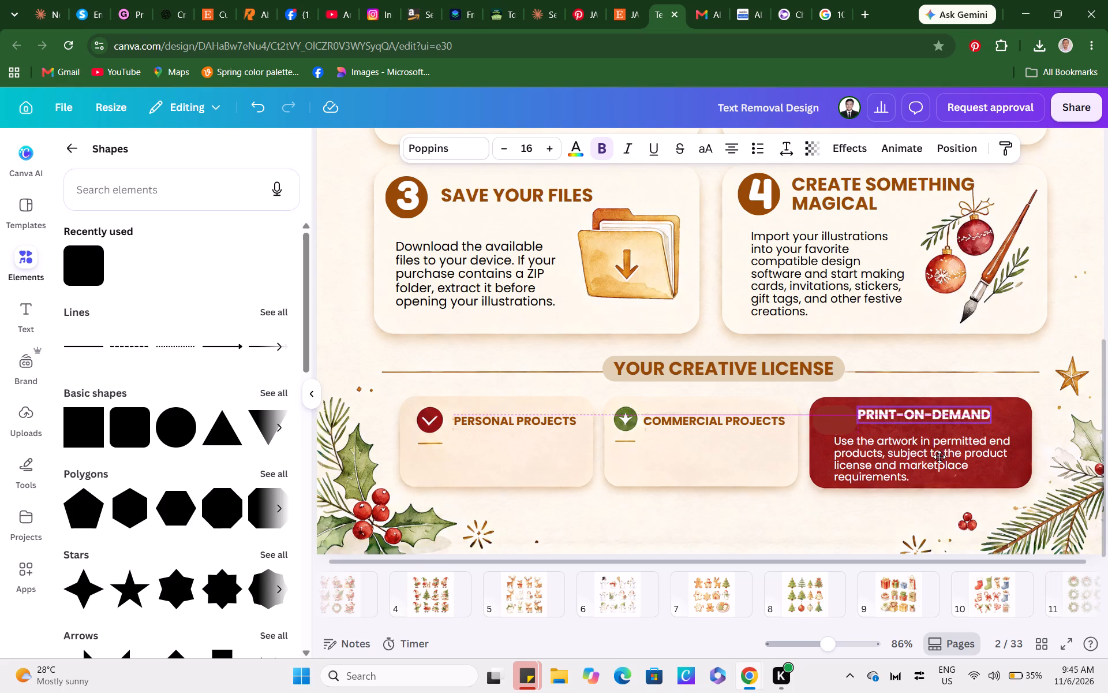
Move the red card's description slightly up, centre-align its text and set its font size to 14.
left_click(876, 468)
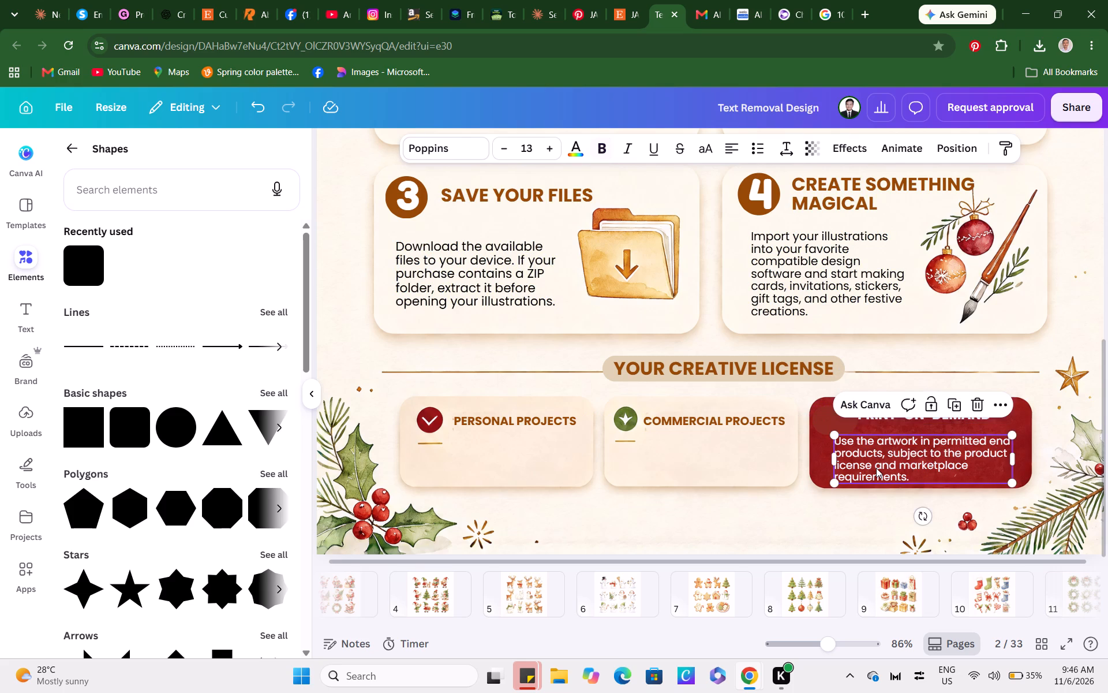
left_click(876, 468)
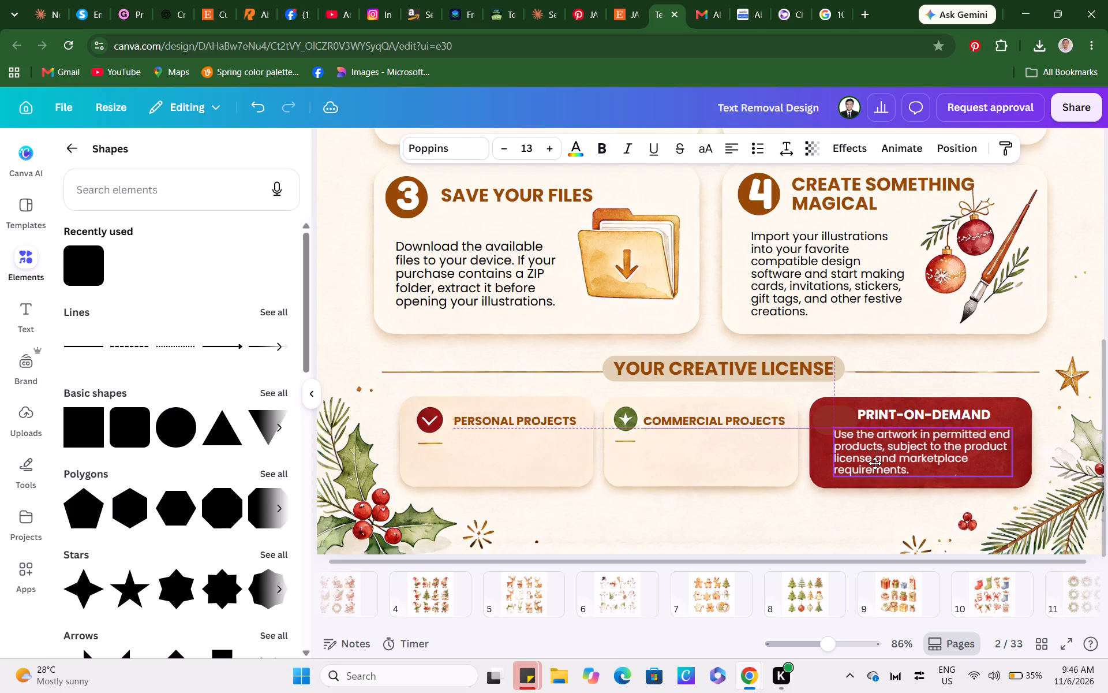
left_click(735, 150)
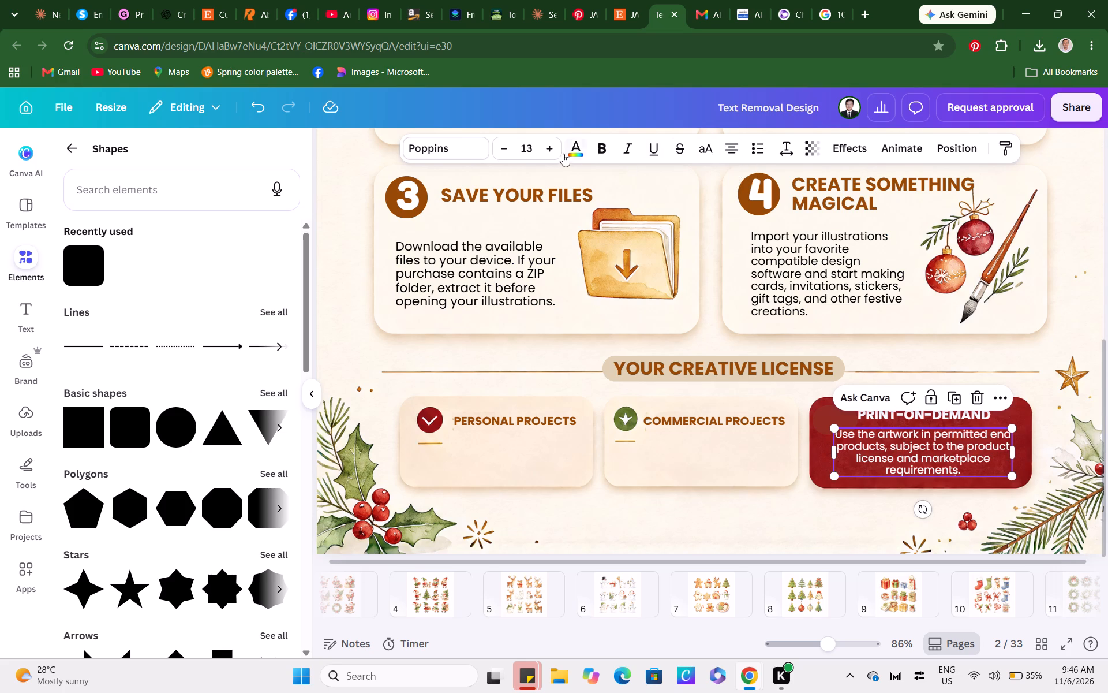
left_click(548, 150)
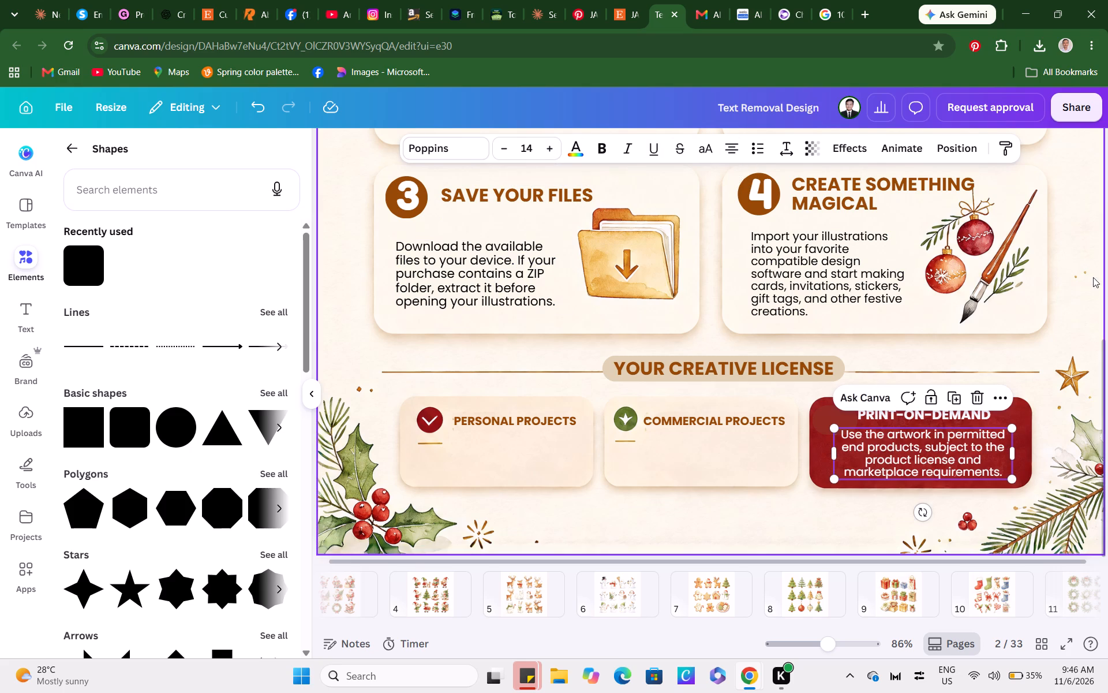
left_click(1081, 269)
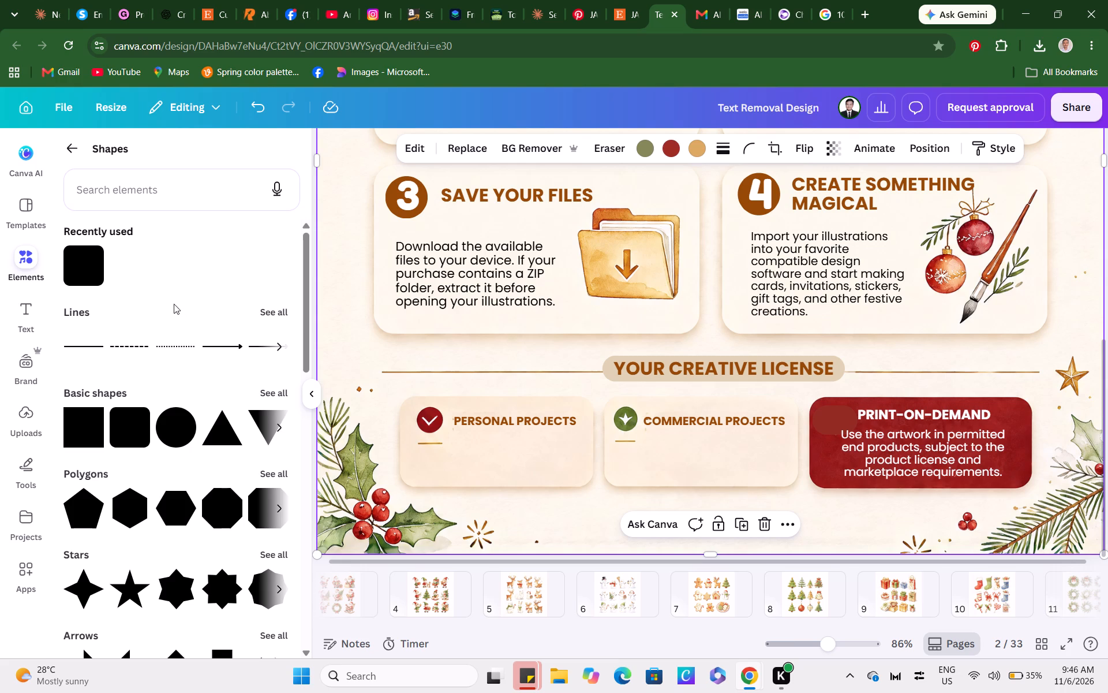
Add a square to the COMMERCIAL PROJECTS card and resize it to a narrow block covering the green star icon and short gold line.
left_click(77, 431)
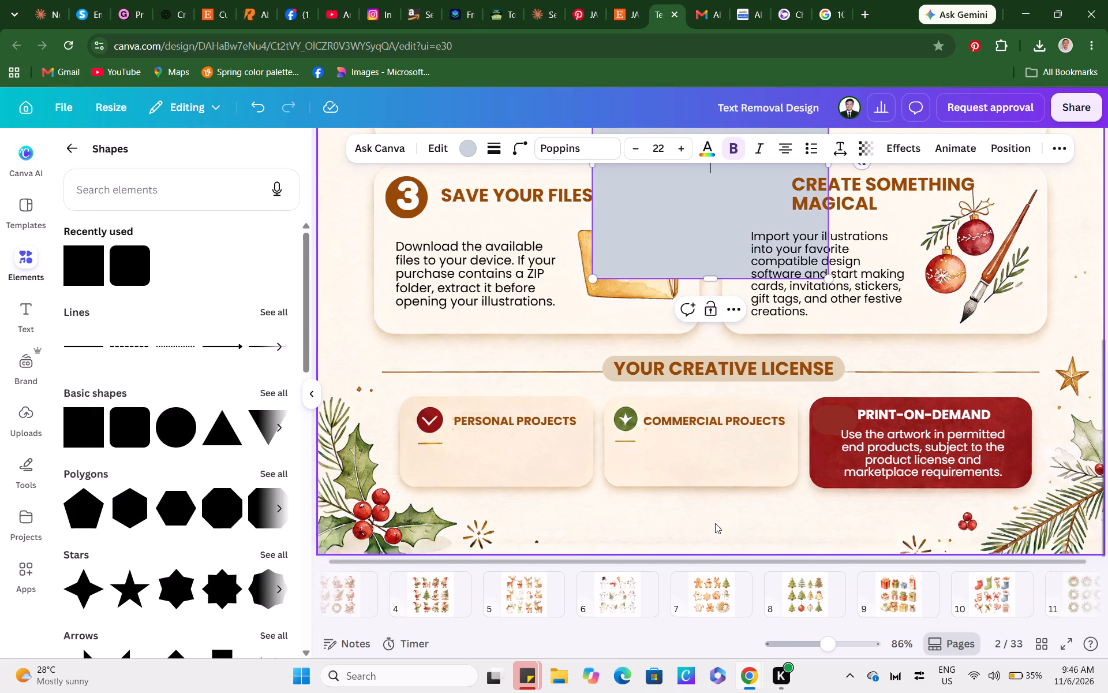
left_click_drag(690, 228, 720, 552)
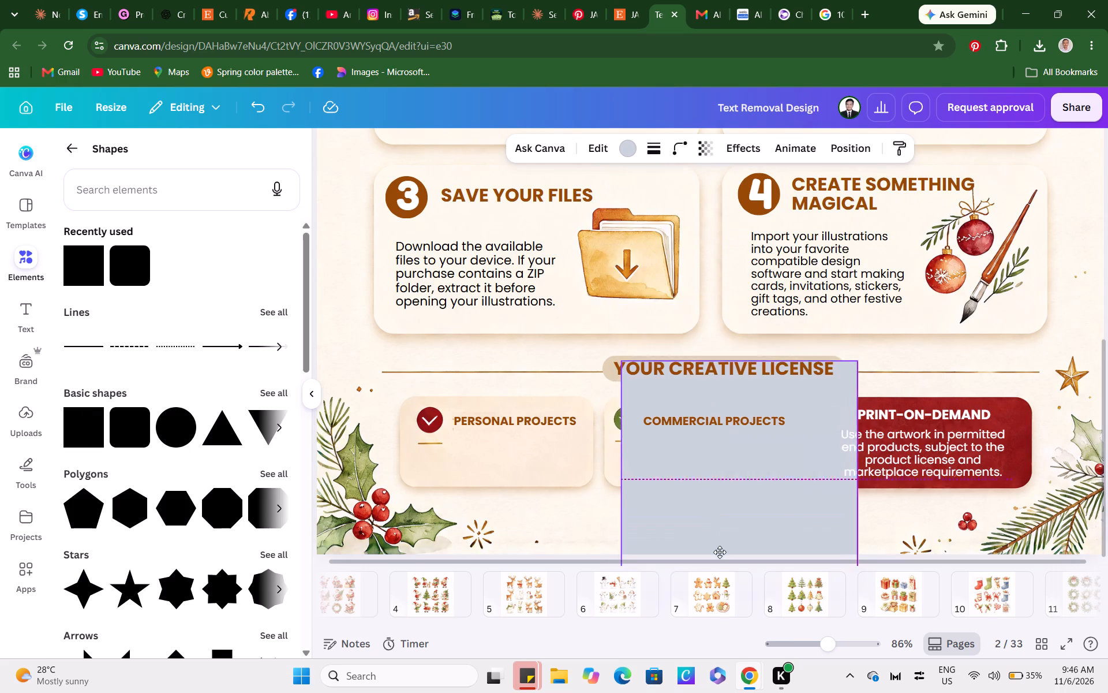
left_click_drag(720, 552, 710, 423)
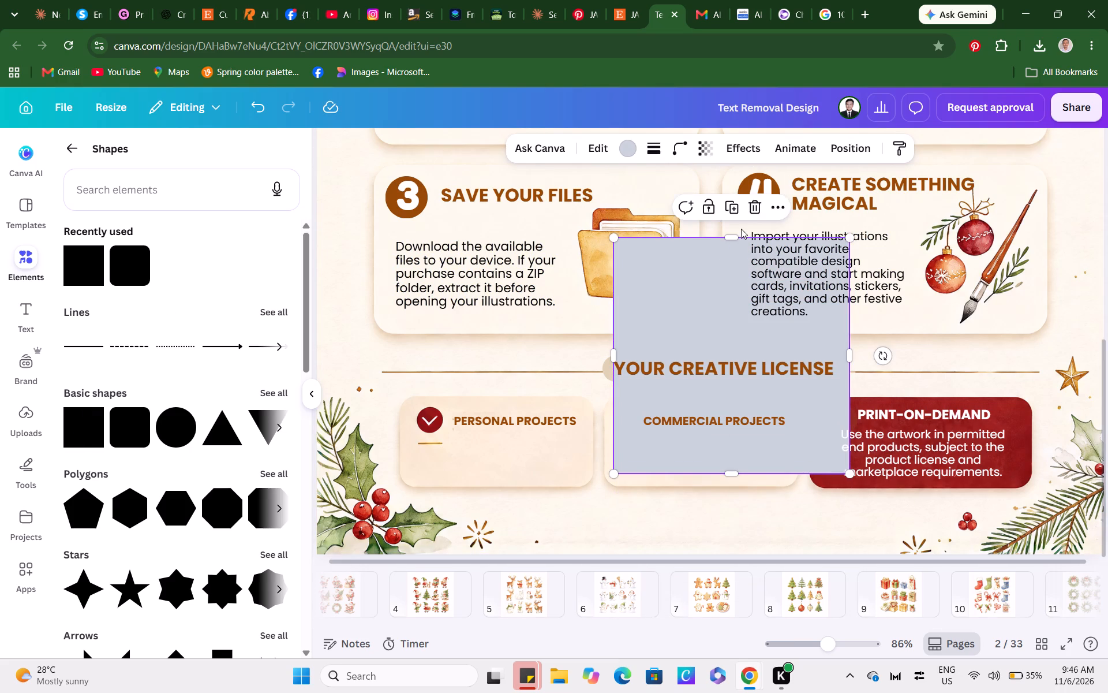
left_click_drag(733, 237, 702, 408)
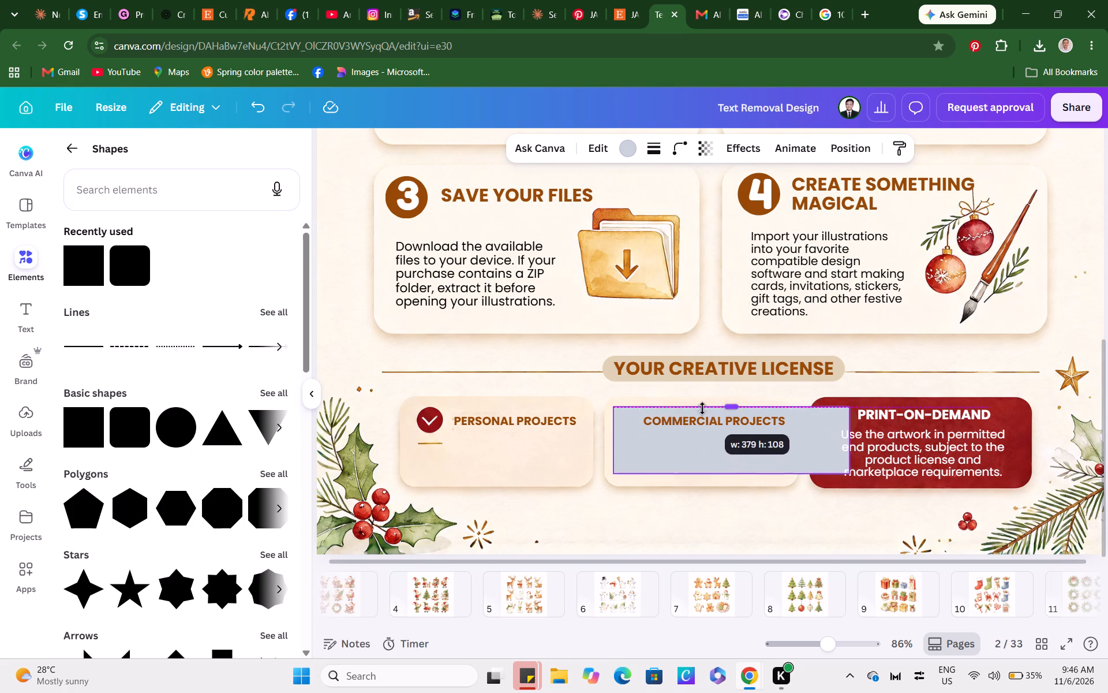
left_click_drag(702, 408, 701, 404)
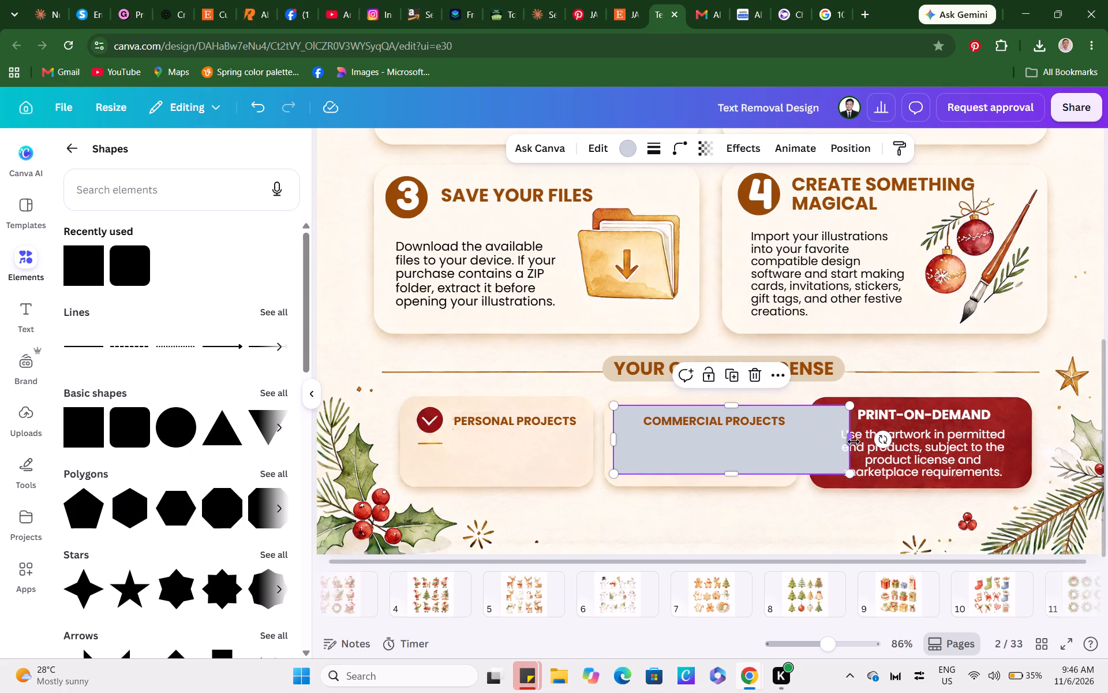
left_click_drag(854, 442, 650, 445)
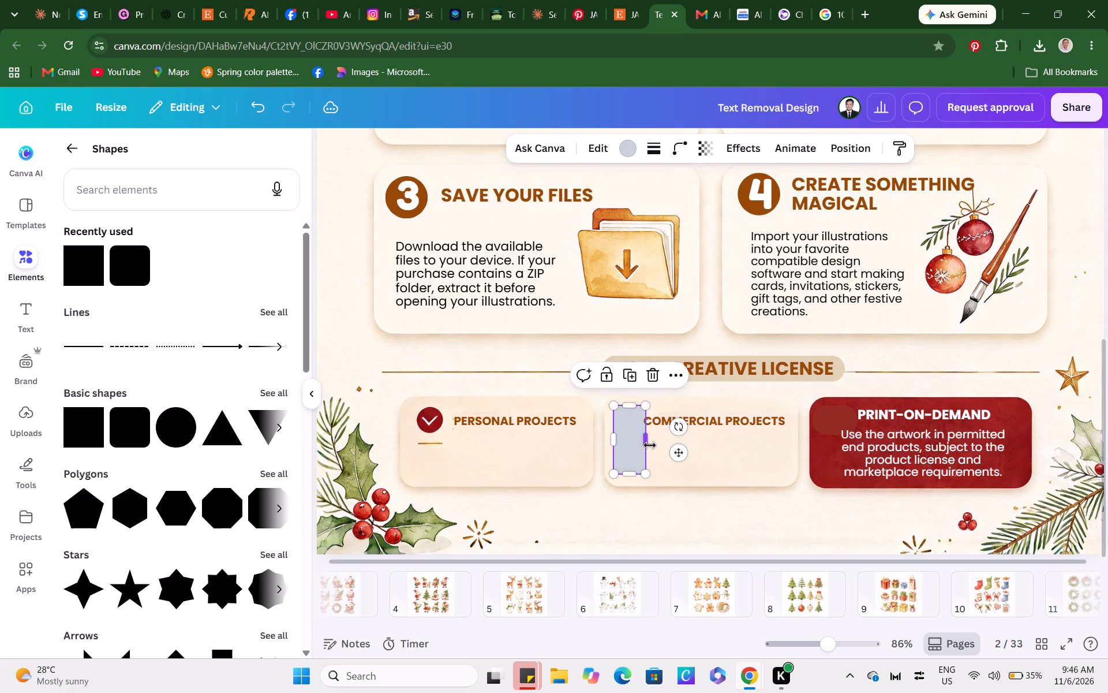
Fill the block in the COMMERCIAL PROJECTS card with the card's own peach background colour, sampled from the page.
left_click(630, 155)
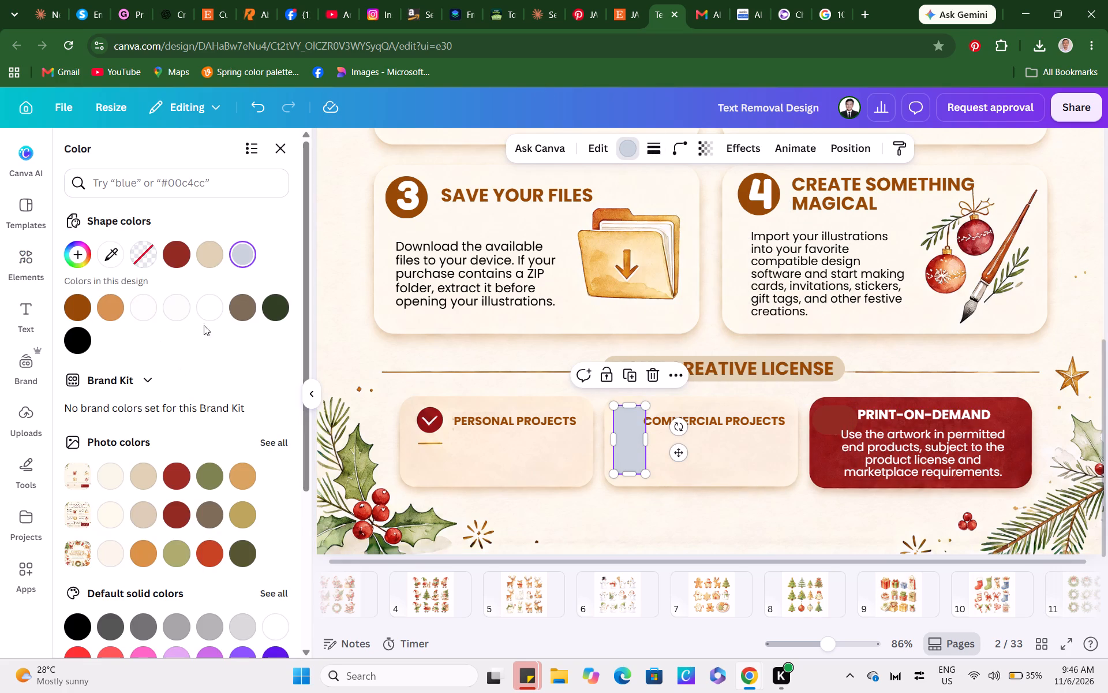
left_click(119, 260)
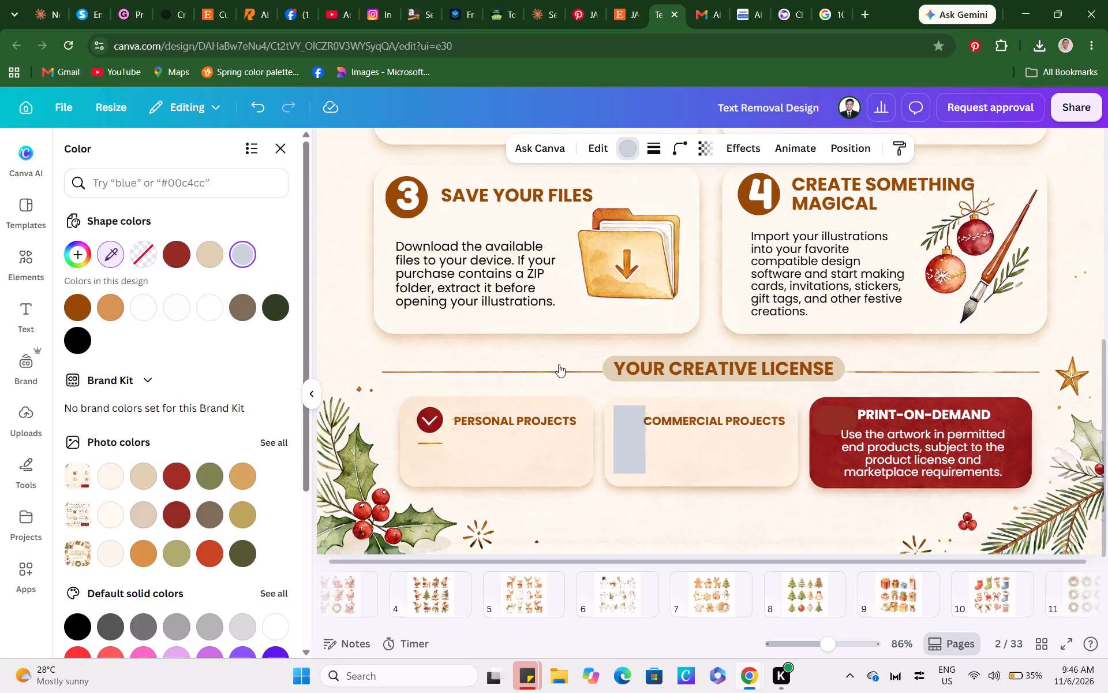
left_click(704, 446)
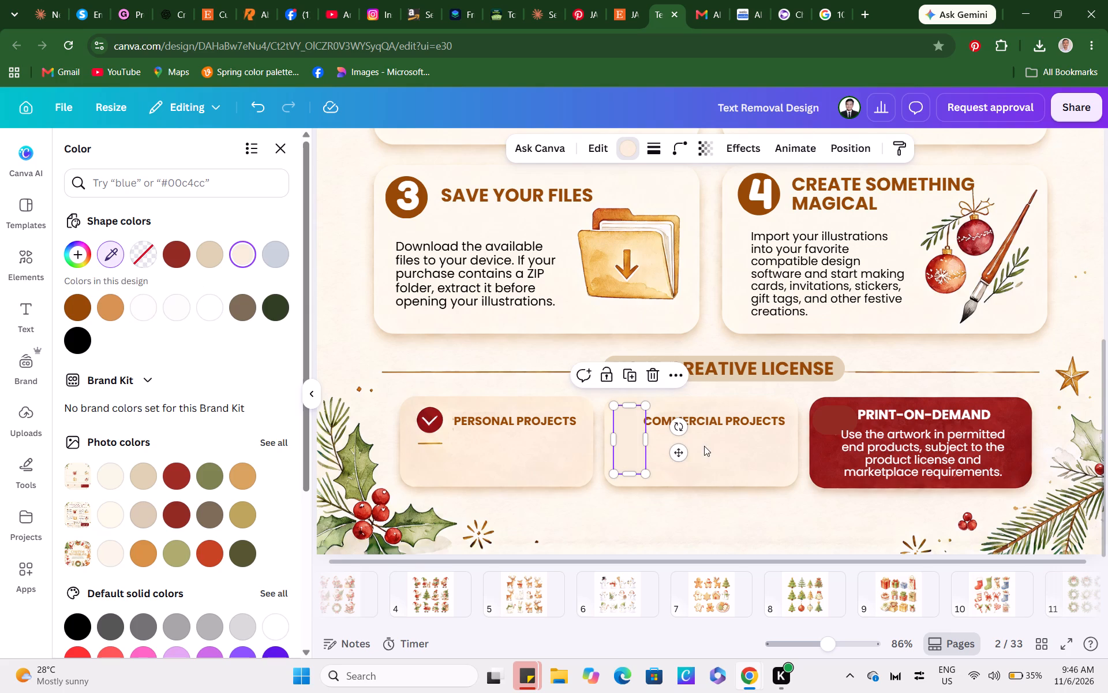
left_click(1089, 292)
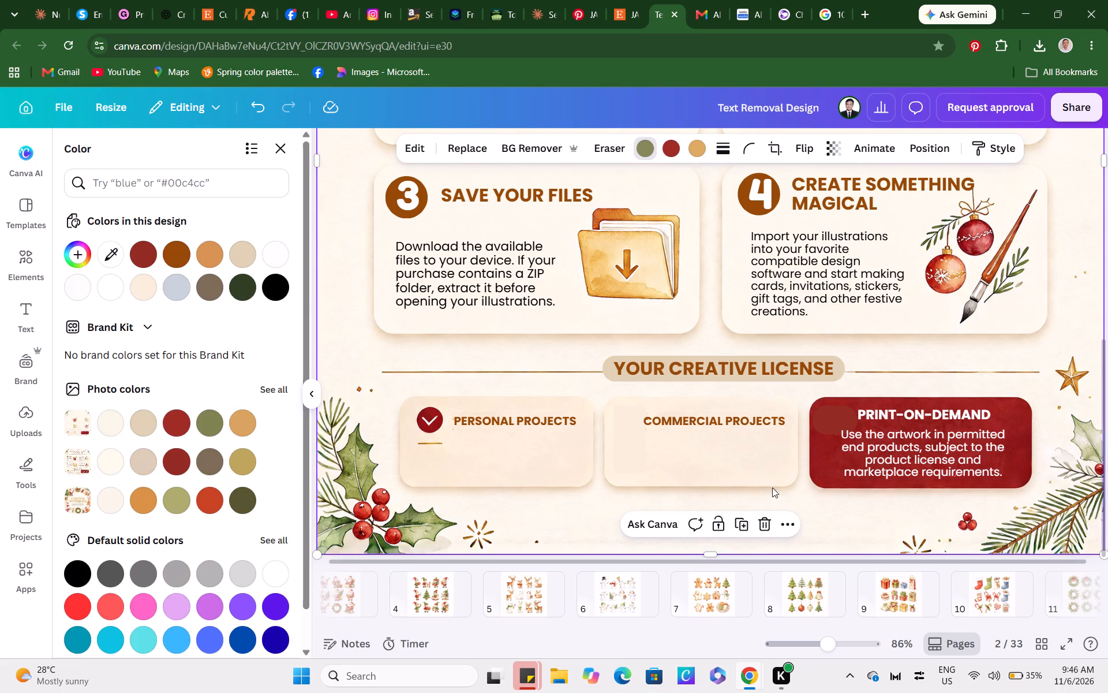
Enlarge the COMMERCIAL PROJECTS heading to size 16 and centre it near its card's top edge, level with the PRINT-ON-DEMAND heading.
left_click_drag(700, 423, 671, 421)
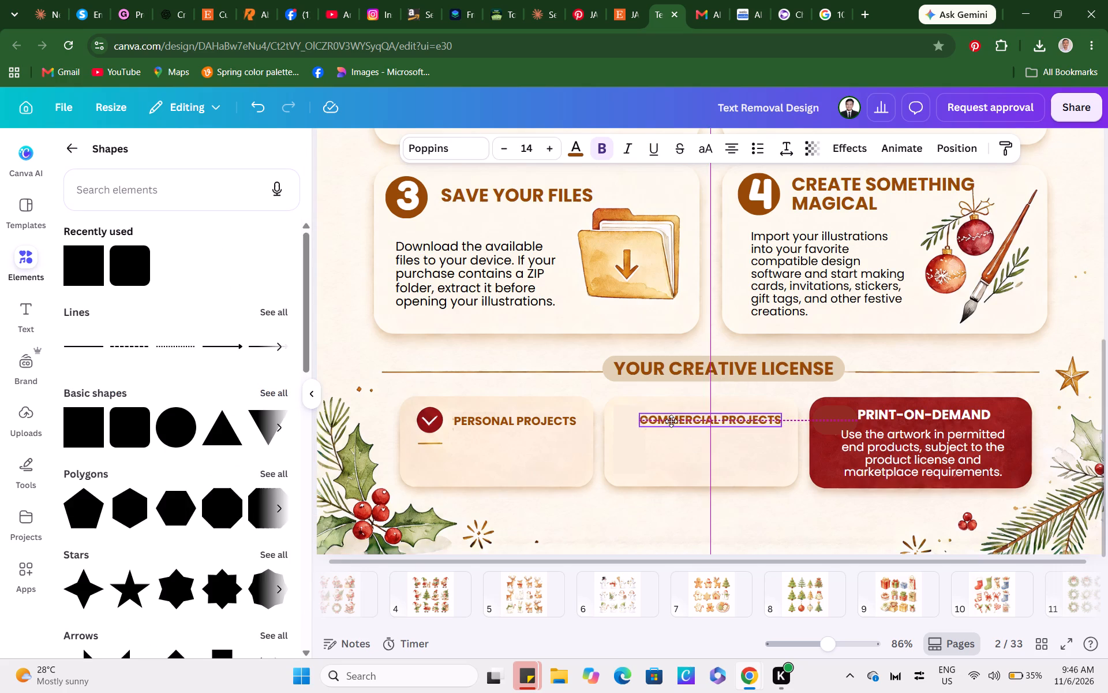
left_click_drag(671, 421, 682, 420)
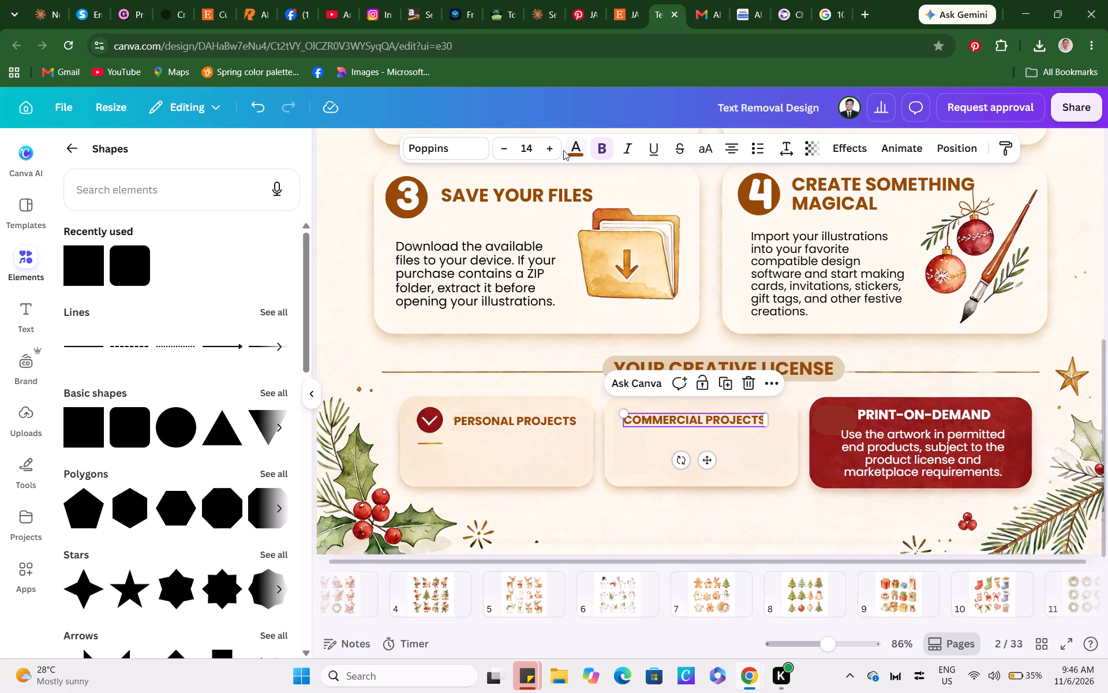
double_click(552, 150)
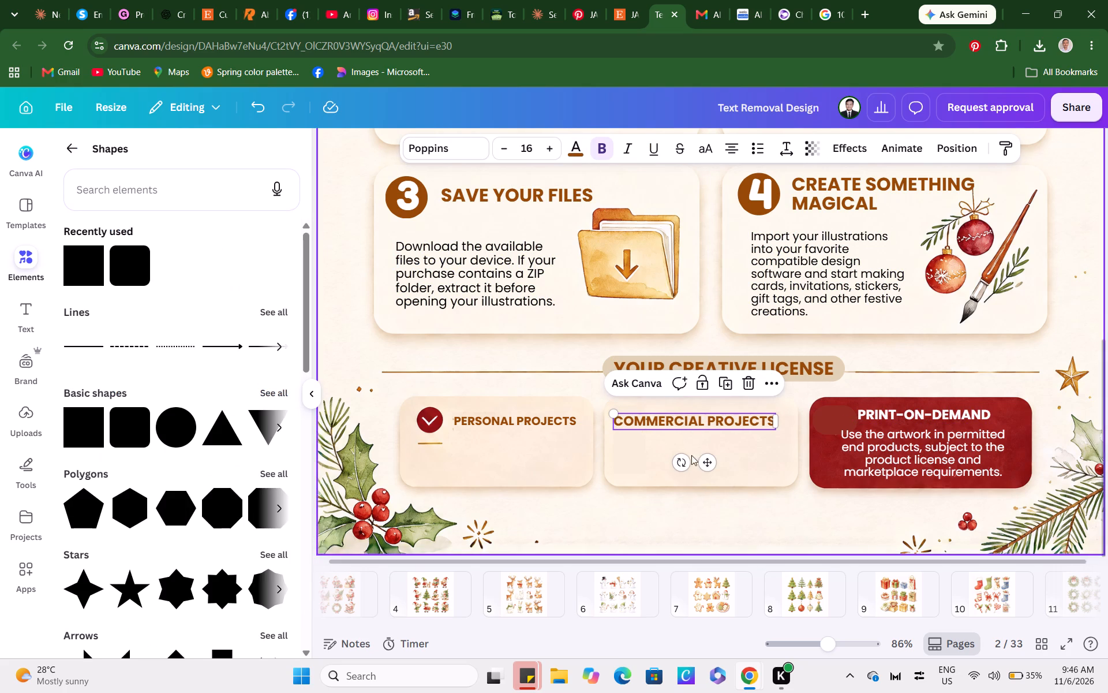
left_click(897, 418)
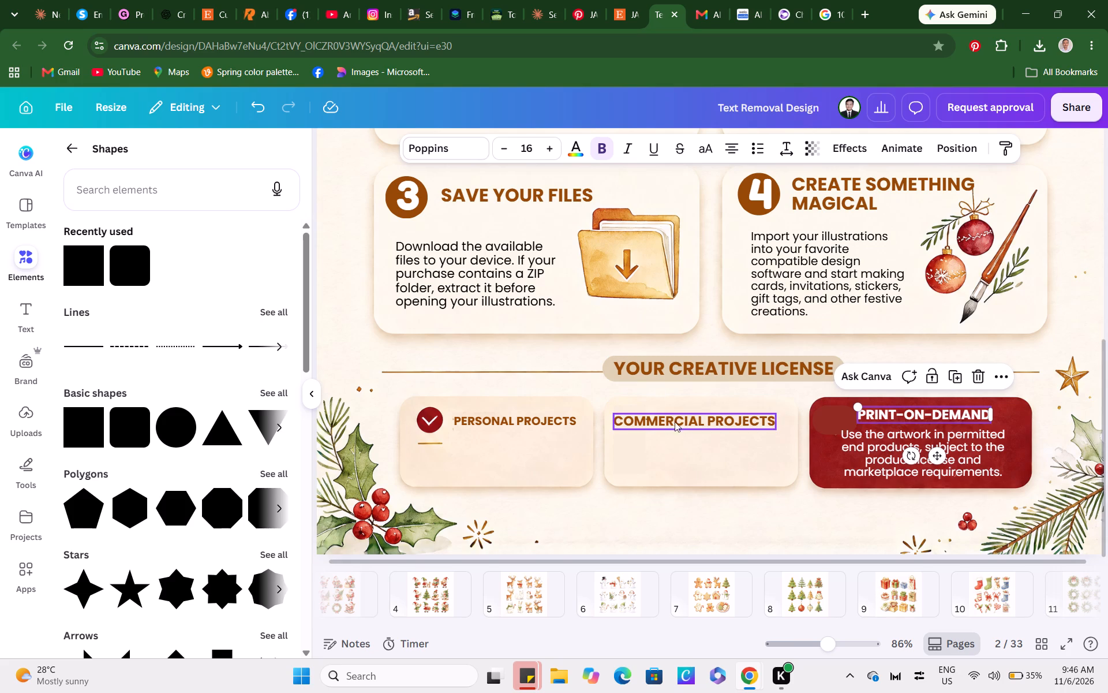
left_click(684, 427)
left_click_drag(684, 427, 690, 424)
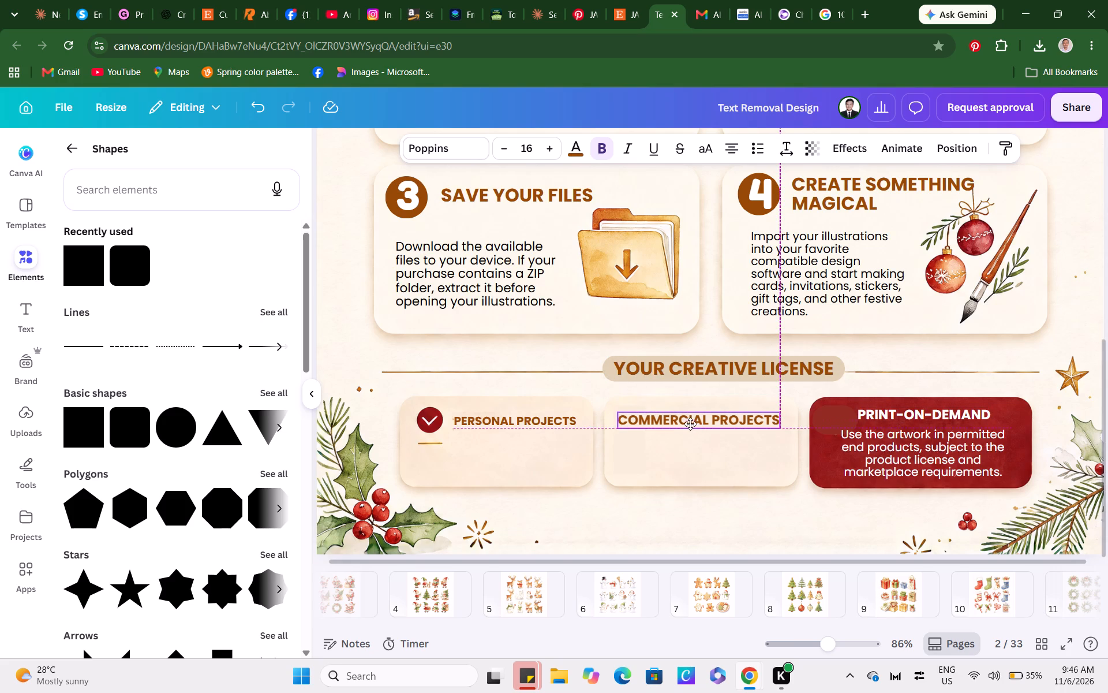
left_click_drag(690, 424, 688, 422)
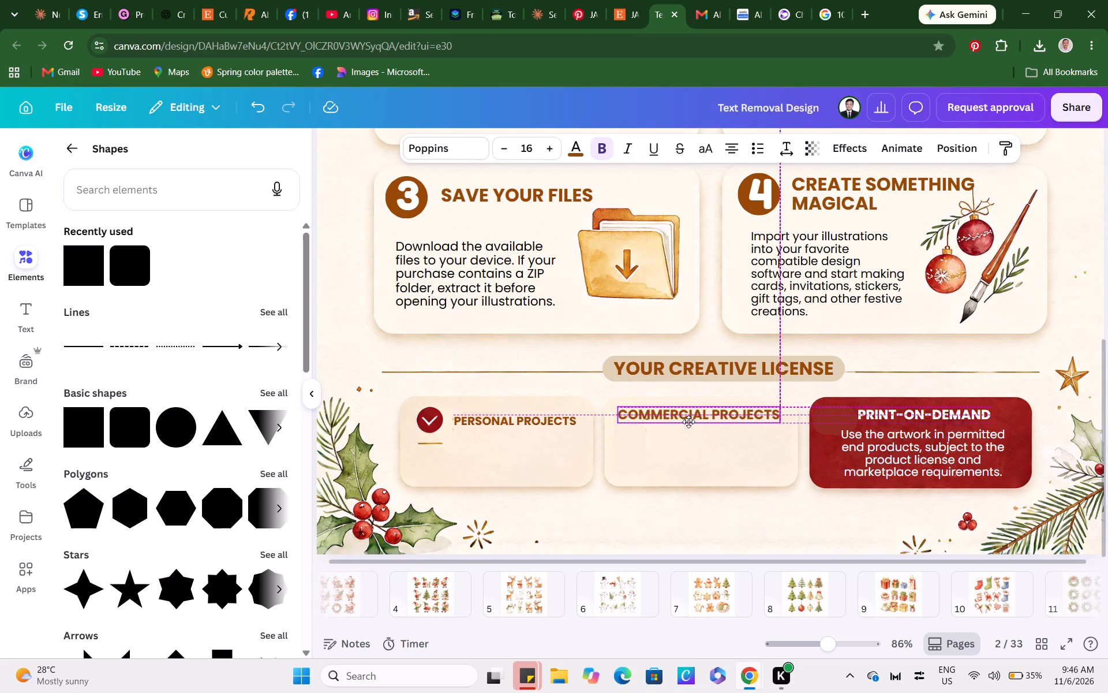
left_click_drag(688, 422, 692, 423)
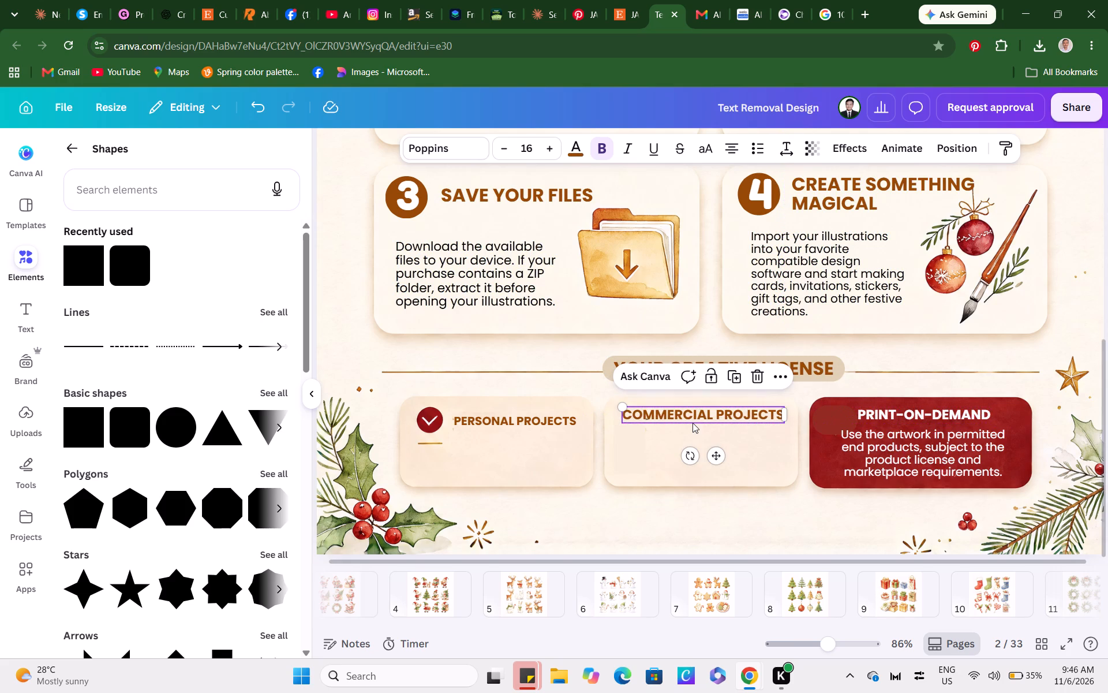
key("Left")
key("Left")
key("Left")
key("Left")
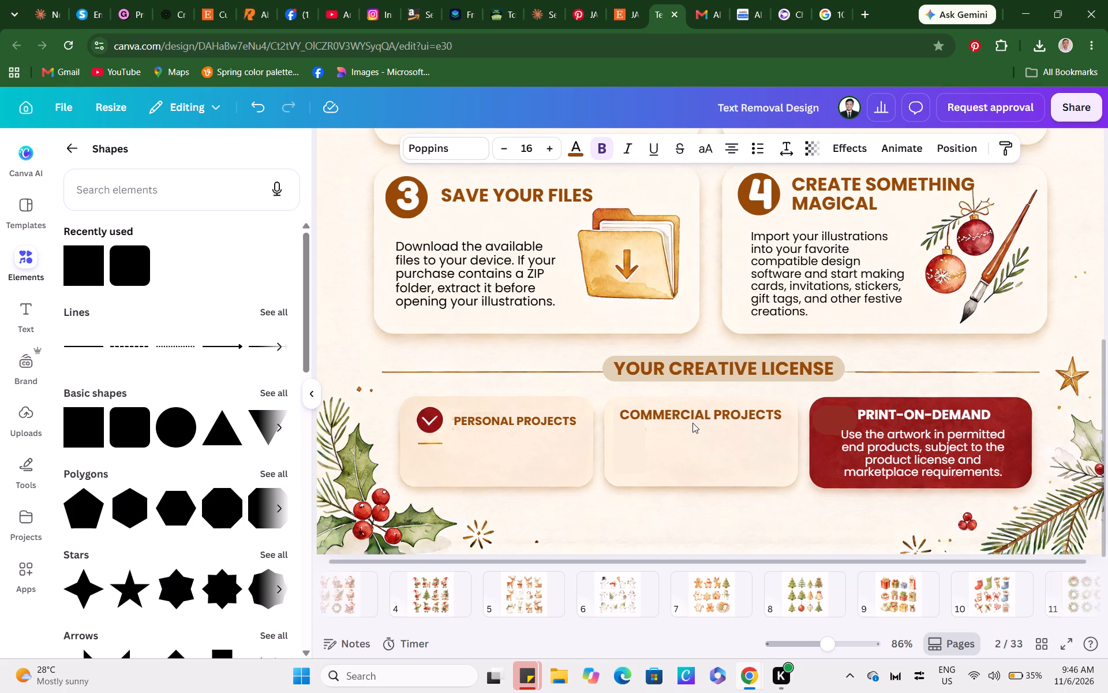
key("Left")
key("Right")
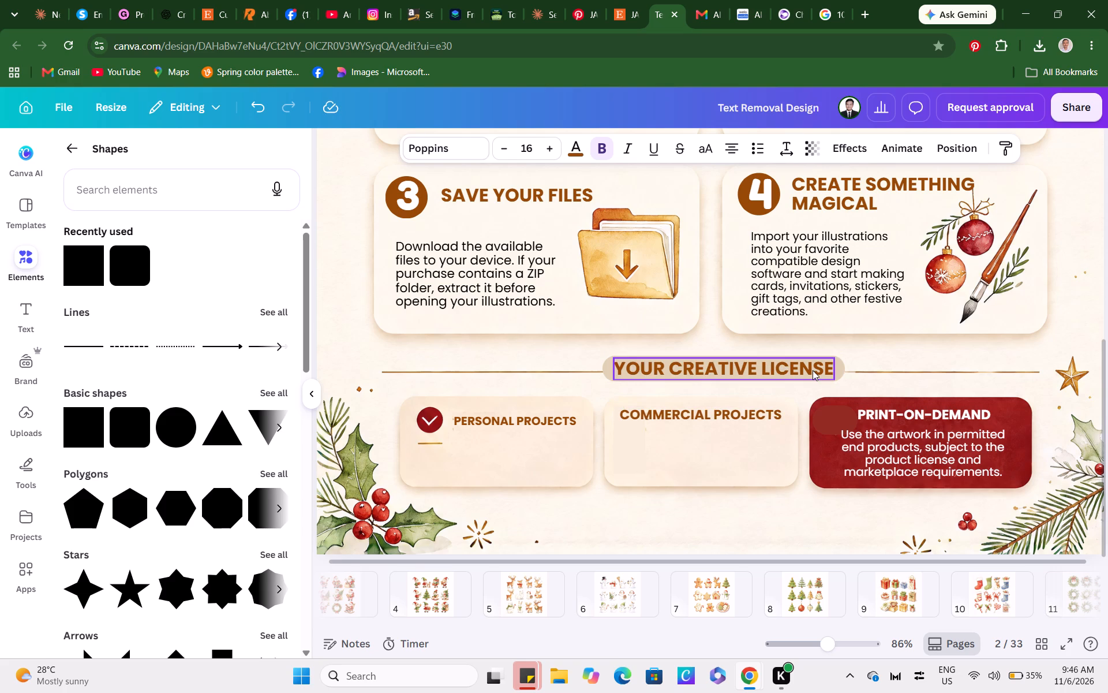
left_click(773, 467)
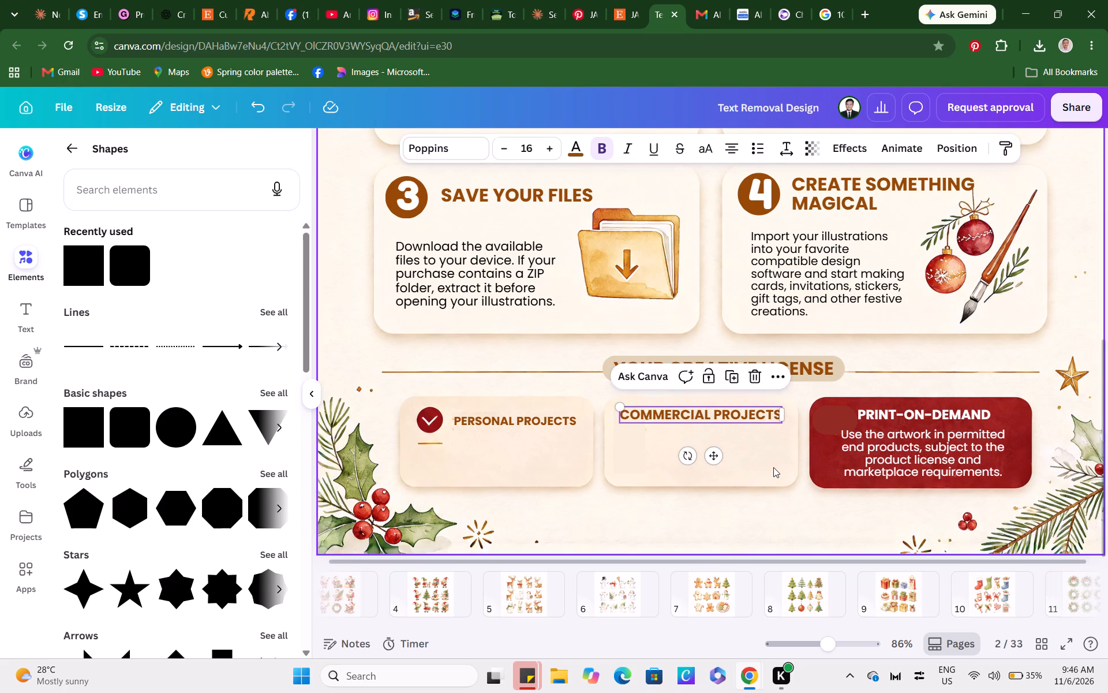
Duplicate the PRINT-ON-DEMAND description, place the copy under the COMMERCIAL PROJECTS heading and colour its text dark red.
left_click(929, 459)
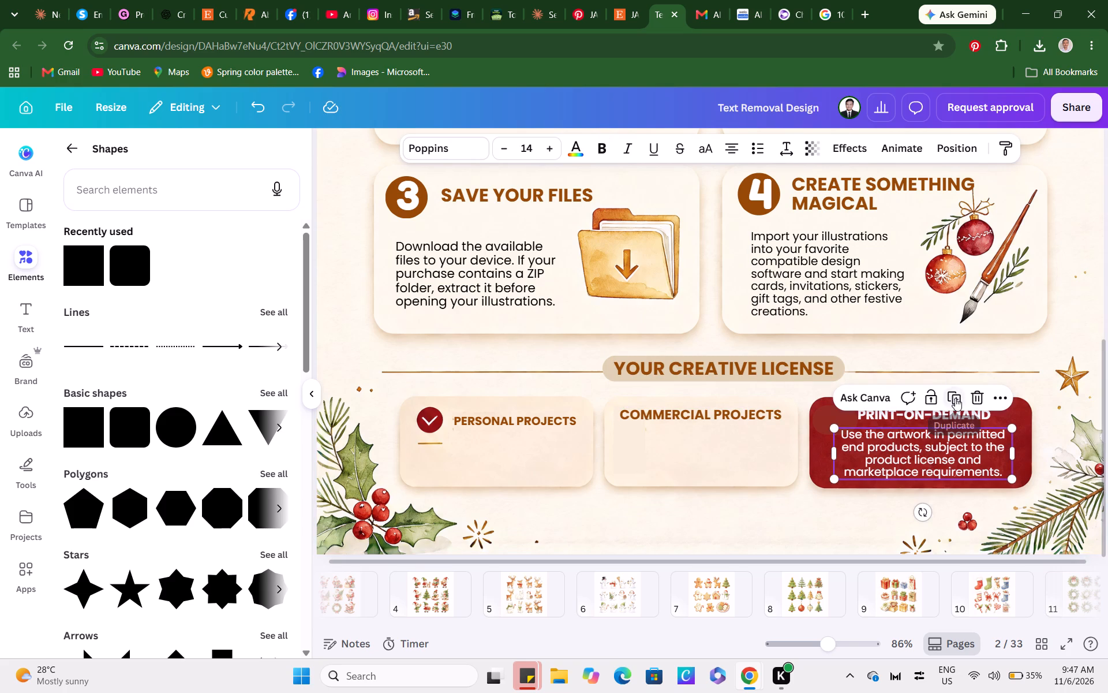
left_click(955, 398)
left_click_drag(931, 471, 707, 459)
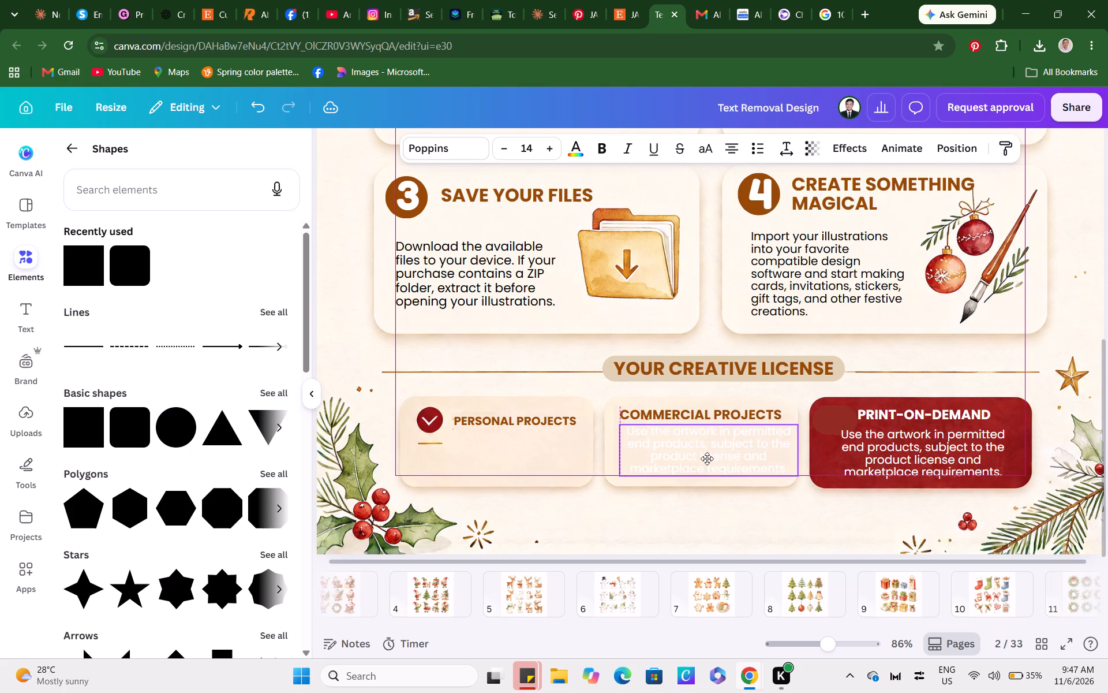
left_click_drag(707, 459, 703, 459)
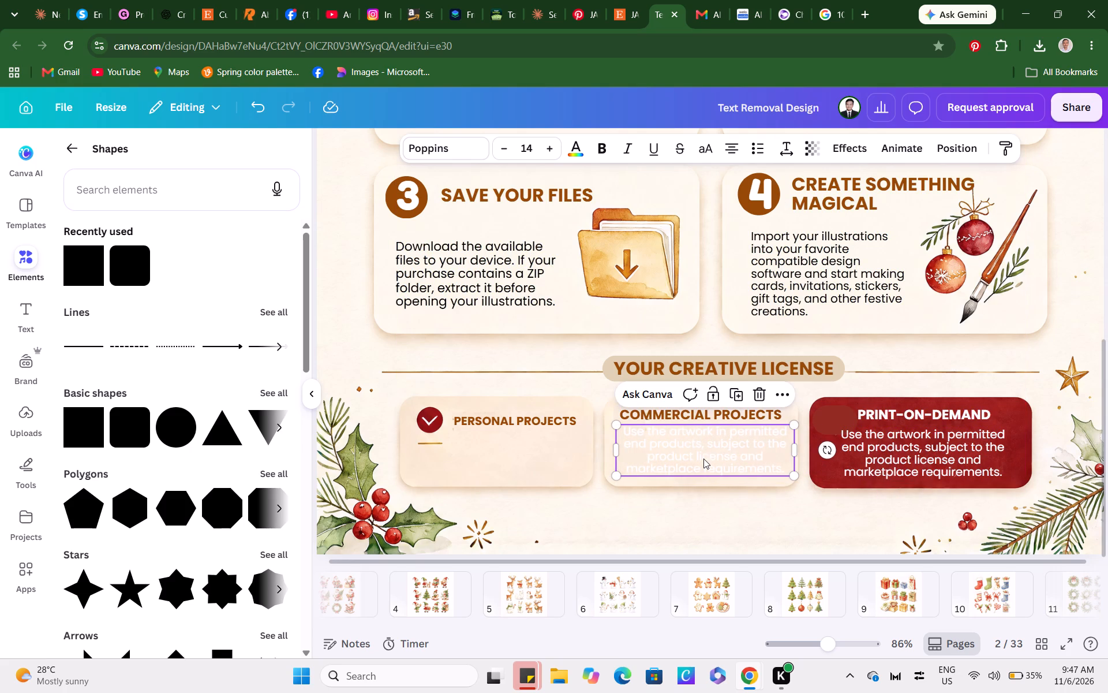
left_click(572, 151)
left_click(130, 255)
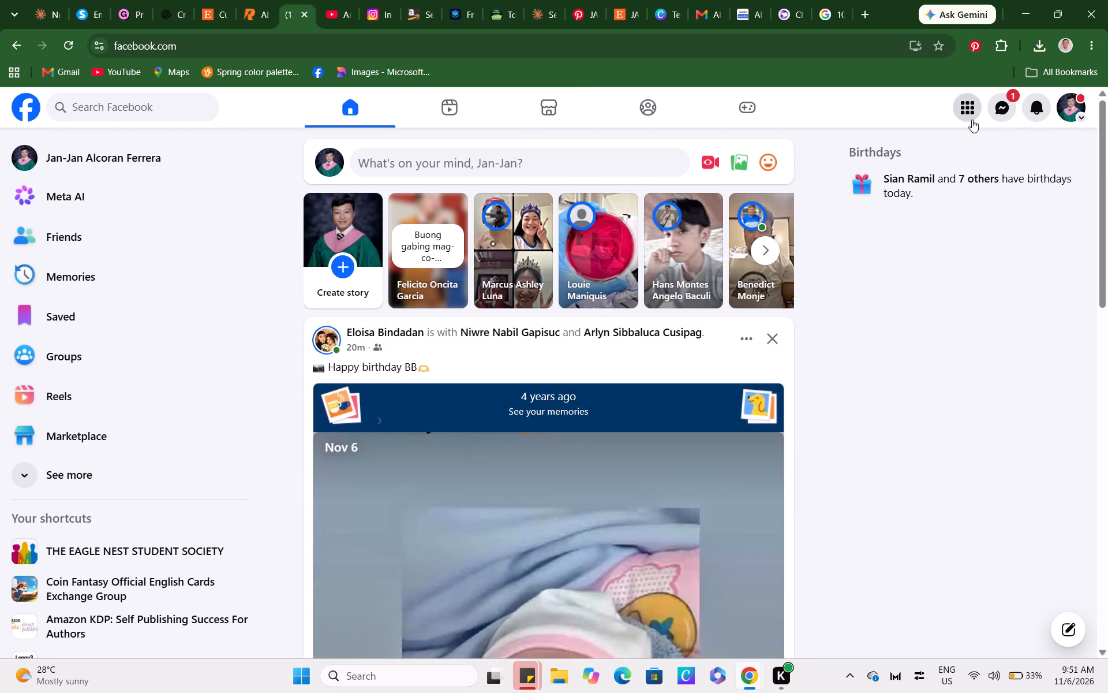
Check the recent Messenger chats and browse the posts in the Facebook home feed.
left_click(1005, 107)
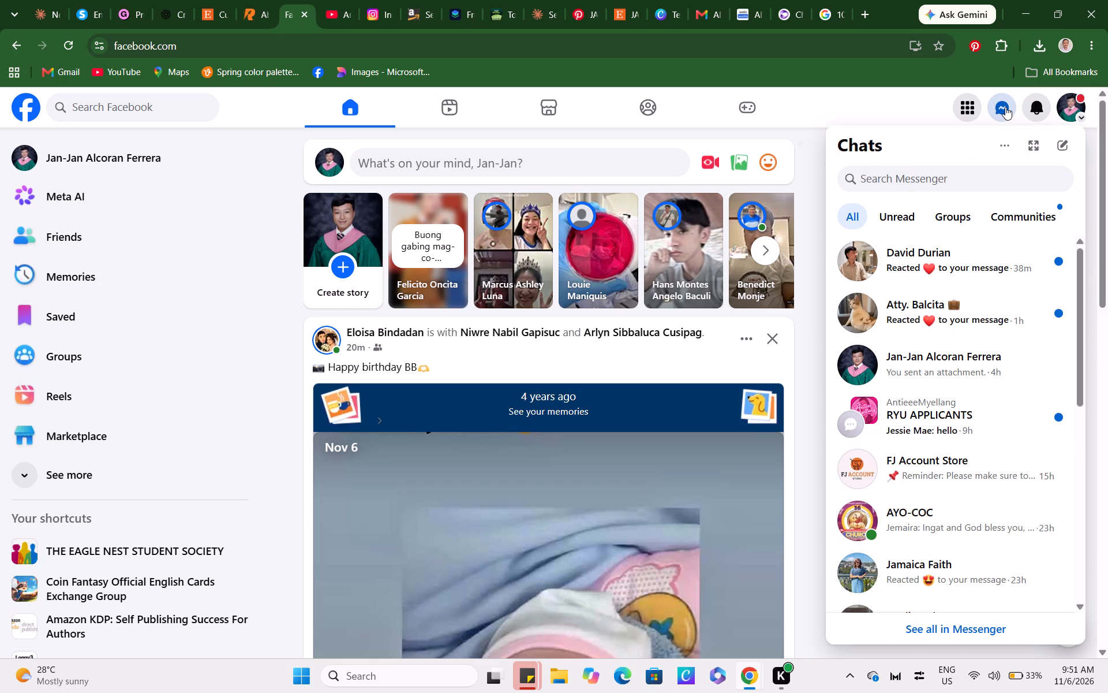
left_click(1005, 107)
left_click_drag(1106, 218, 1091, 385)
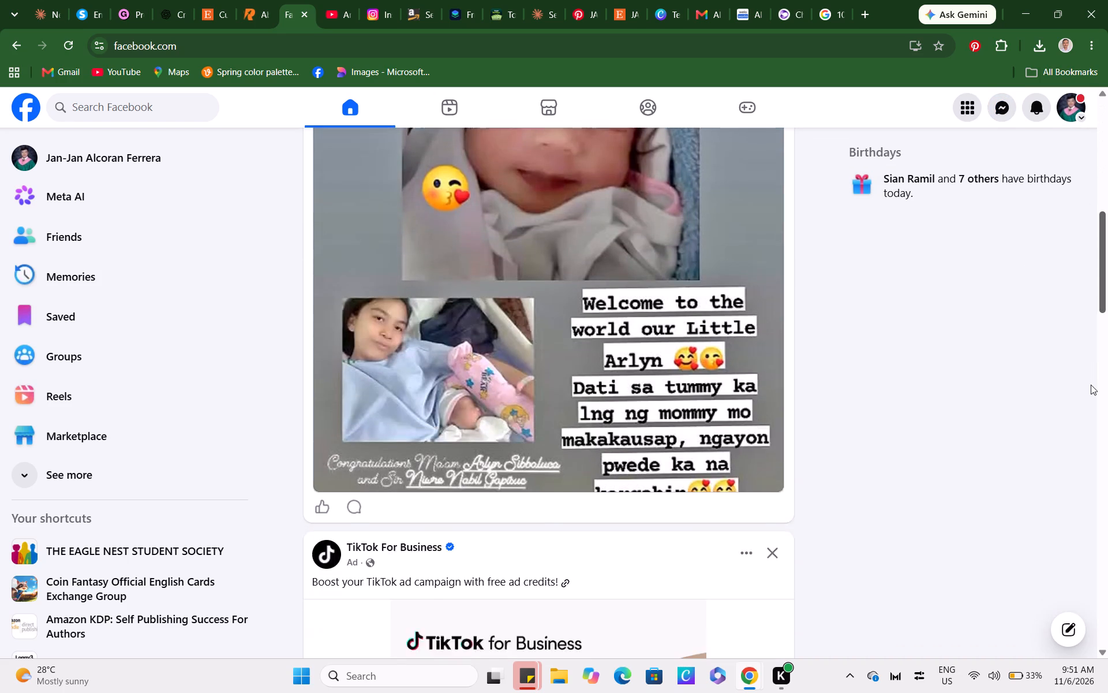
left_click_drag(1091, 385, 1055, 576)
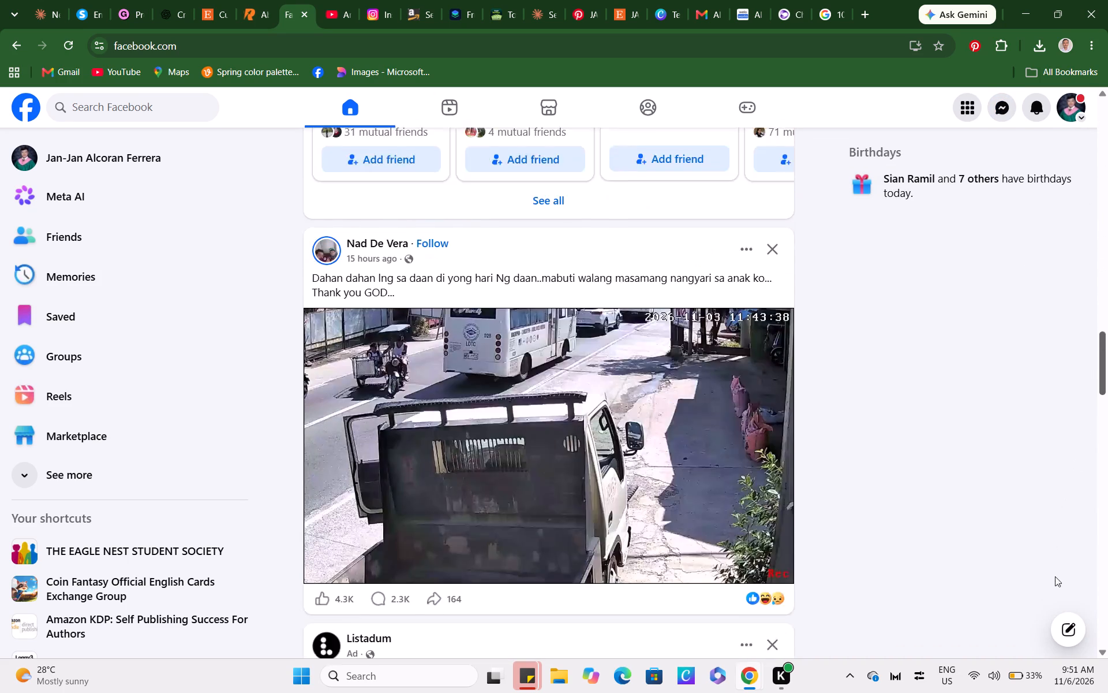
left_click_drag(1055, 576, 1077, 640)
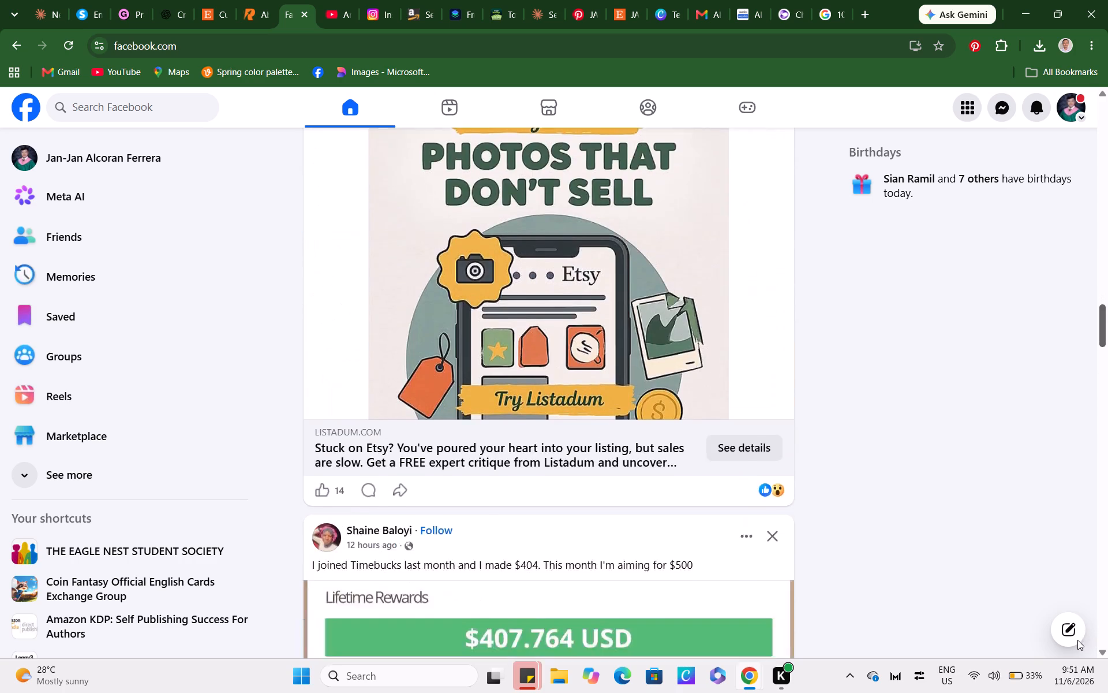
left_click_drag(1077, 640, 1075, 654)
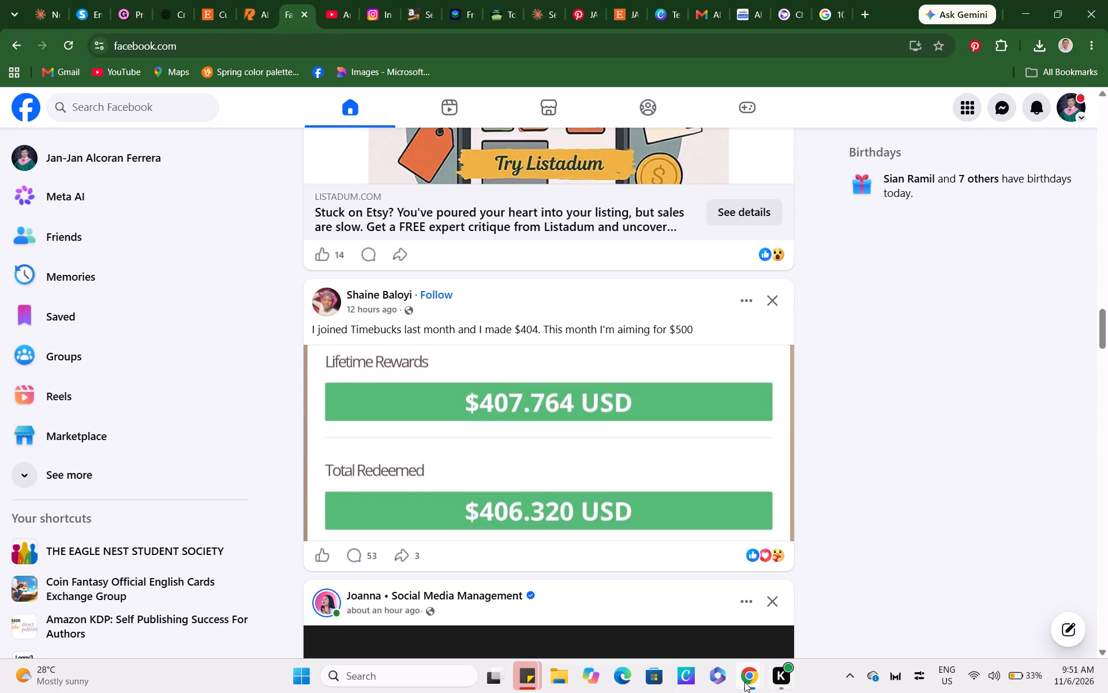